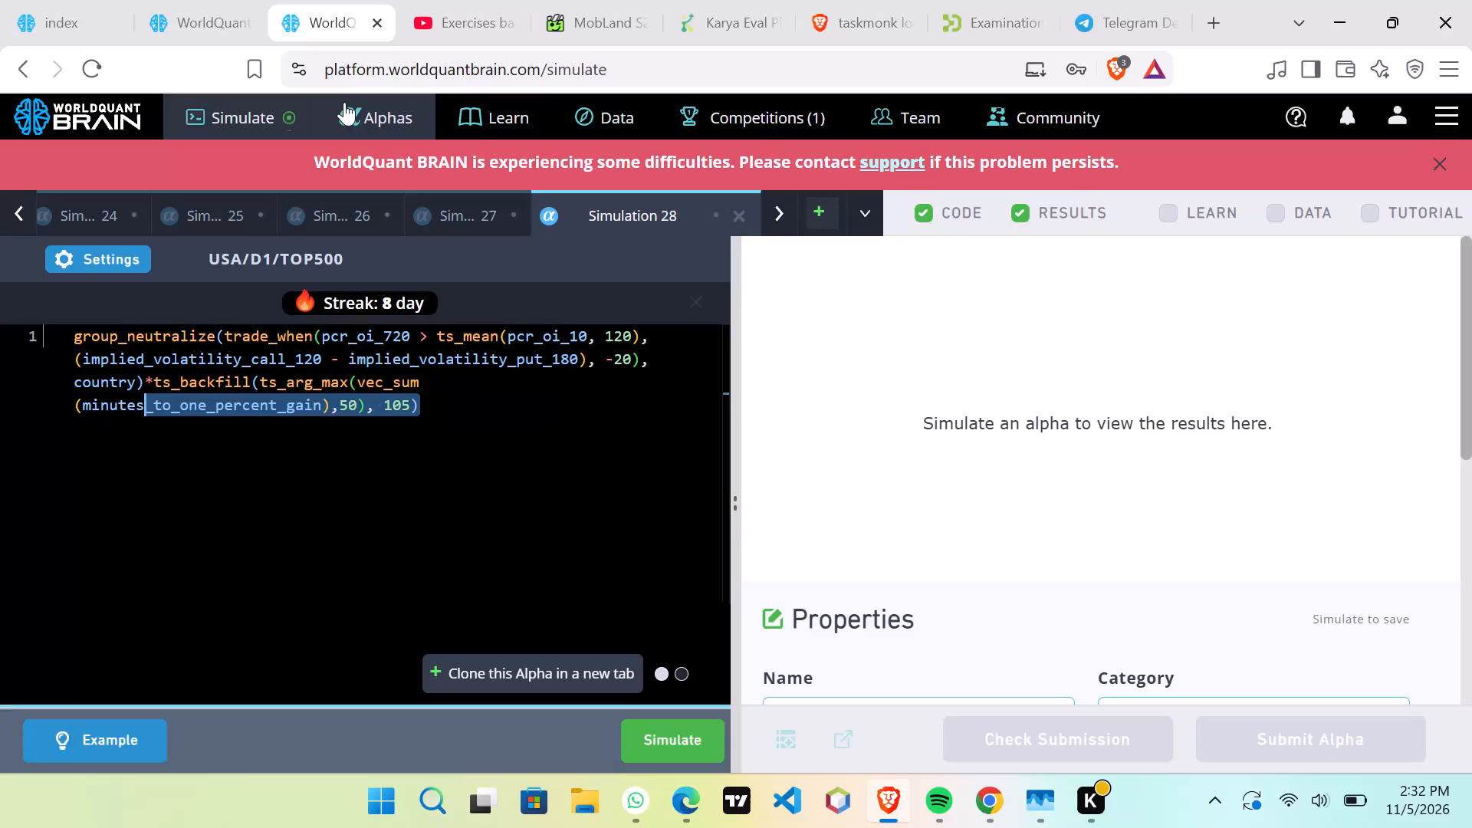
# Open the list of submitted alphas in place of the Simulation 28 page.
pyautogui.click(343, 100)
pyautogui.click(211, 45)
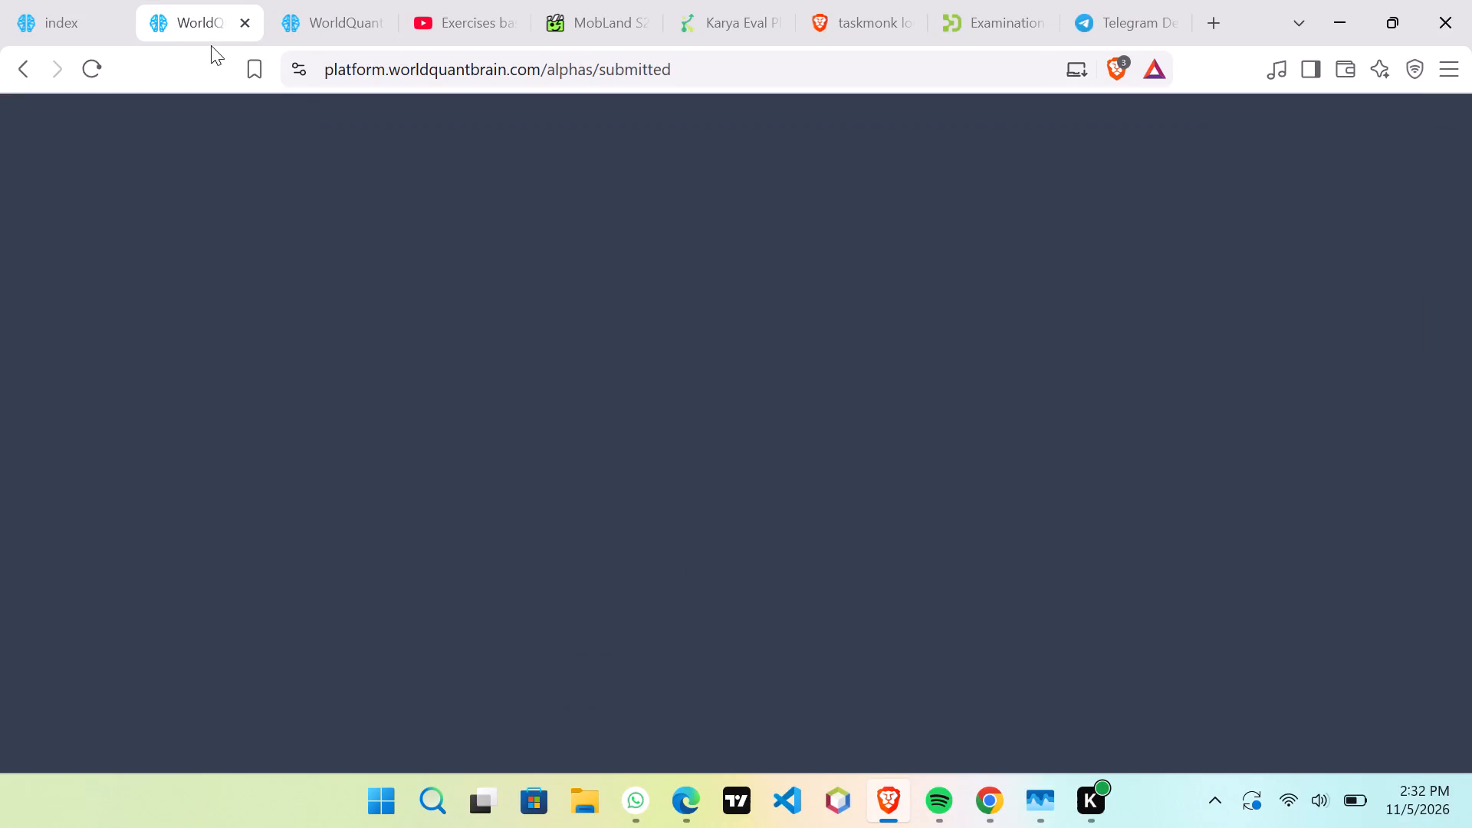
pyautogui.click(326, 13)
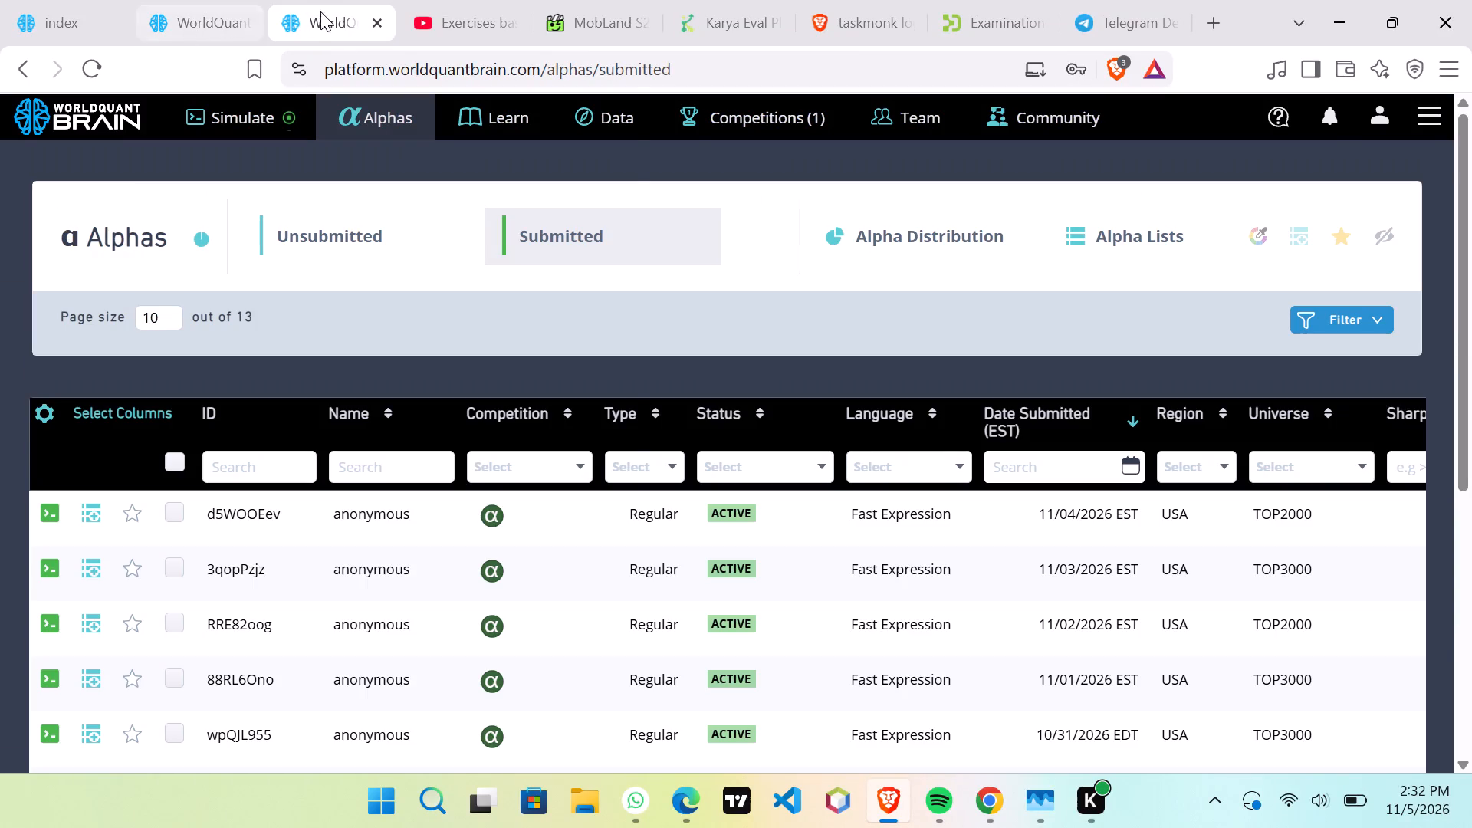
# Duplicate the browser tab holding the submitted alphas list and return to the original tab.
pyautogui.rightClick(327, 13)
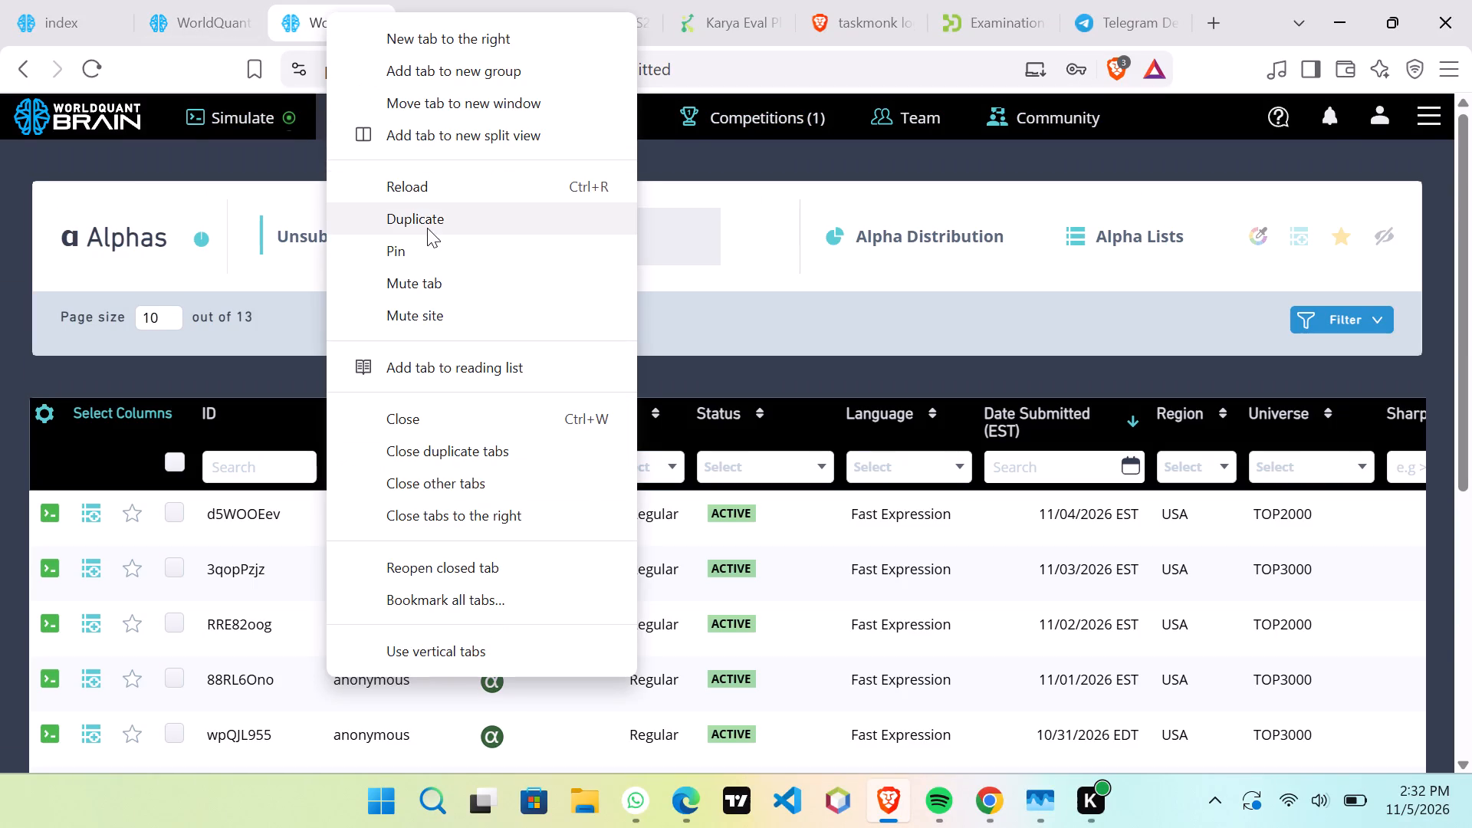
pyautogui.click(427, 228)
pyautogui.click(294, 44)
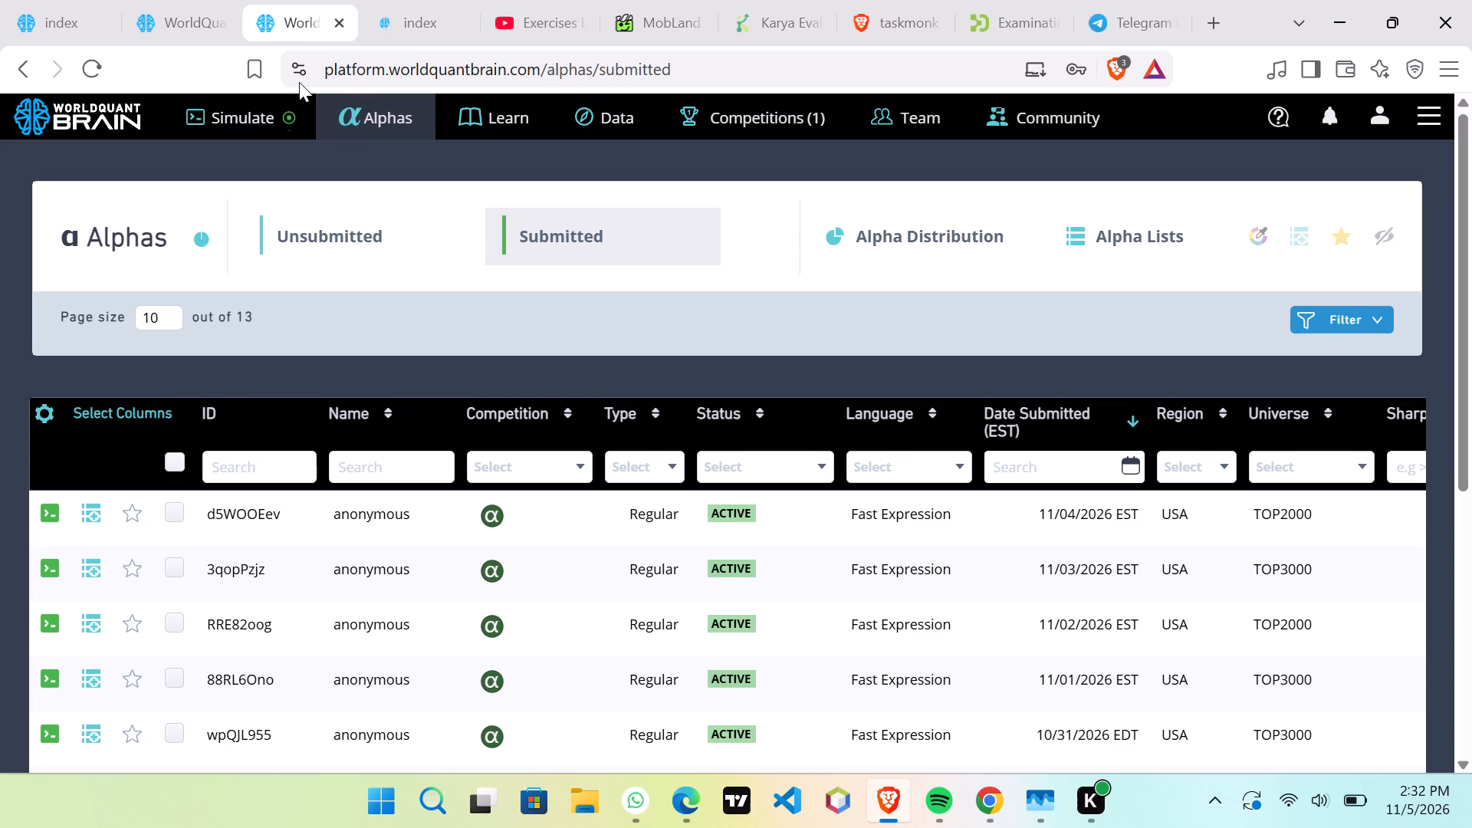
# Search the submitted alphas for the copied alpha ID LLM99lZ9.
pyautogui.click(313, 442)
pyautogui.click(289, 466)
pyautogui.click(260, 463)
pyautogui.hotkey('ctrl', 'v')
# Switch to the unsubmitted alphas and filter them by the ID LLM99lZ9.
pyautogui.click(340, 253)
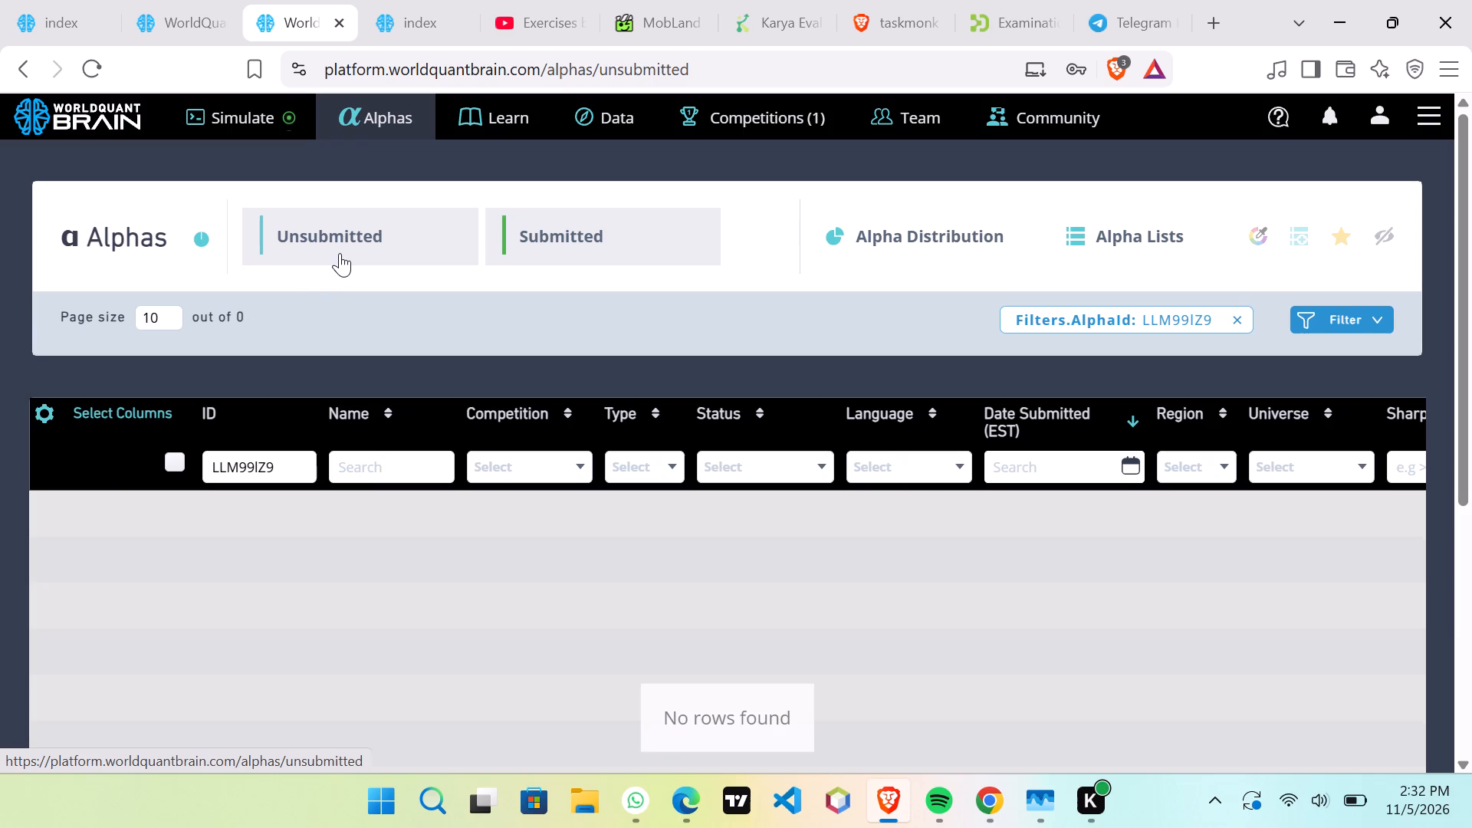
pyautogui.doubleClick(340, 253)
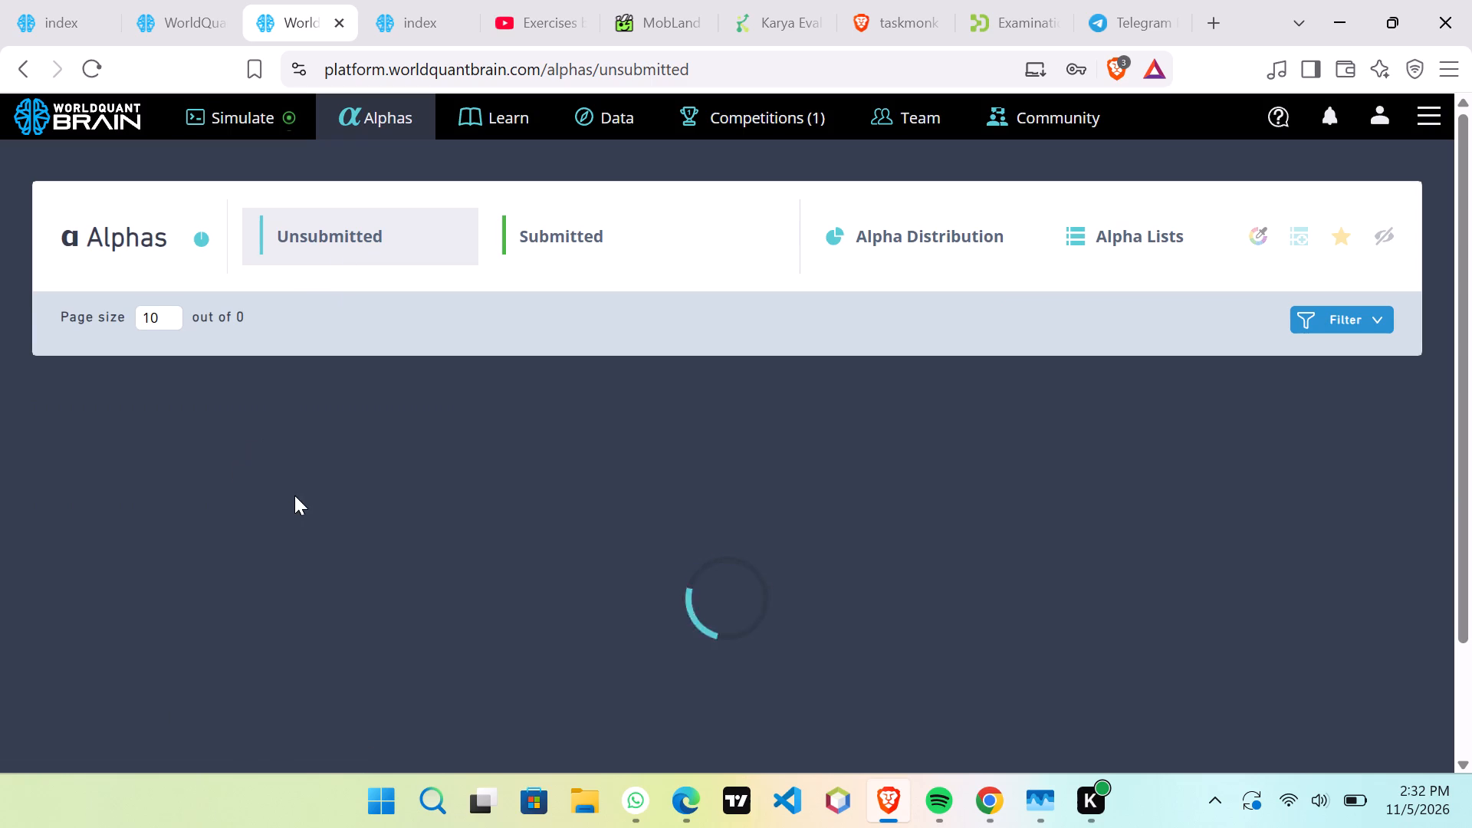
pyautogui.click(244, 451)
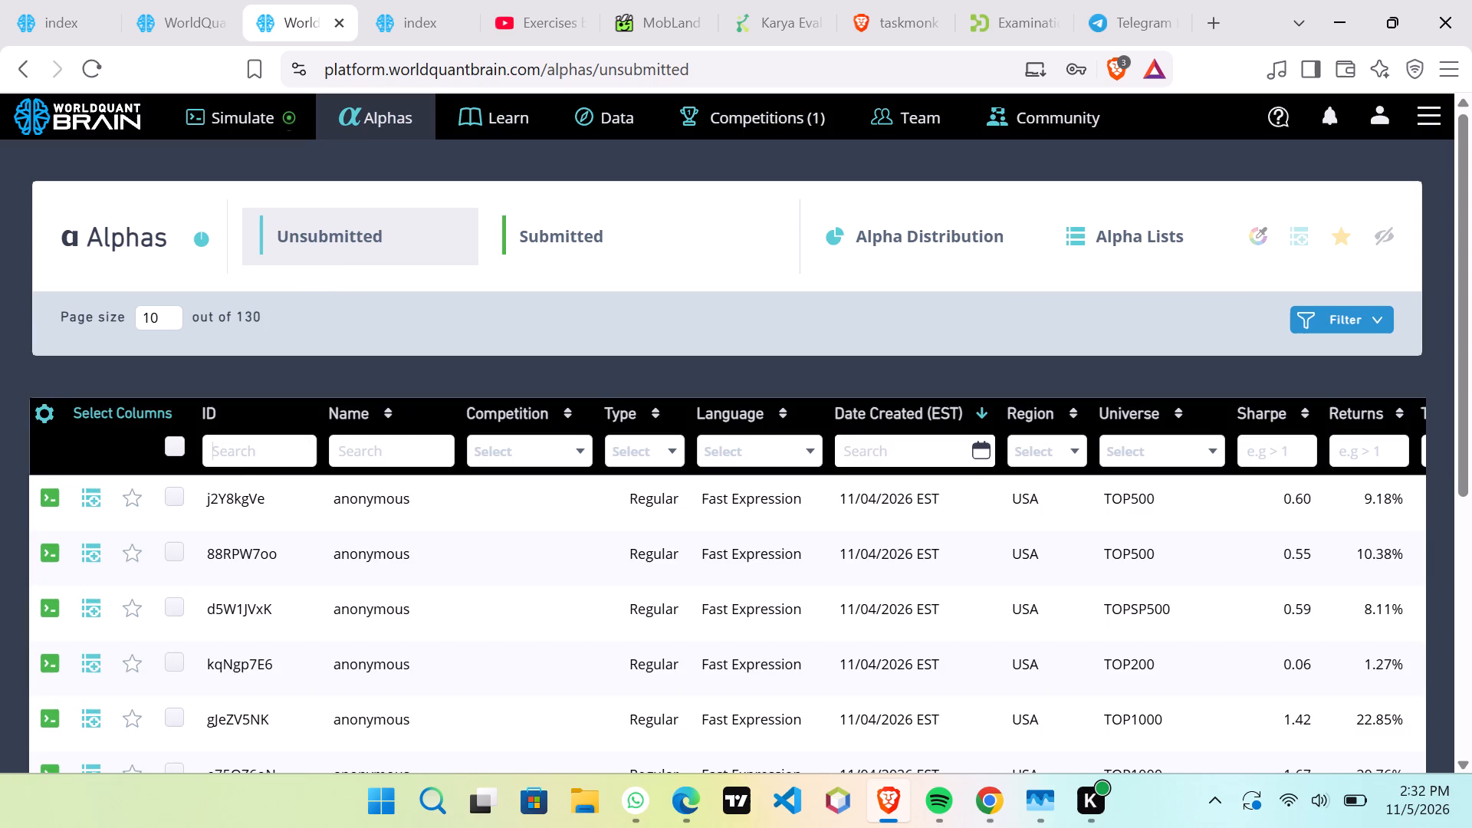
pyautogui.hotkey('ctrl', 'v')
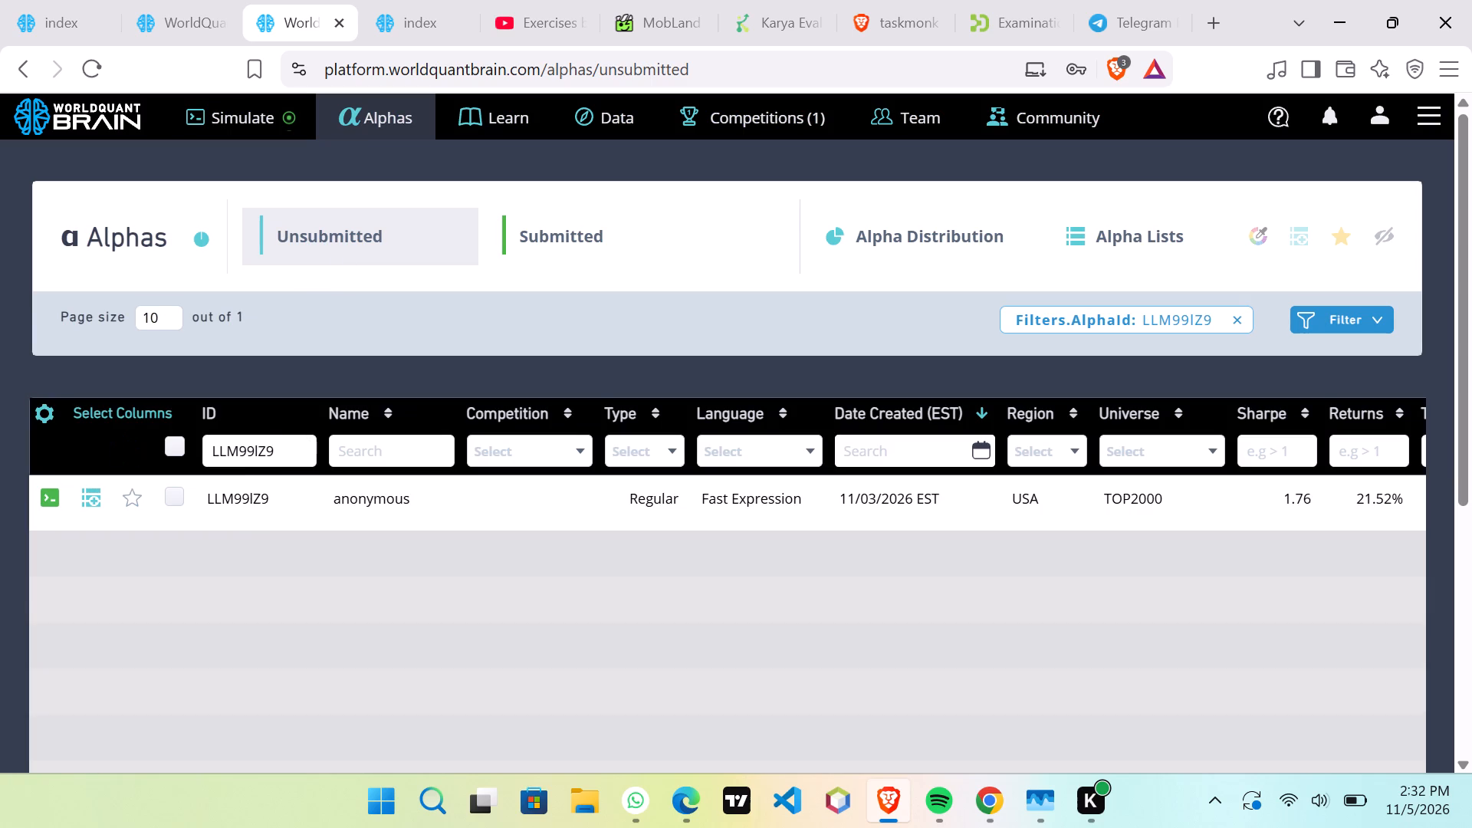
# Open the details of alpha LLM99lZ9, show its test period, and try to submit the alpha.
pyautogui.click(345, 498)
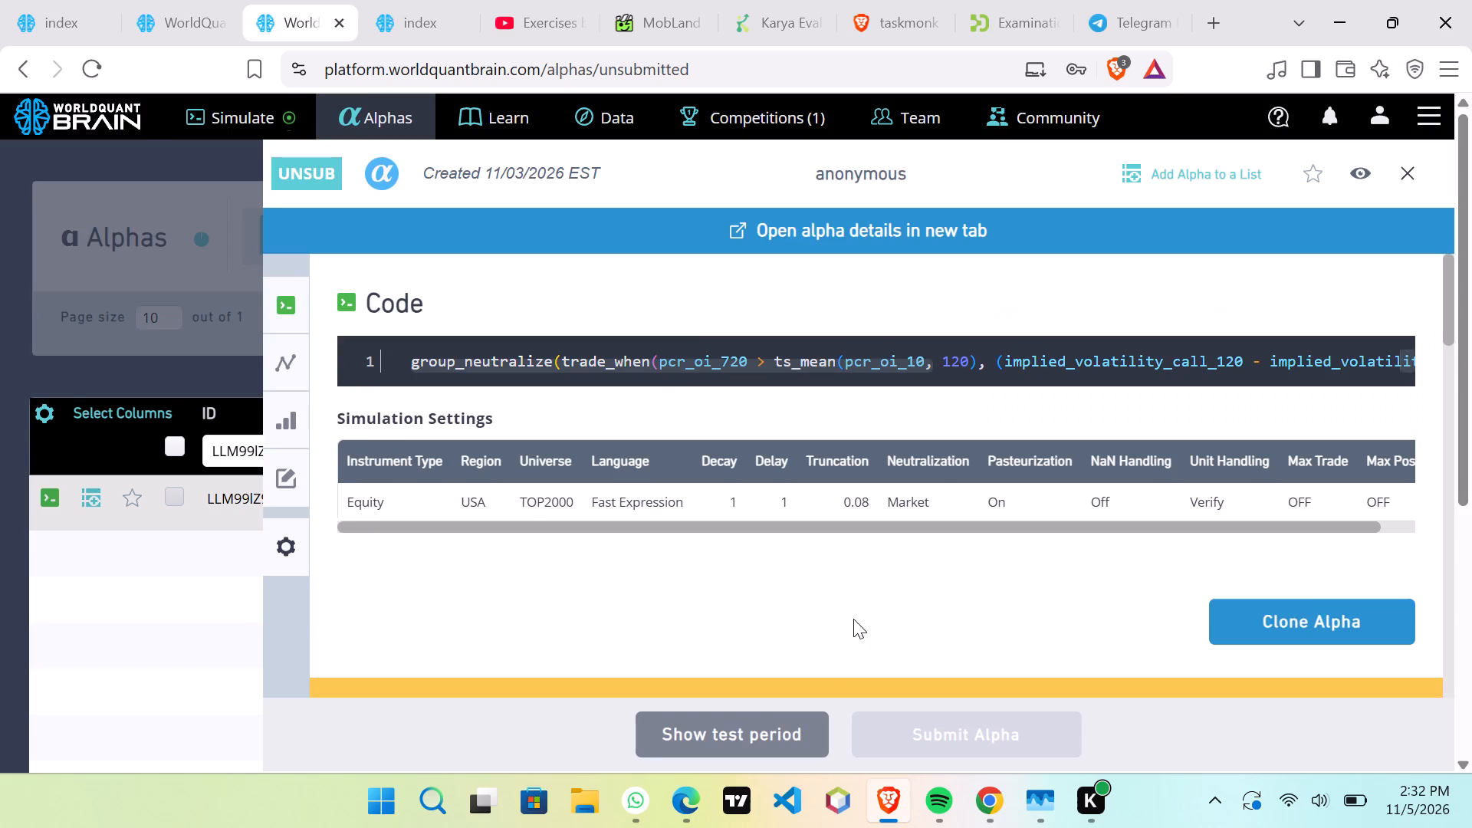
pyautogui.click(751, 727)
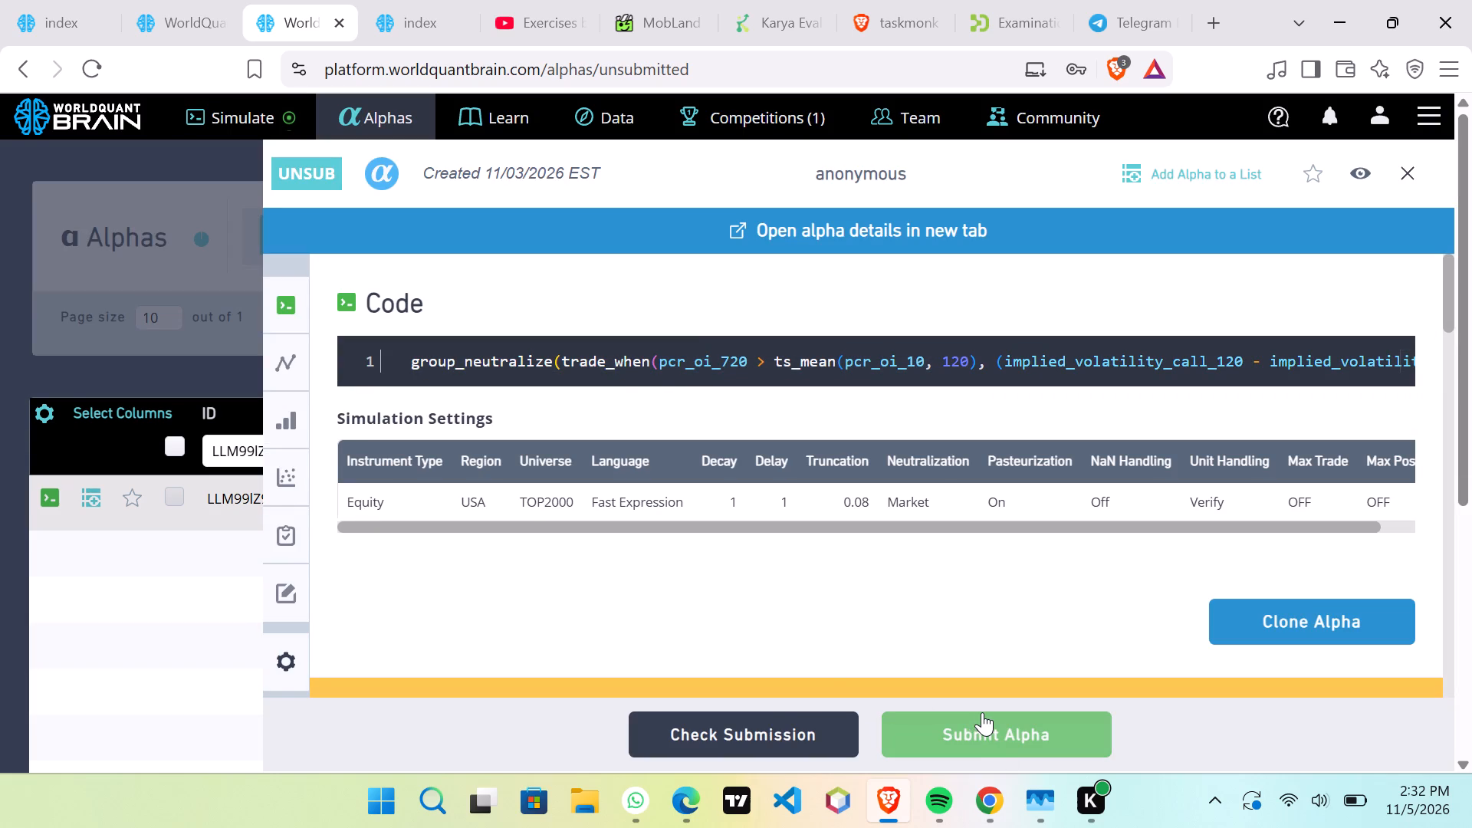
pyautogui.click(989, 723)
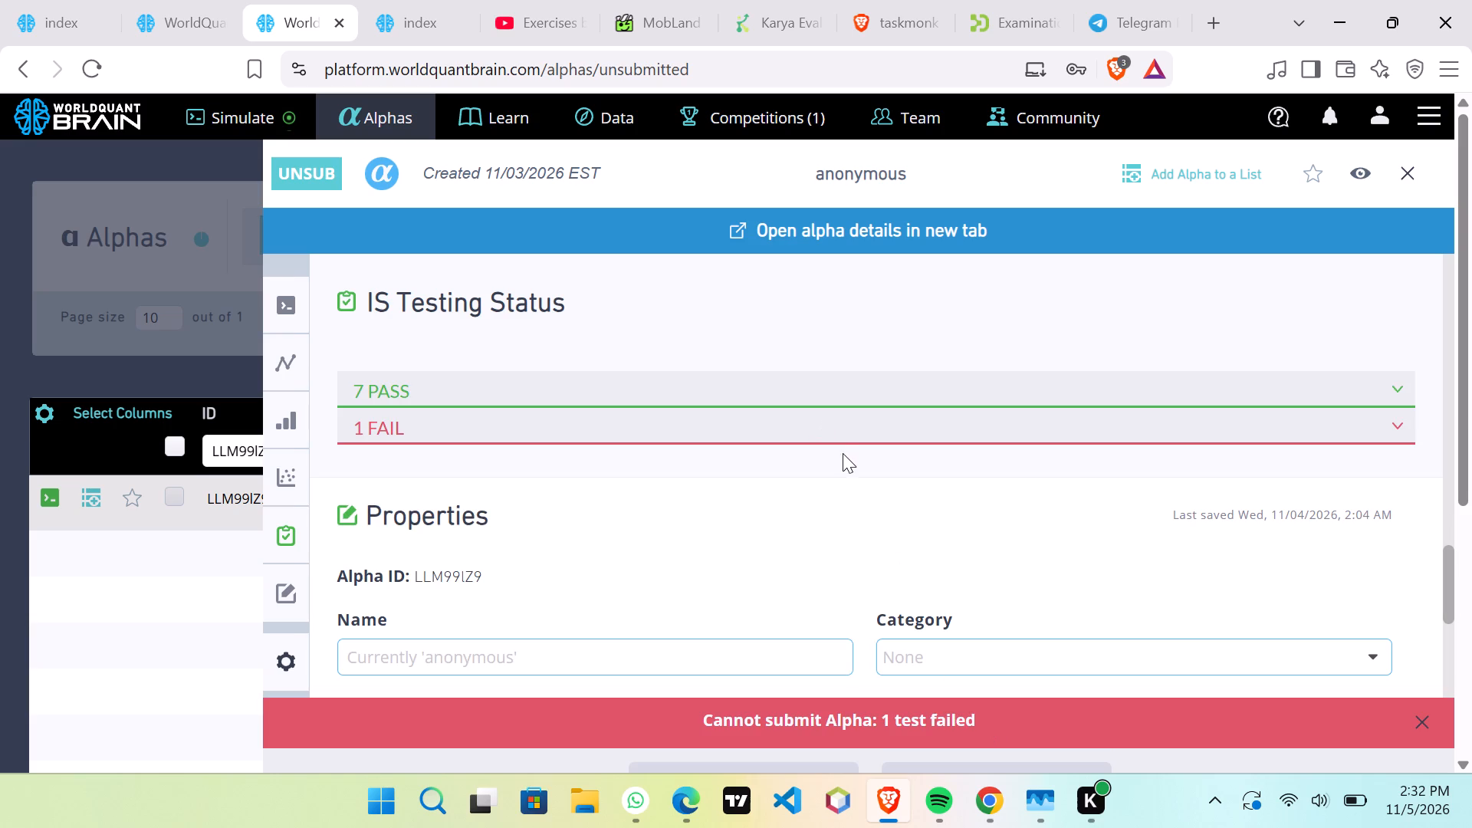
# Expand the failed tests under IS Testing Status to examine them, and close the alpha's details.
pyautogui.click(831, 427)
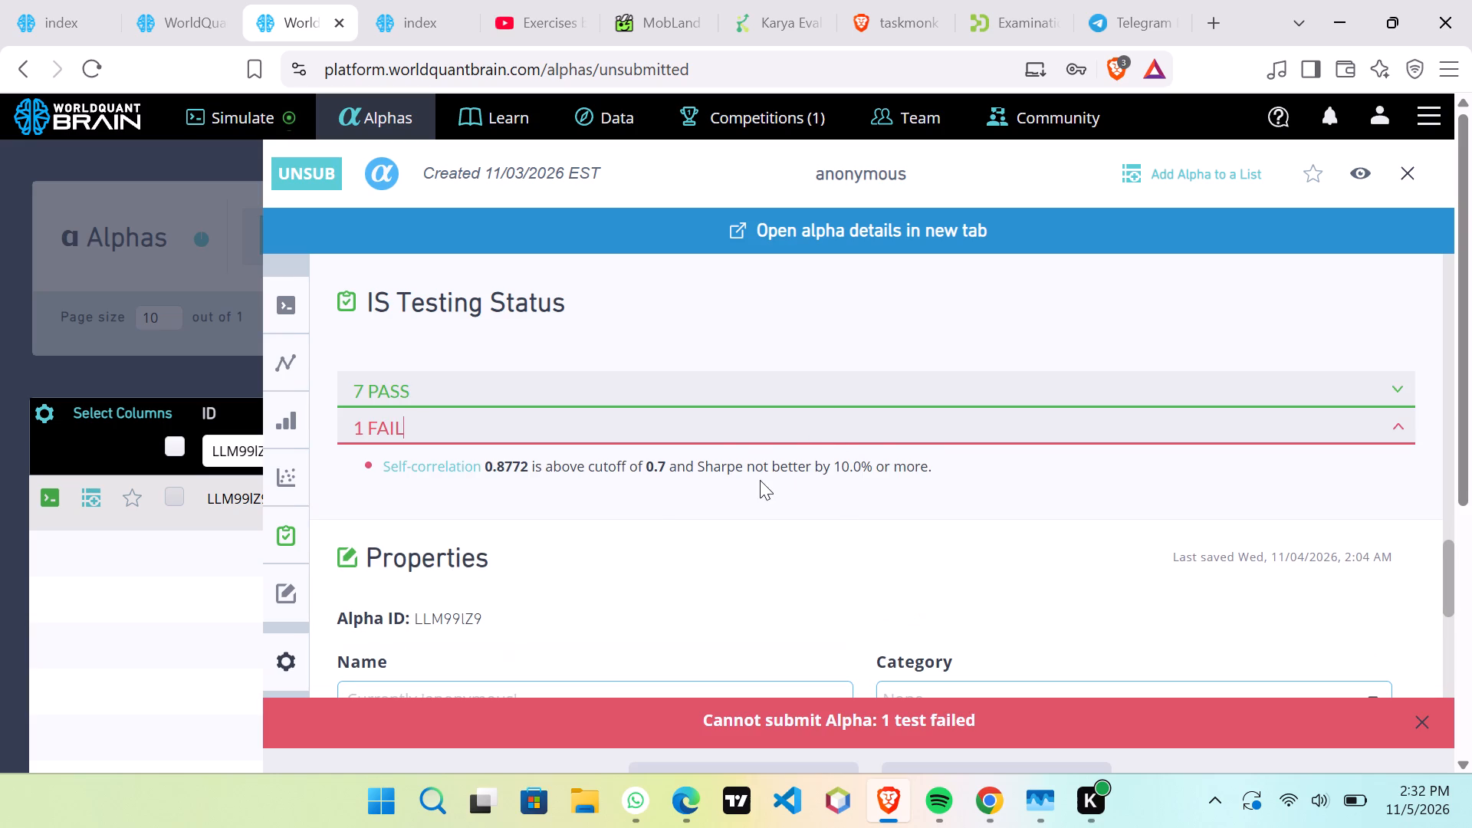
pyautogui.click(202, 622)
pyautogui.click(1413, 176)
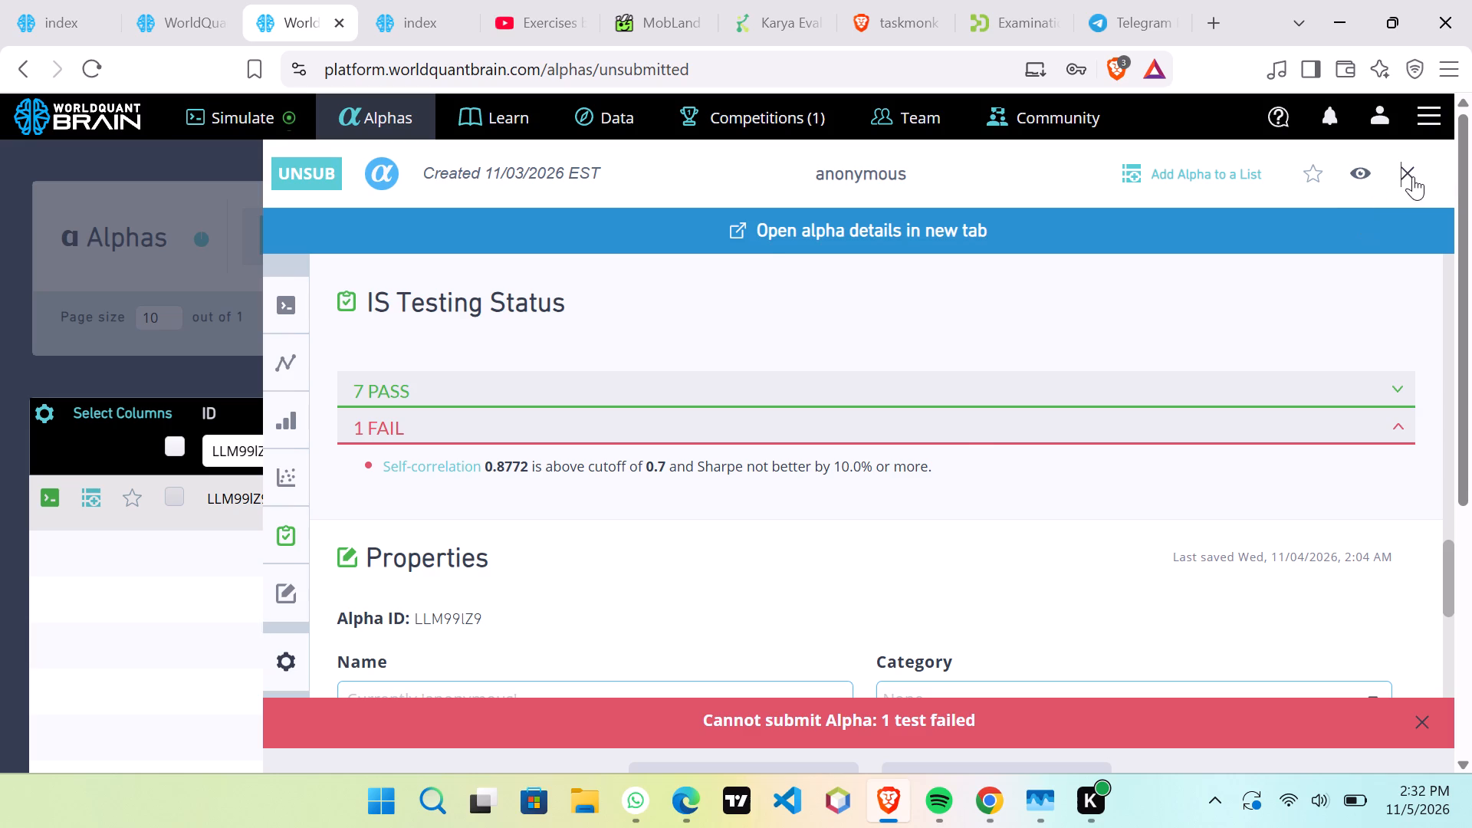
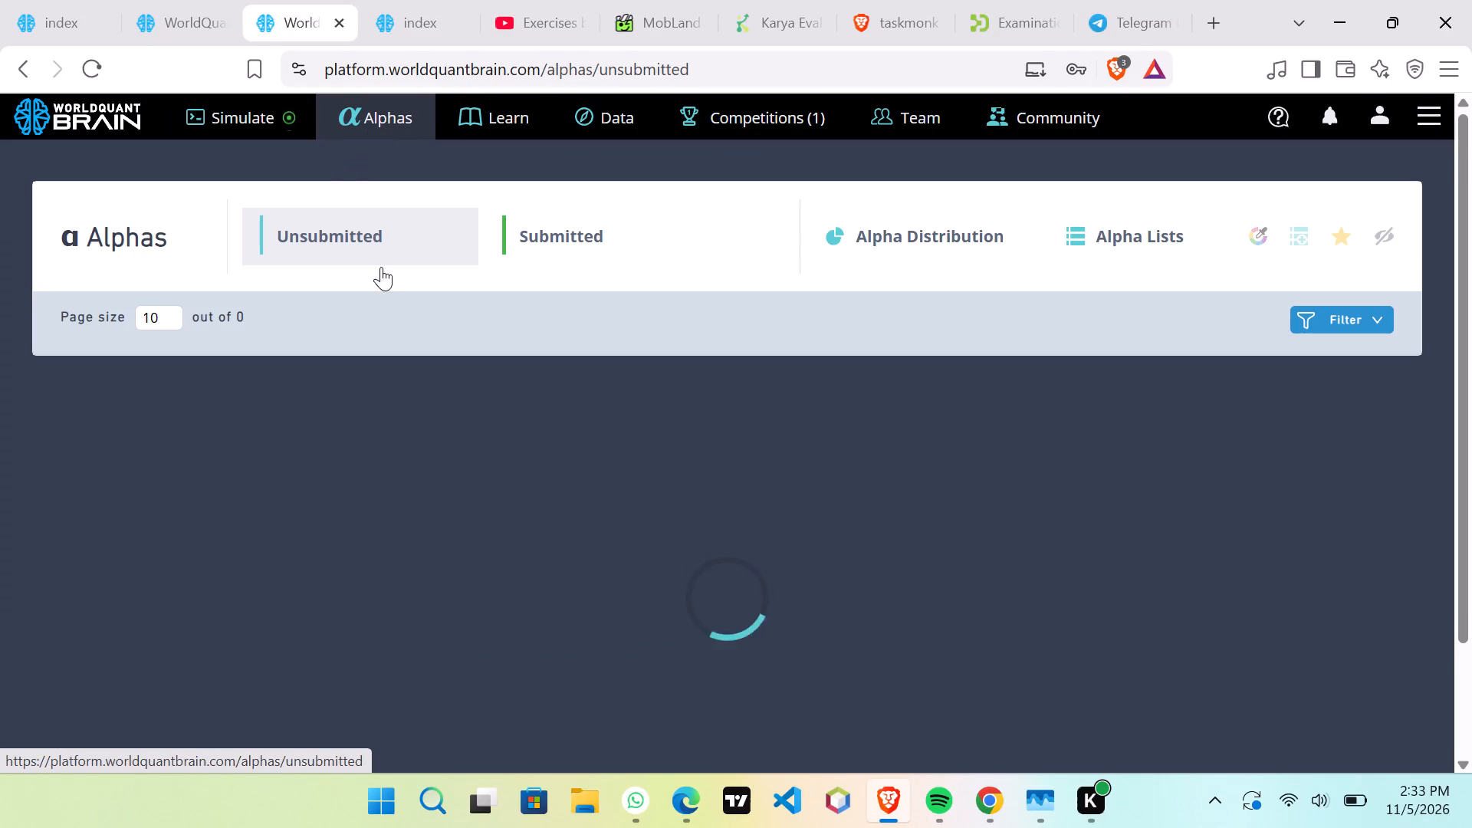
# Filter the unsubmitted alphas by the ID vR1kkxmr.
pyautogui.click(259, 448)
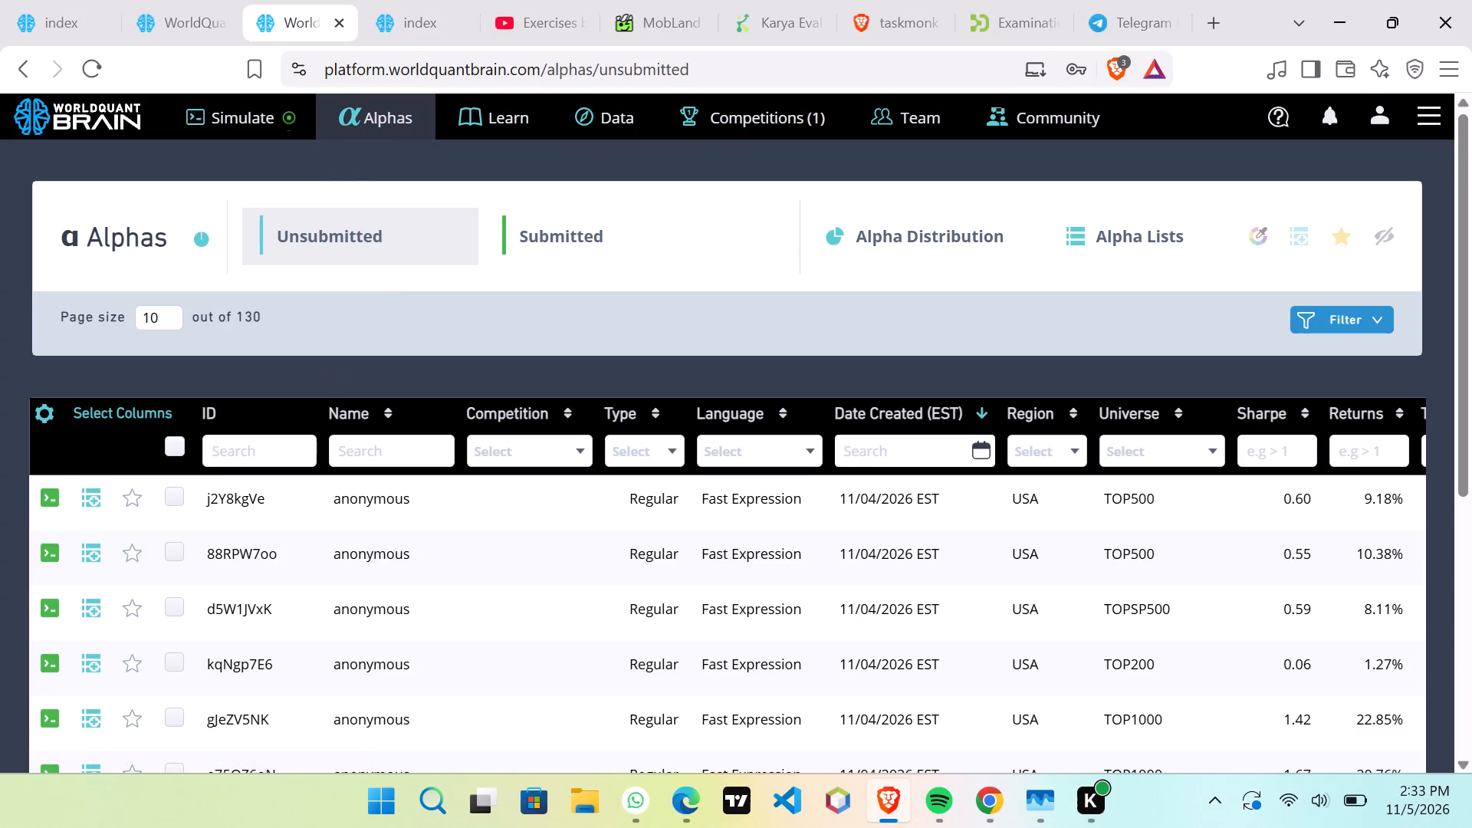
pyautogui.hotkey('ctrl', 'v')
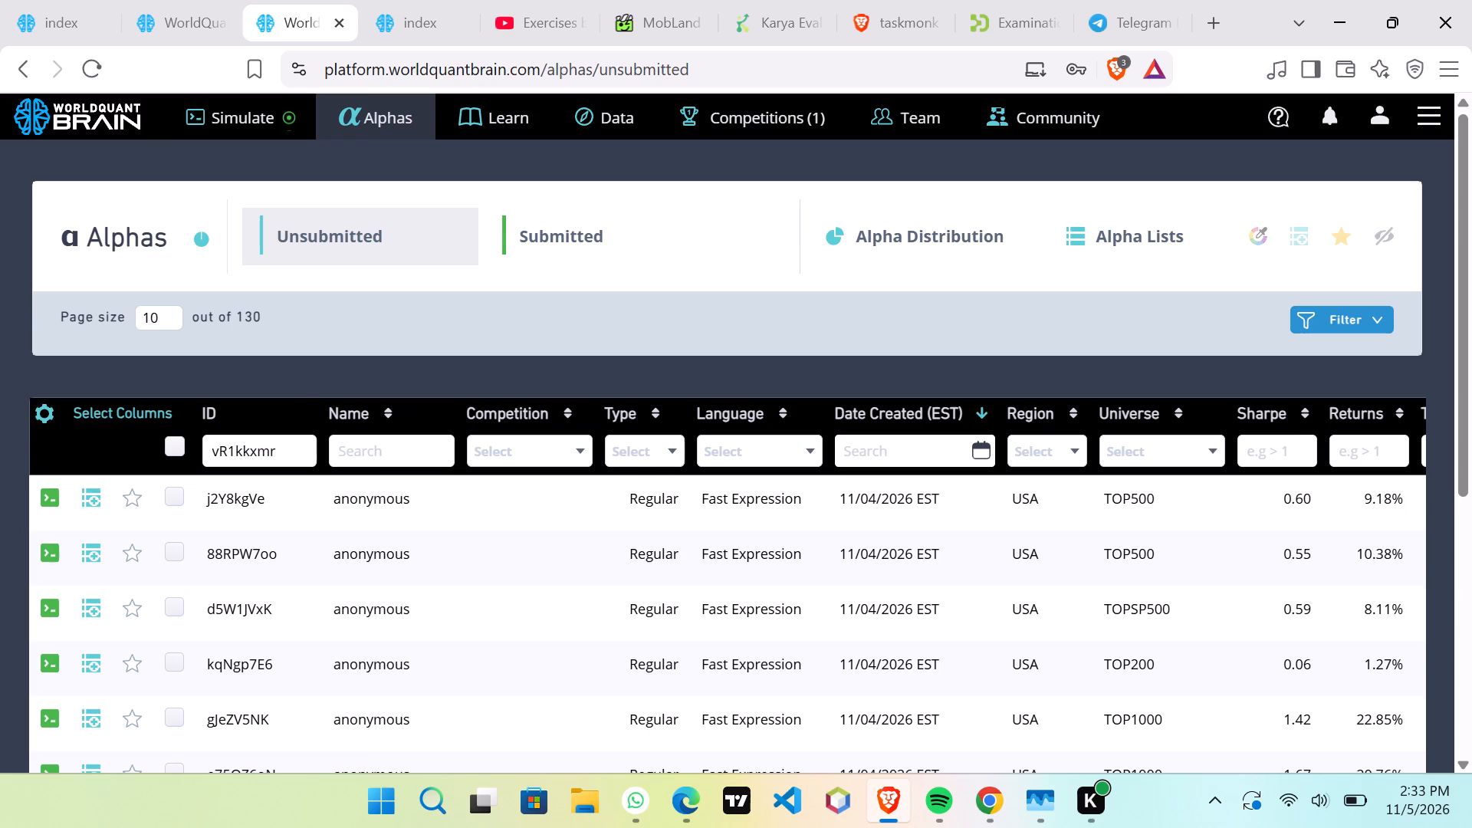
# Open the details of alpha vR1kkxmr, show its test period, and try to submit the alpha.
pyautogui.click(251, 495)
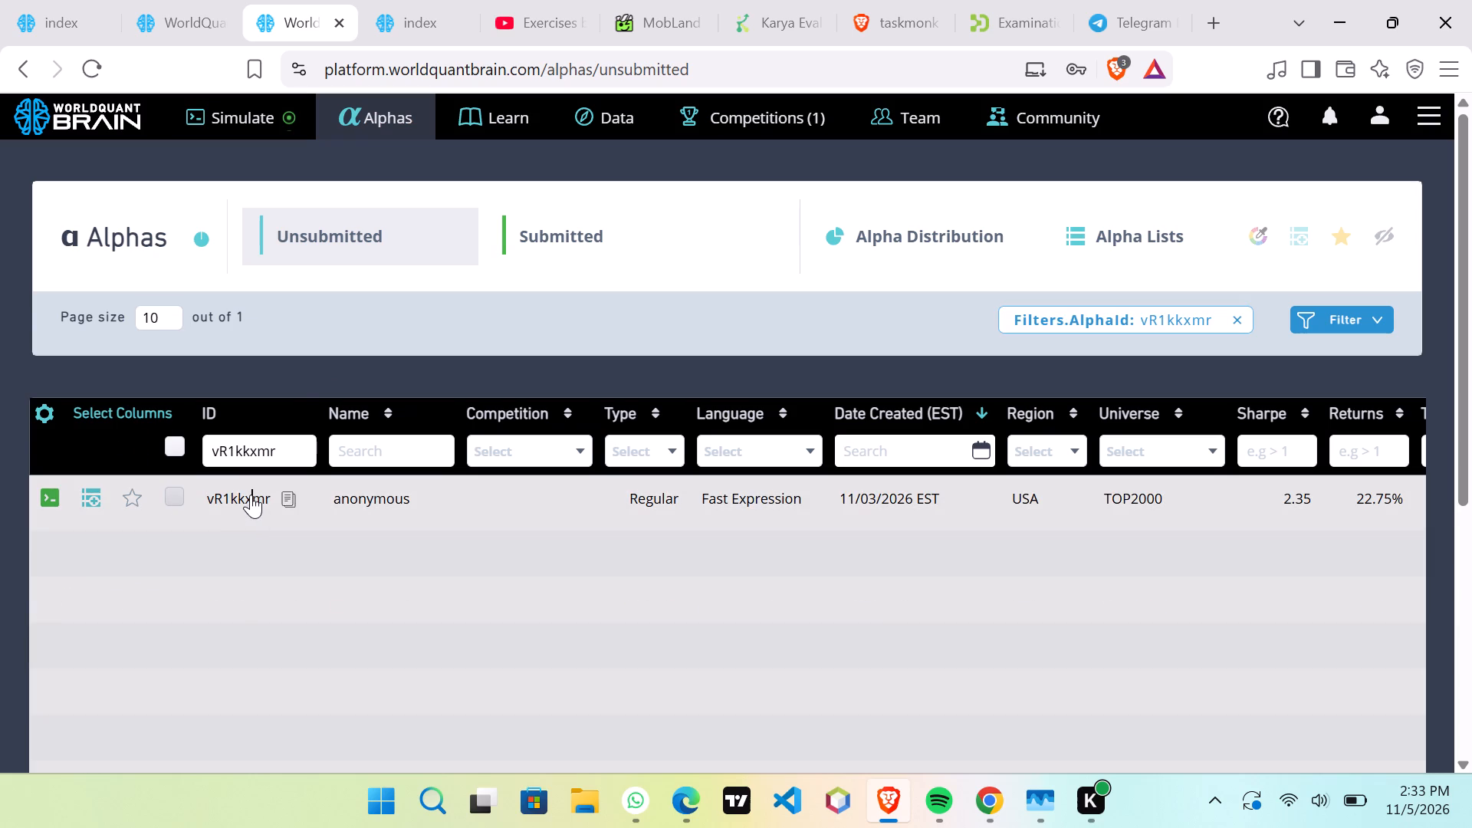
pyautogui.click(758, 744)
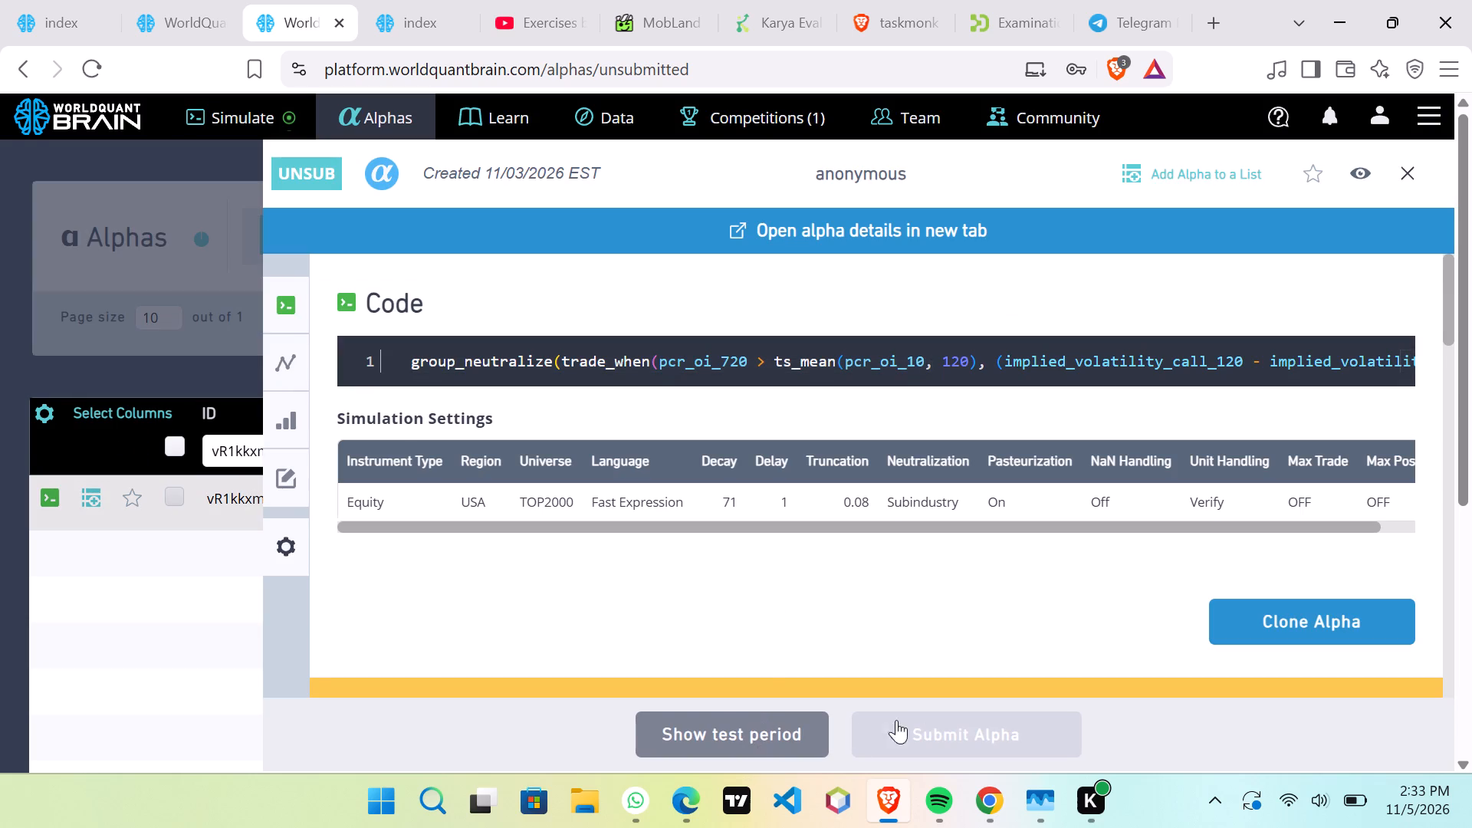
pyautogui.click(990, 739)
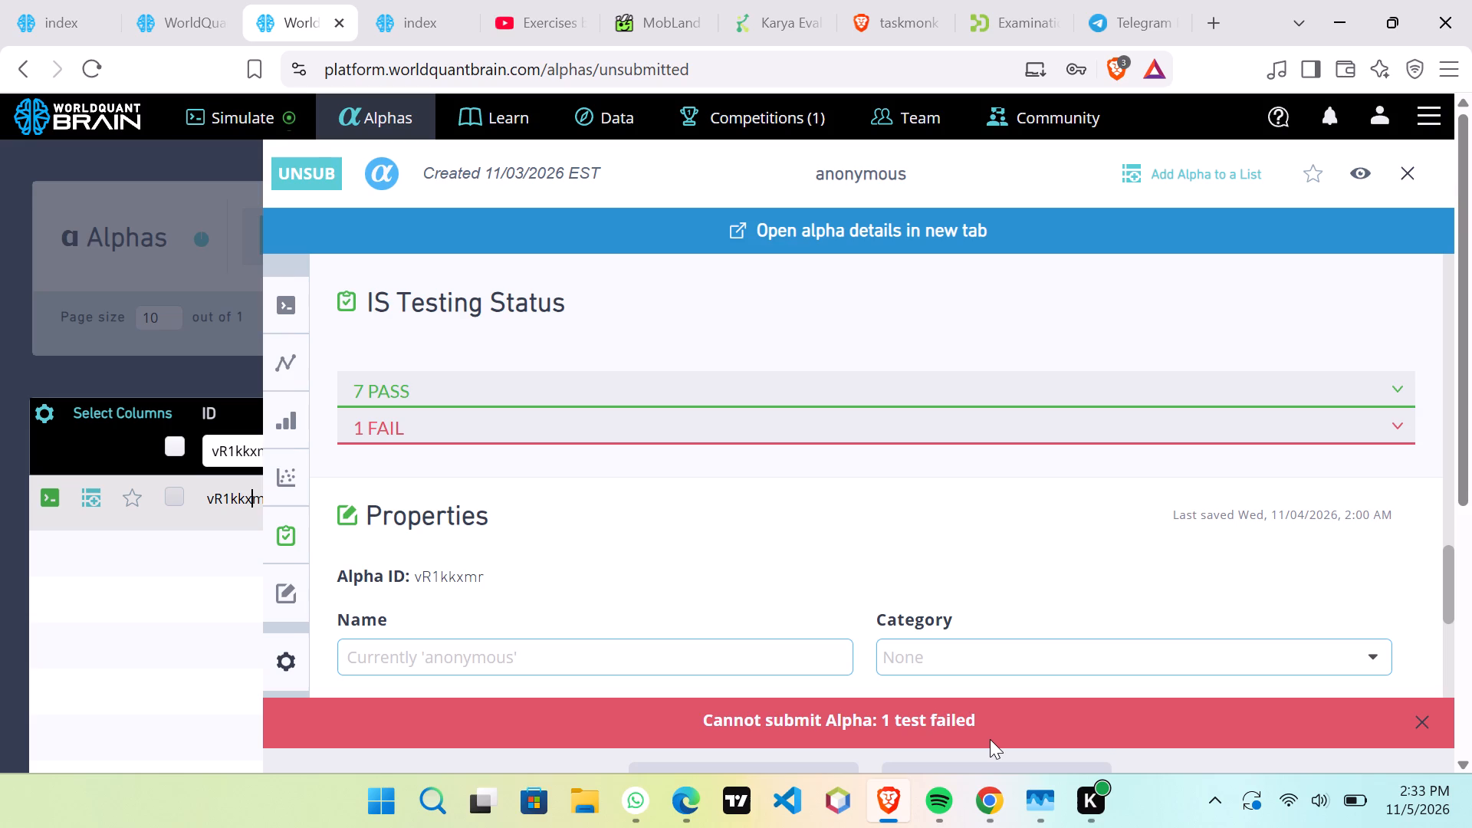
# Expand the failed tests under IS Testing Status to examine them, and close the alpha's details.
pyautogui.click(1233, 413)
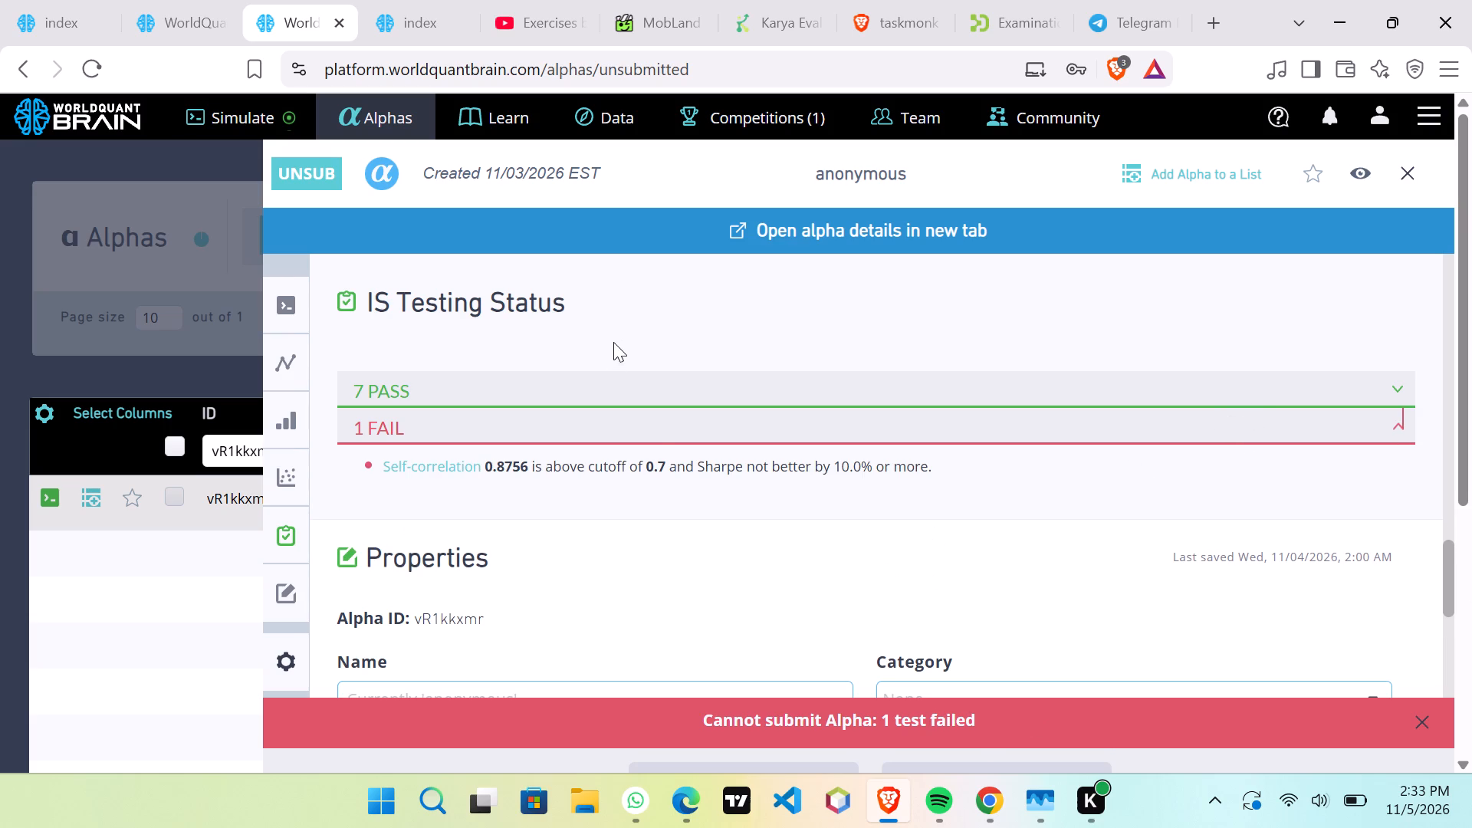
pyautogui.scroll(-10, 1123, 482)
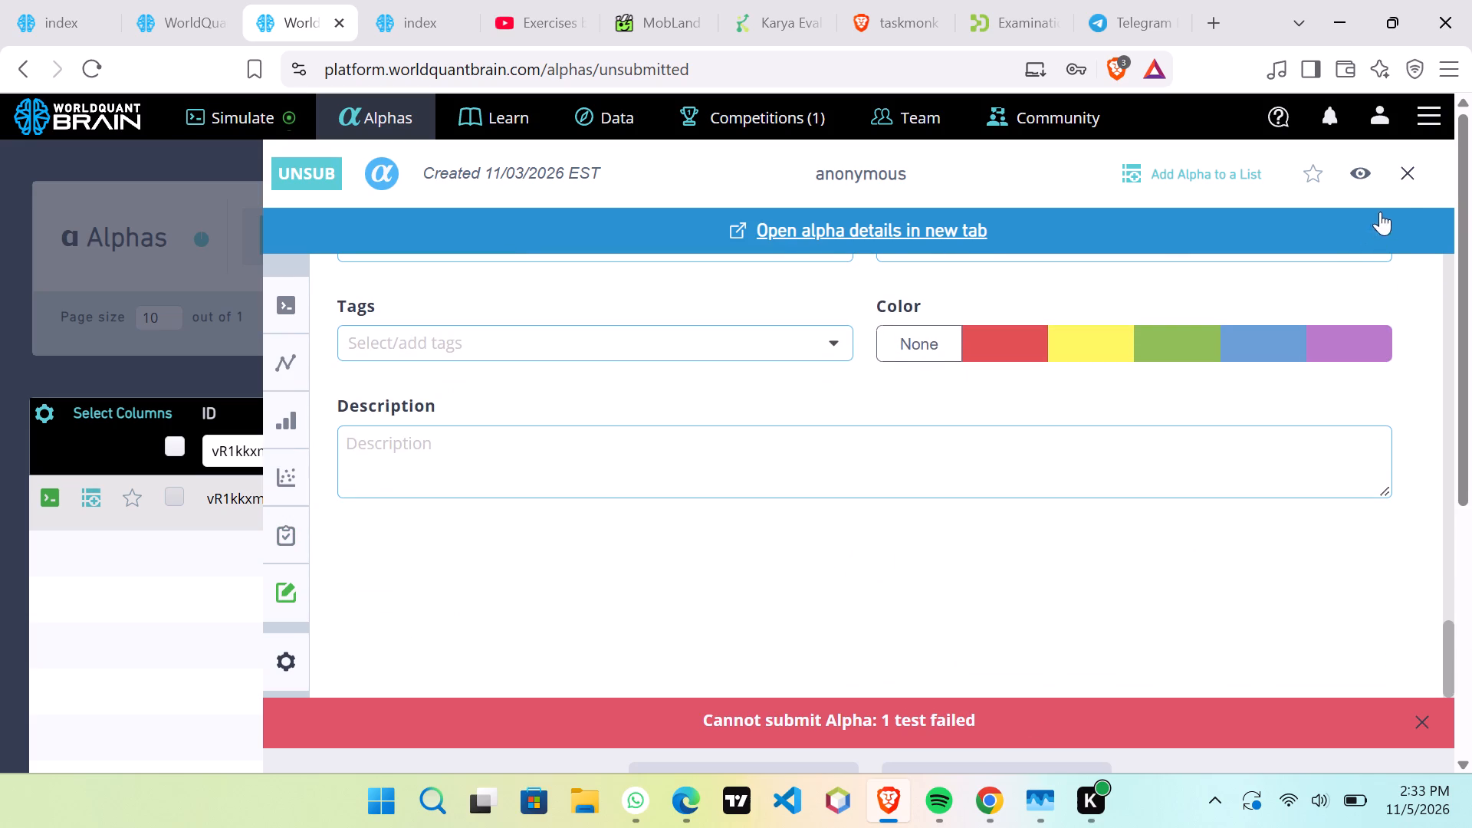
pyautogui.click(1413, 162)
pyautogui.click(1403, 167)
# Reopen the details of alpha vR1kkxmr and clone it into a new simulation.
pyautogui.click(931, 500)
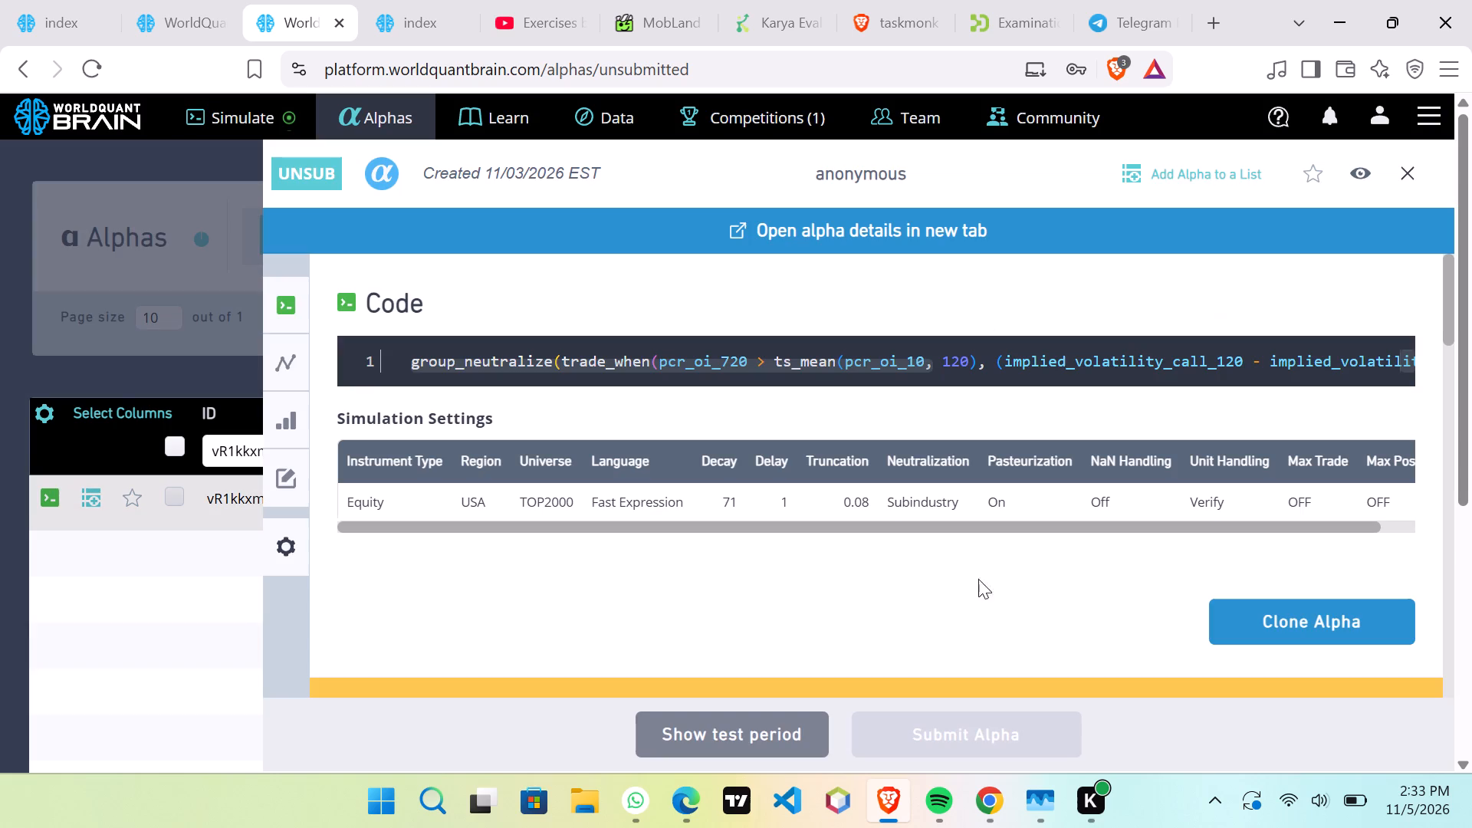
pyautogui.click(1253, 623)
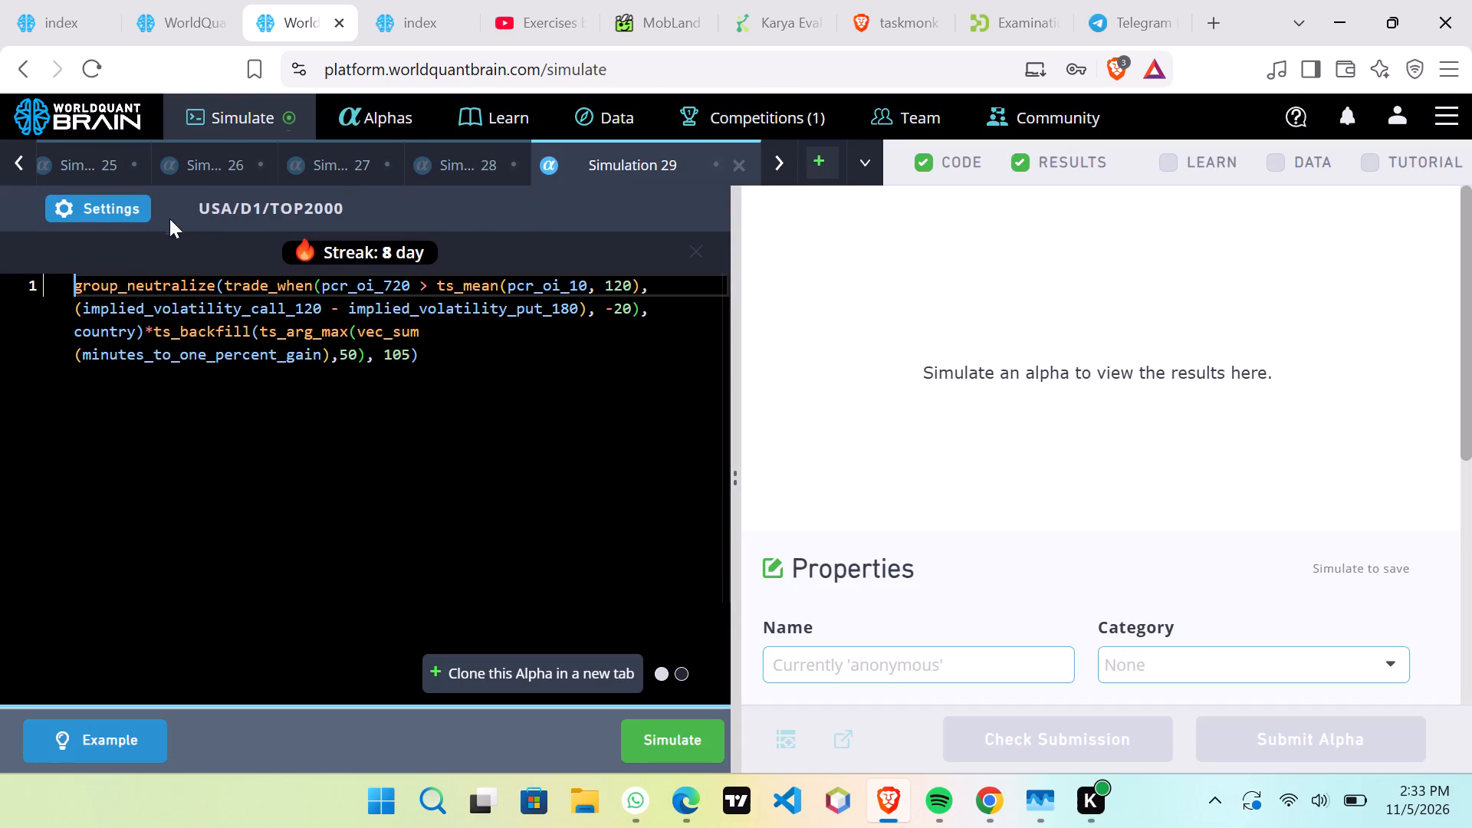
# Set the cloned alpha's decay to 108 in its simulation settings, apply the change, and simulate it.
pyautogui.click(113, 211)
pyautogui.click(415, 491)
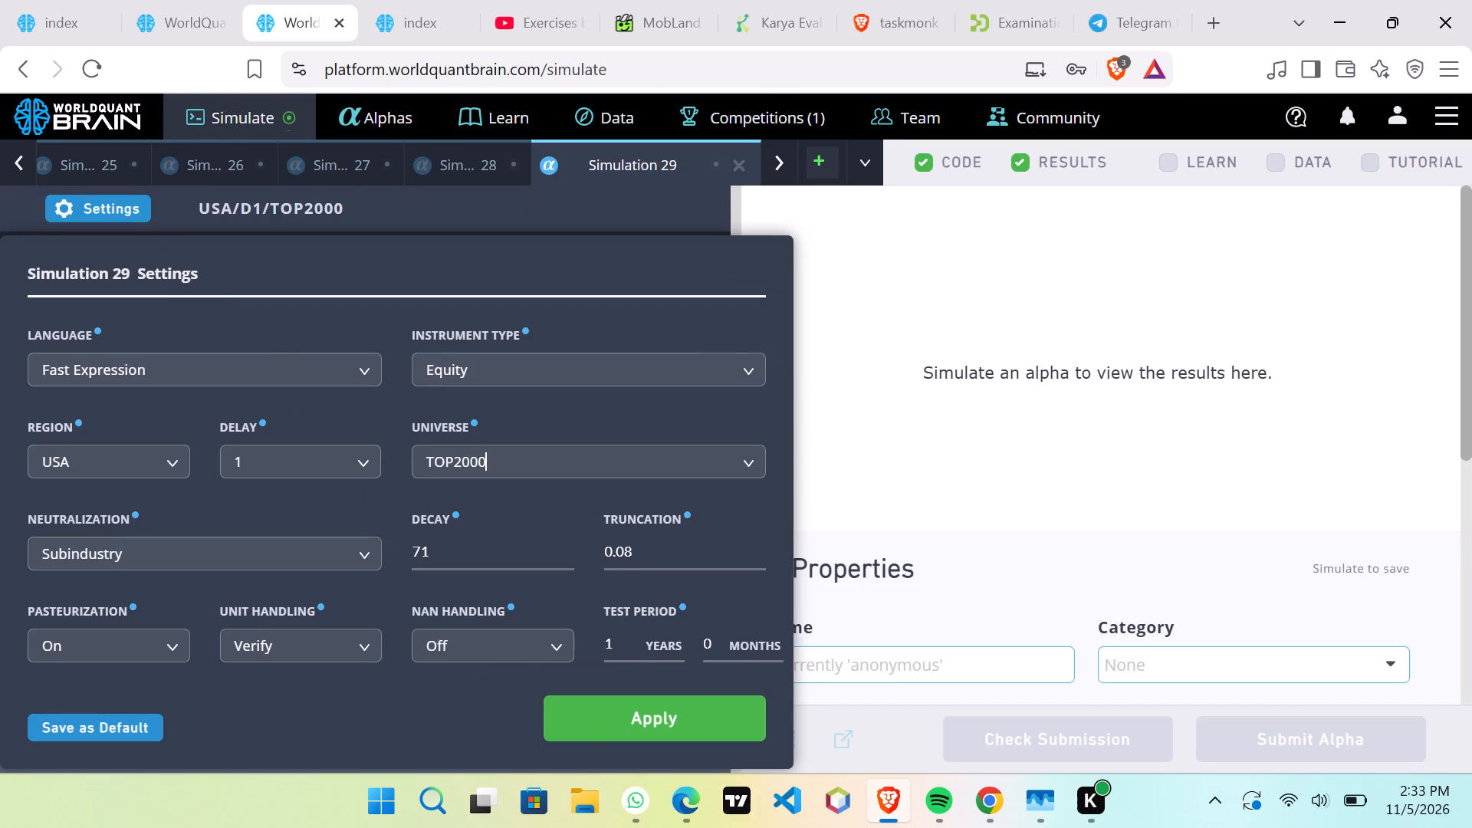
pyautogui.click(443, 557)
pyautogui.scroll(-3, 445, 553)
pyautogui.scroll(1, 445, 553)
pyautogui.scroll(-1, 445, 553)
pyautogui.scroll(1, 445, 553)
pyautogui.scroll(-1, 445, 553)
pyautogui.scroll(1, 444, 553)
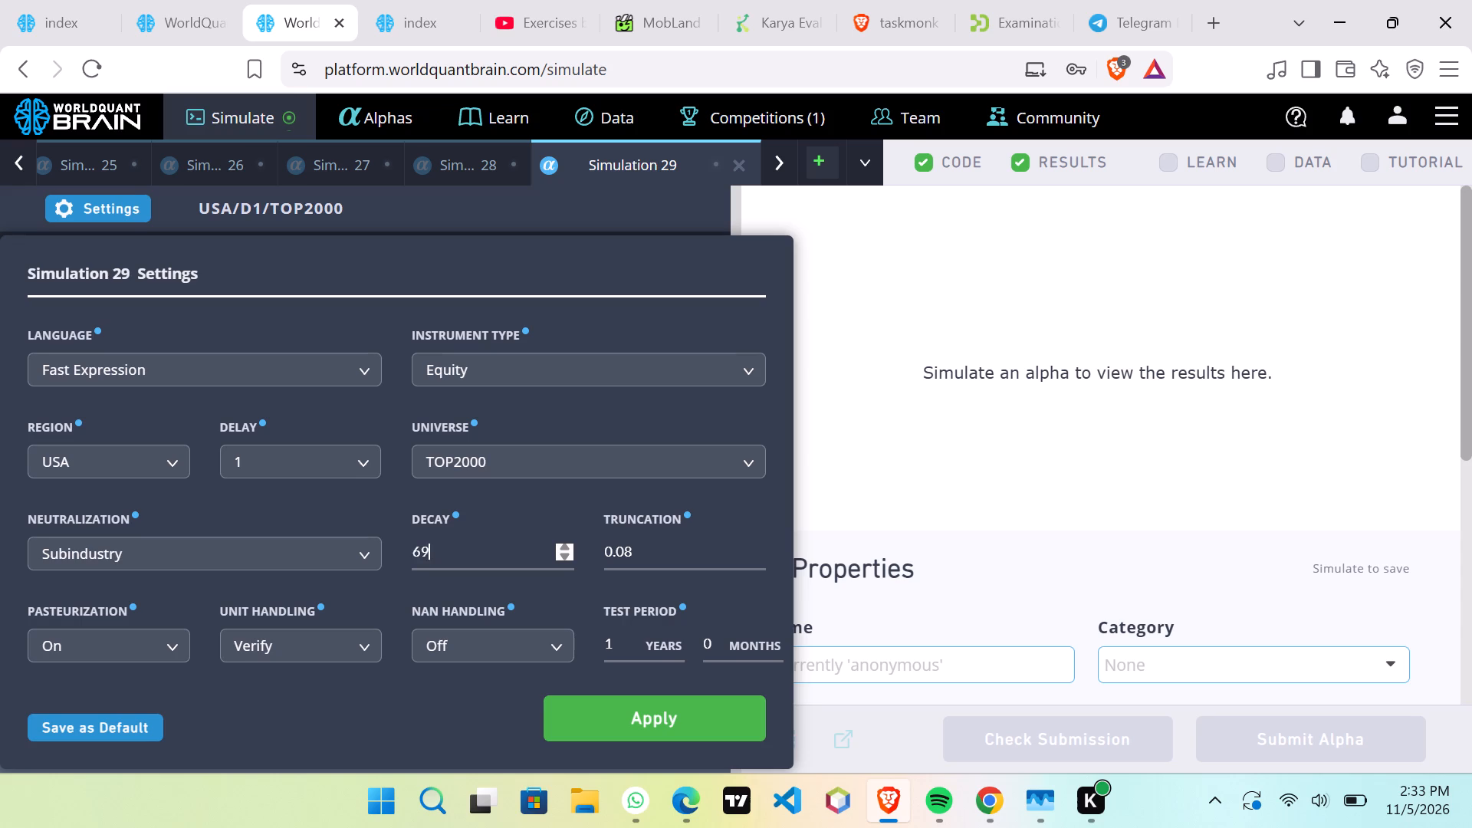
pyautogui.scroll(15, 444, 550)
pyautogui.scroll(10, 443, 544)
pyautogui.scroll(-1, 443, 544)
pyautogui.scroll(3, 443, 544)
pyautogui.scroll(-1, 443, 544)
pyautogui.scroll(5, 443, 544)
pyautogui.scroll(-1, 443, 544)
pyautogui.scroll(12, 443, 544)
pyautogui.click(619, 726)
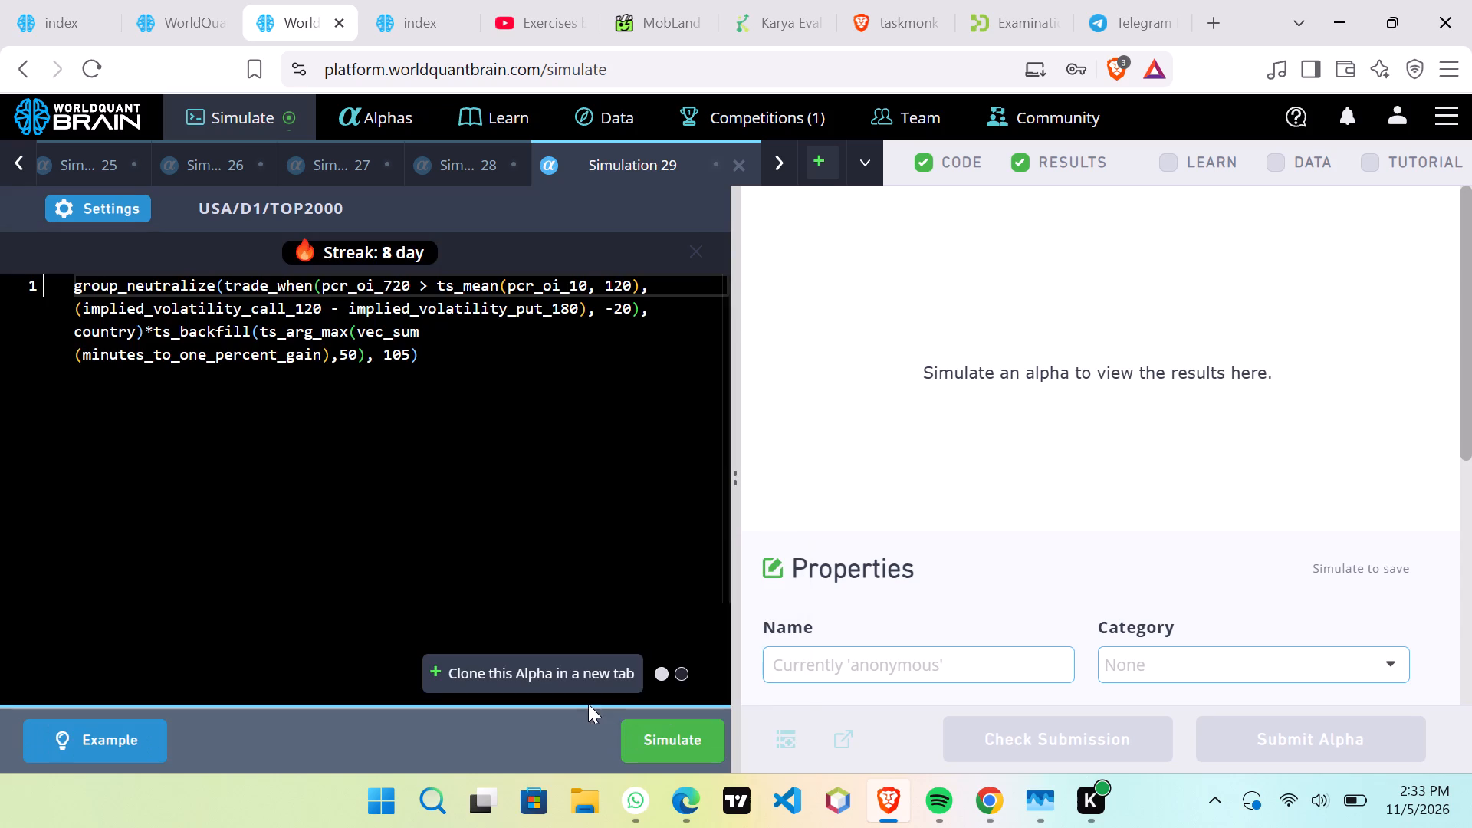
pyautogui.click(632, 738)
# Clone the alpha in a new tab, set its universe to TOP3000 and neutralization to Industry, and simulate it.
pyautogui.click(576, 678)
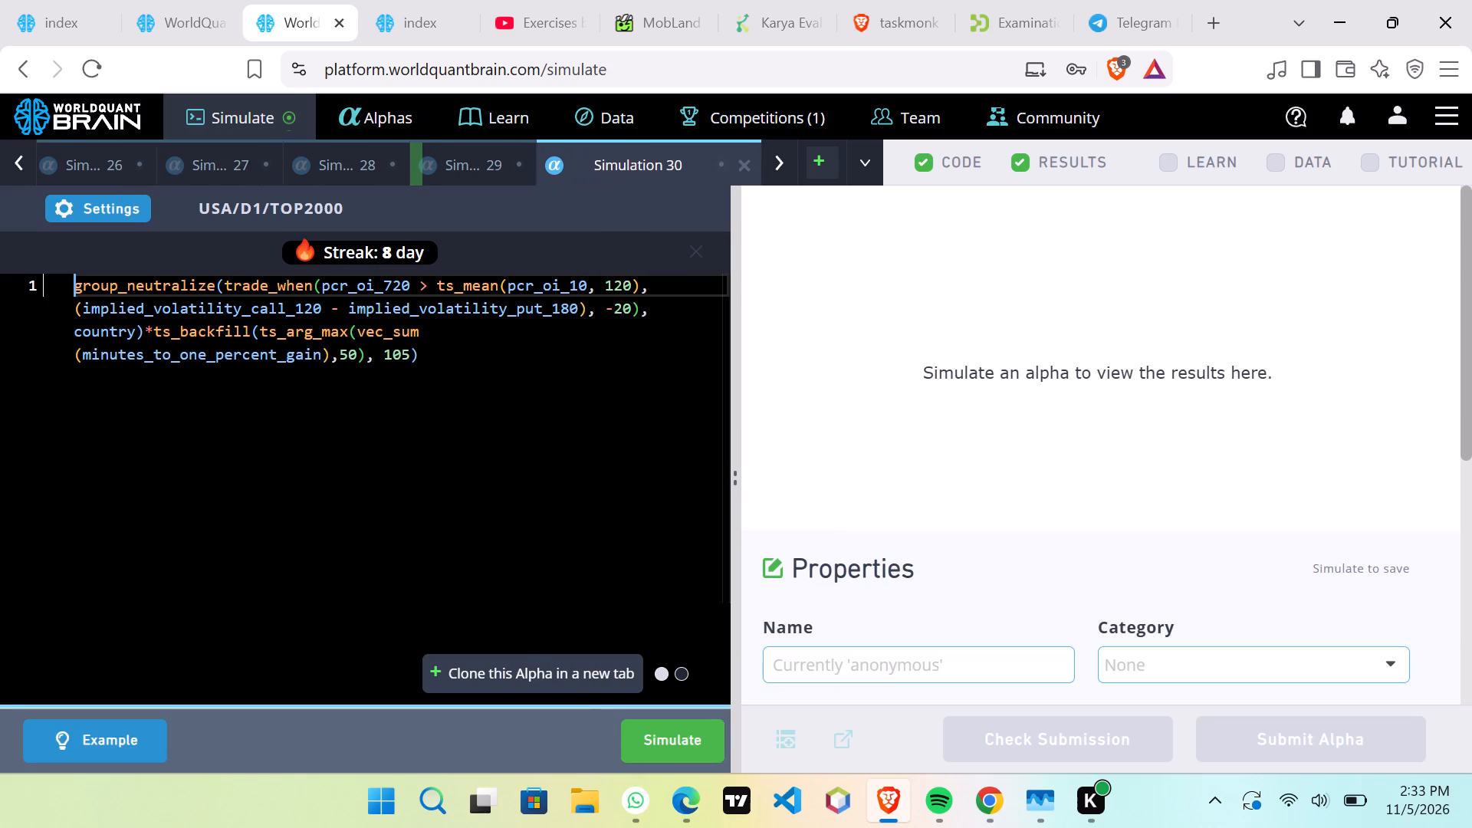
pyautogui.click(90, 209)
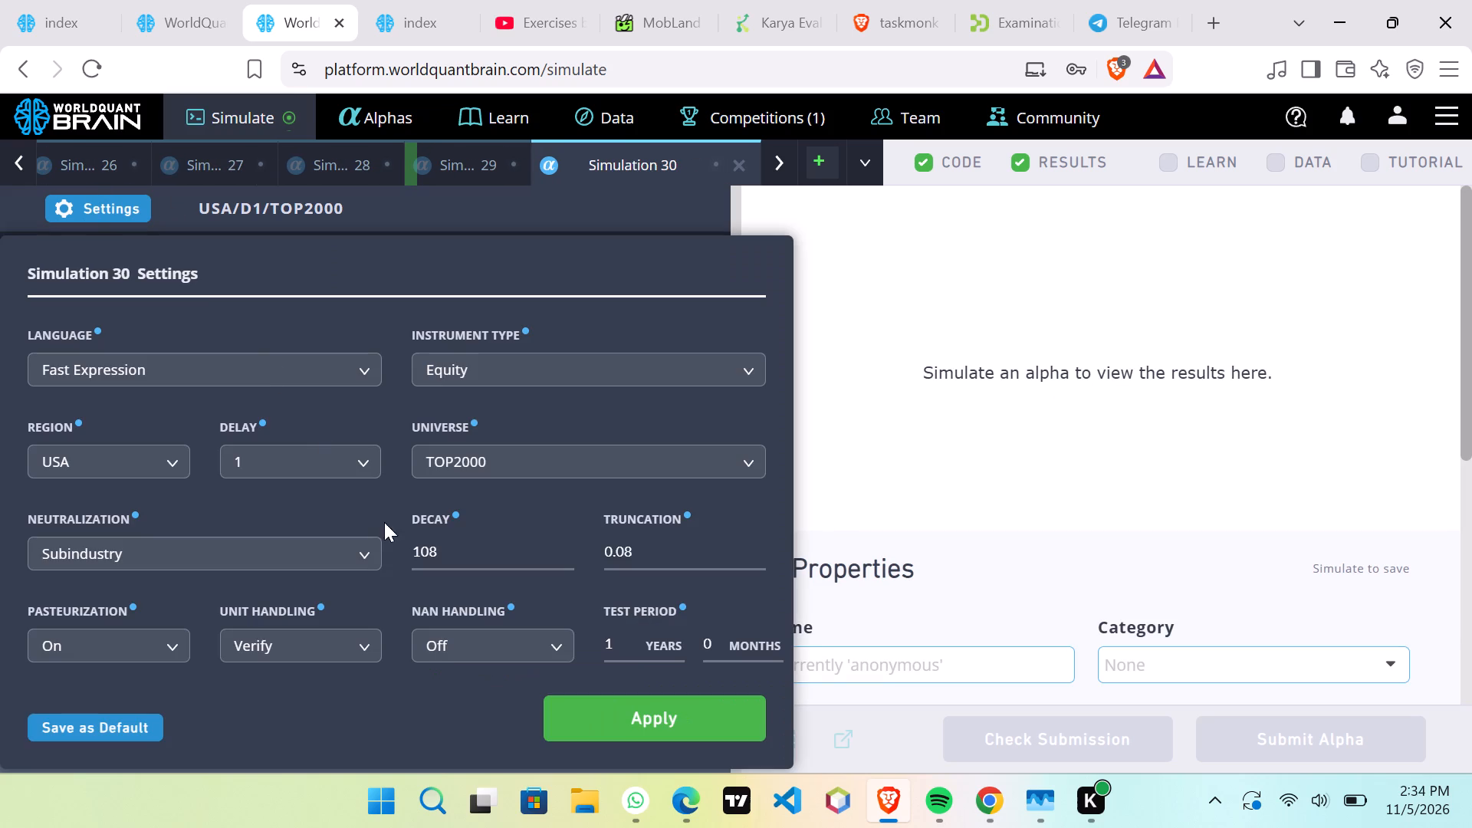
pyautogui.moveTo(438, 458); pyautogui.dragTo(439, 466)
pyautogui.click(459, 508)
pyautogui.click(370, 557)
pyautogui.click(273, 685)
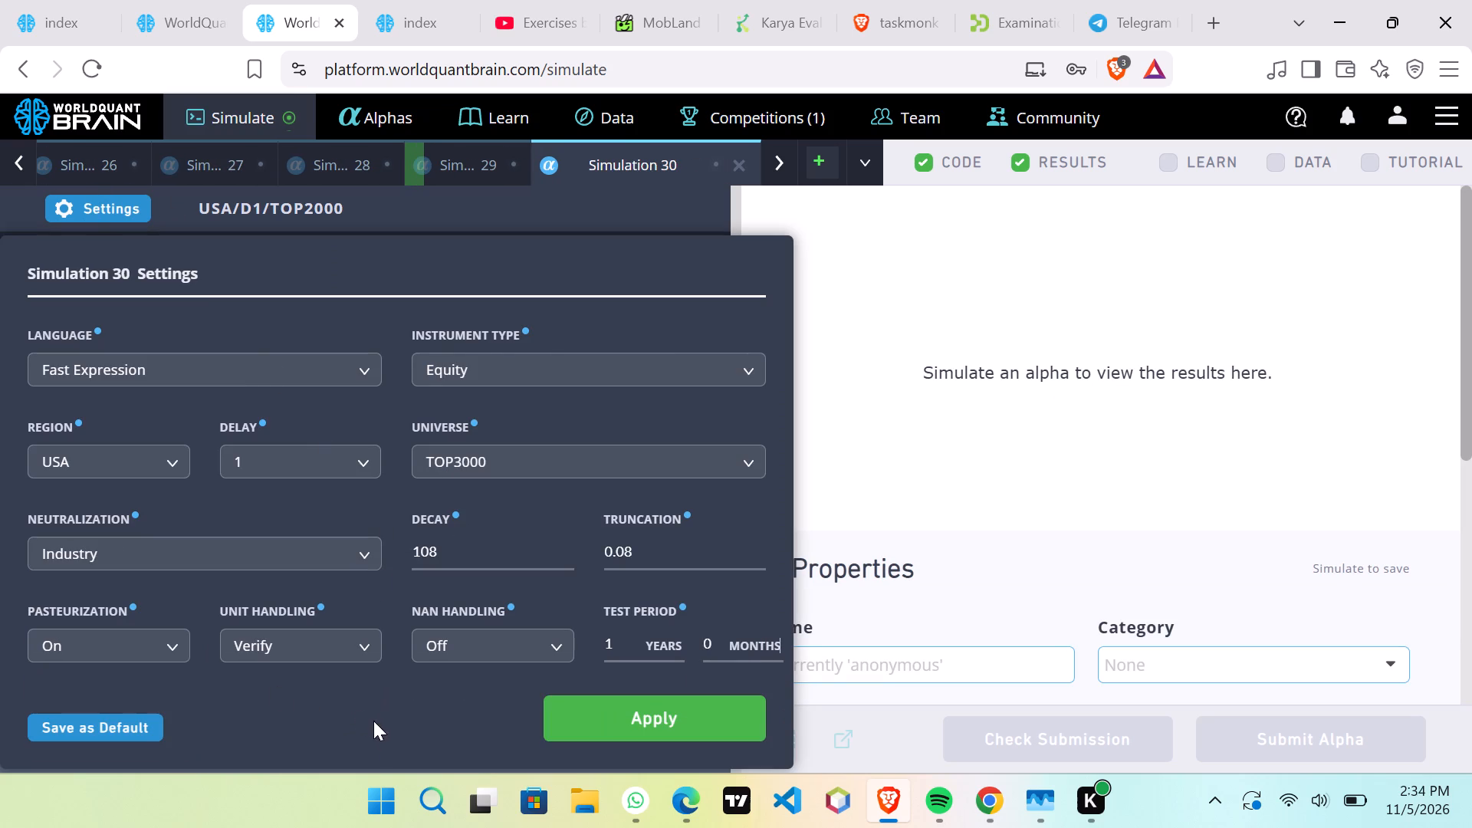
pyautogui.click(688, 728)
pyautogui.click(661, 731)
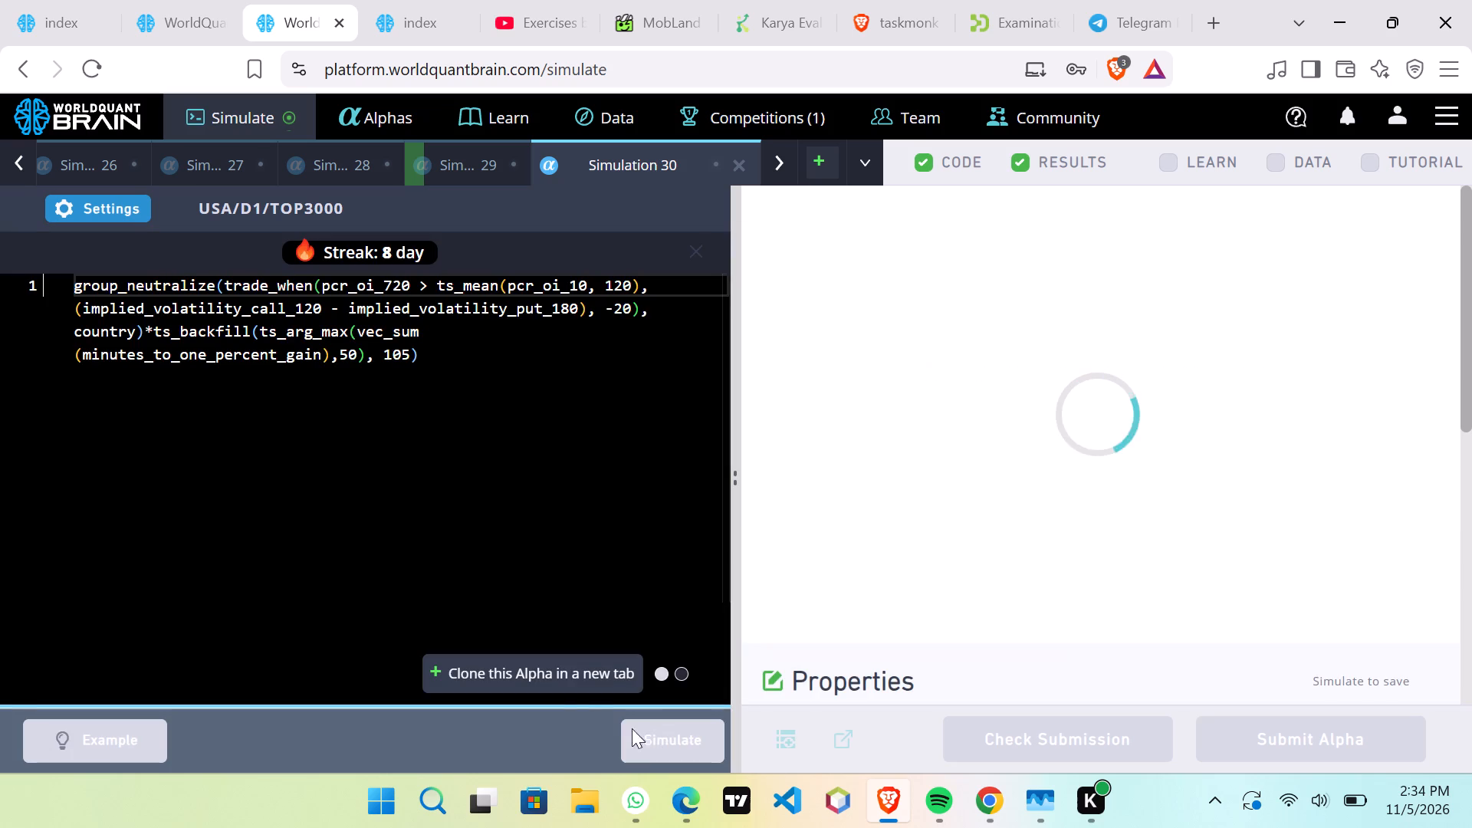
# Clone the TOP3000 alpha in another new tab, set its decay to 10, and simulate it.
pyautogui.click(570, 672)
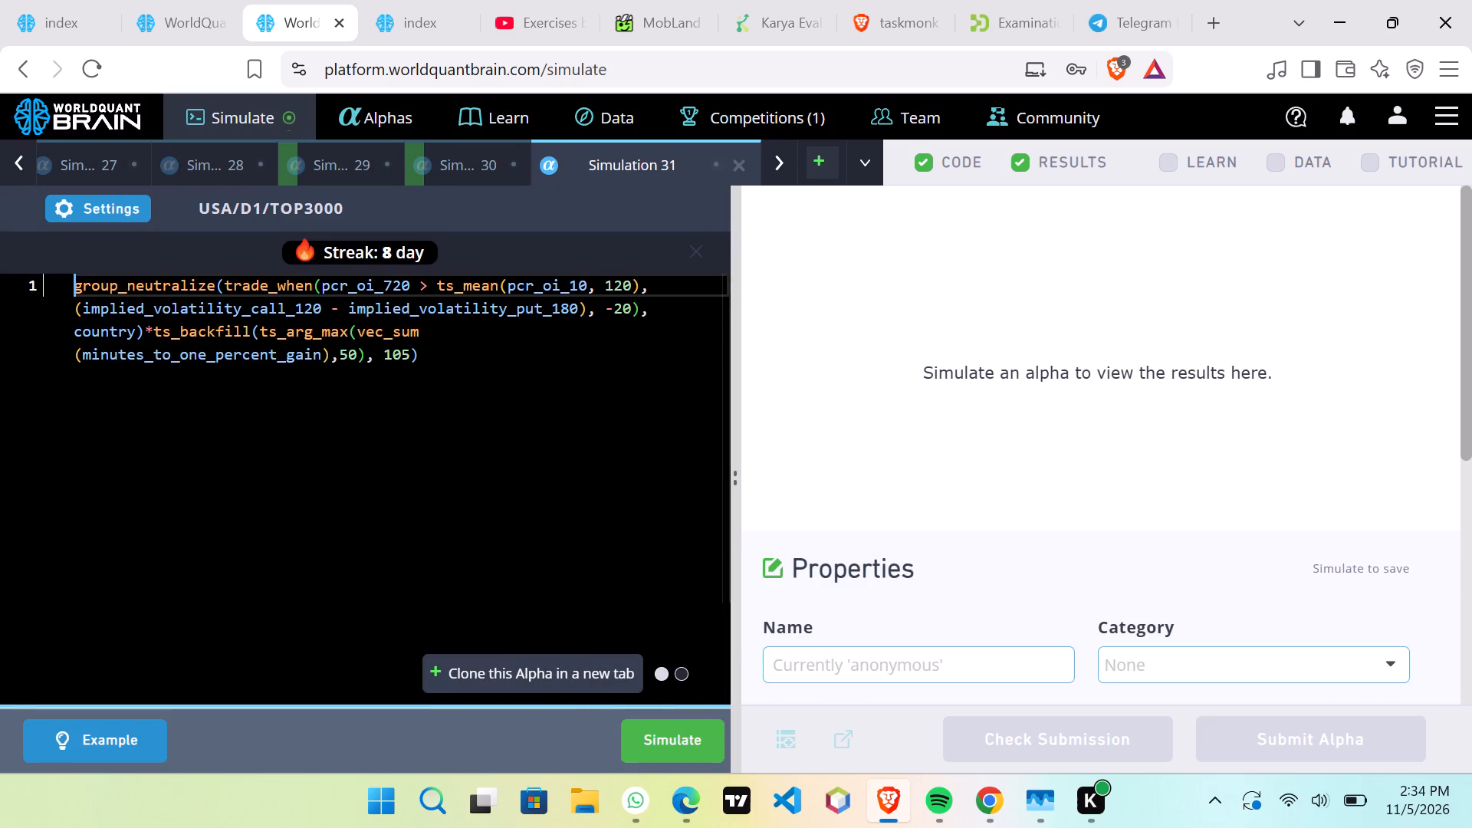
pyautogui.scroll(1, 97, 272)
pyautogui.click(110, 202)
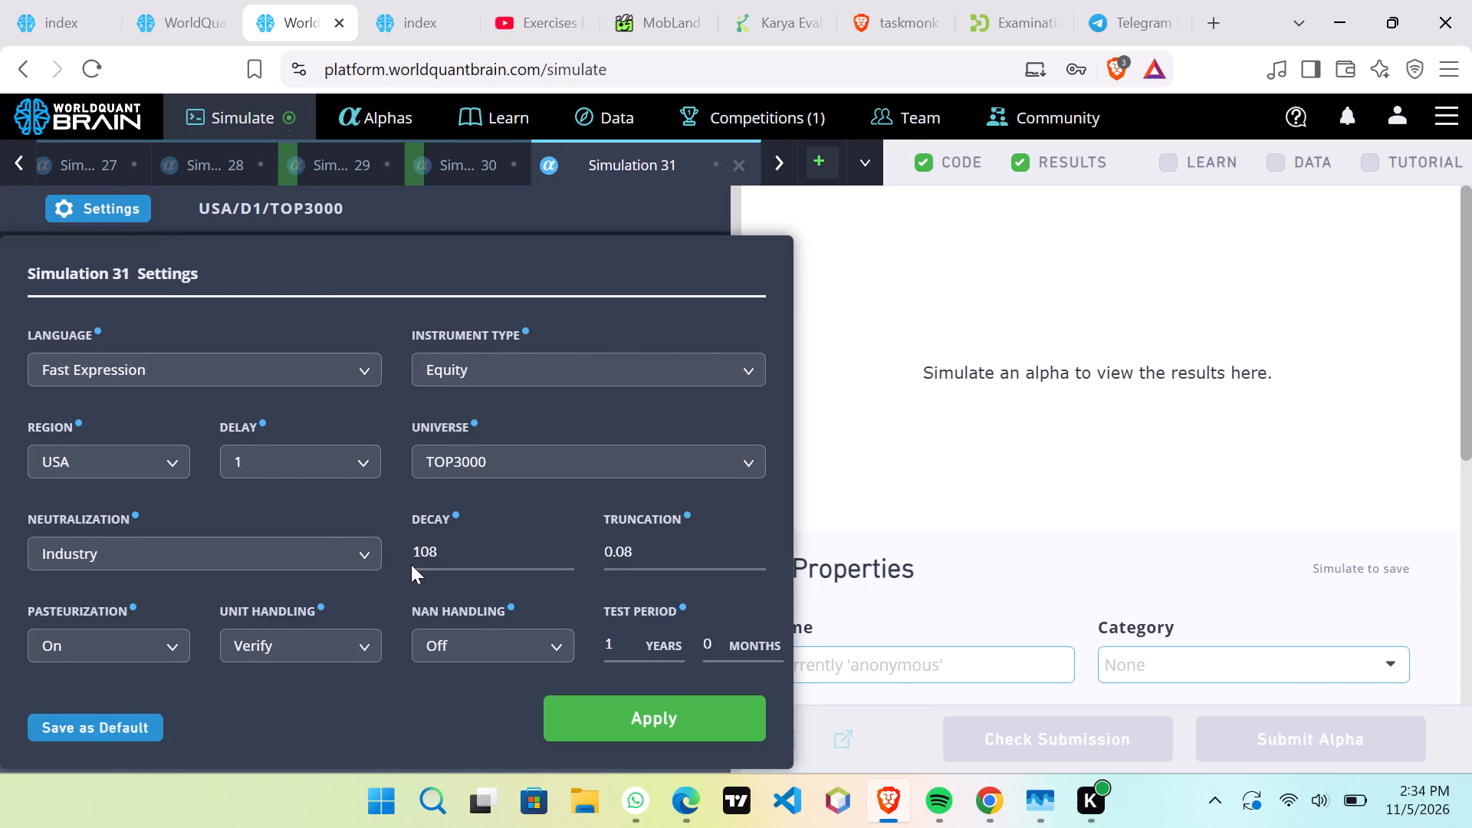
pyautogui.click(445, 555)
pyautogui.press('BackSpace')
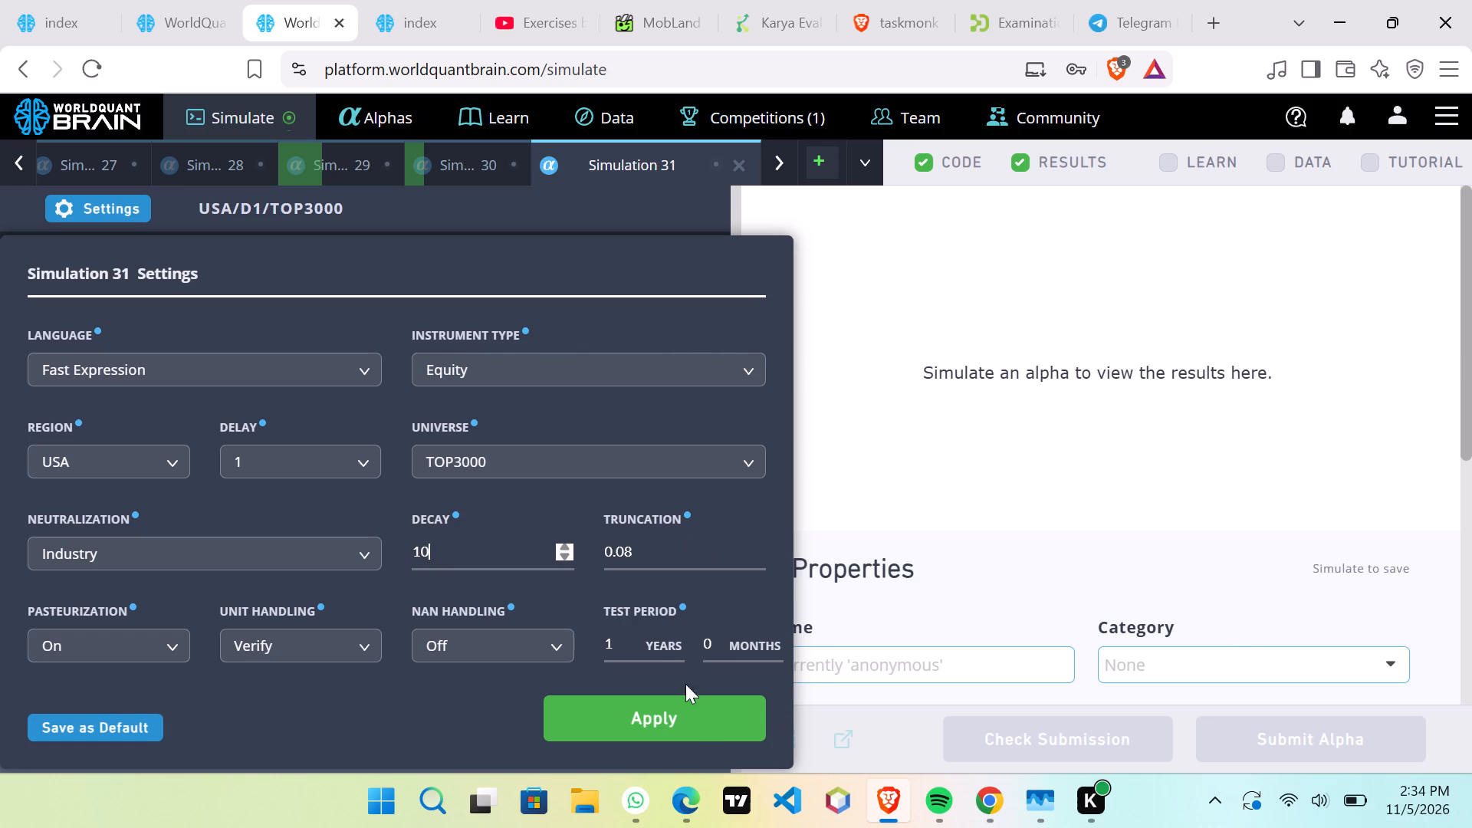
pyautogui.click(699, 717)
pyautogui.click(672, 742)
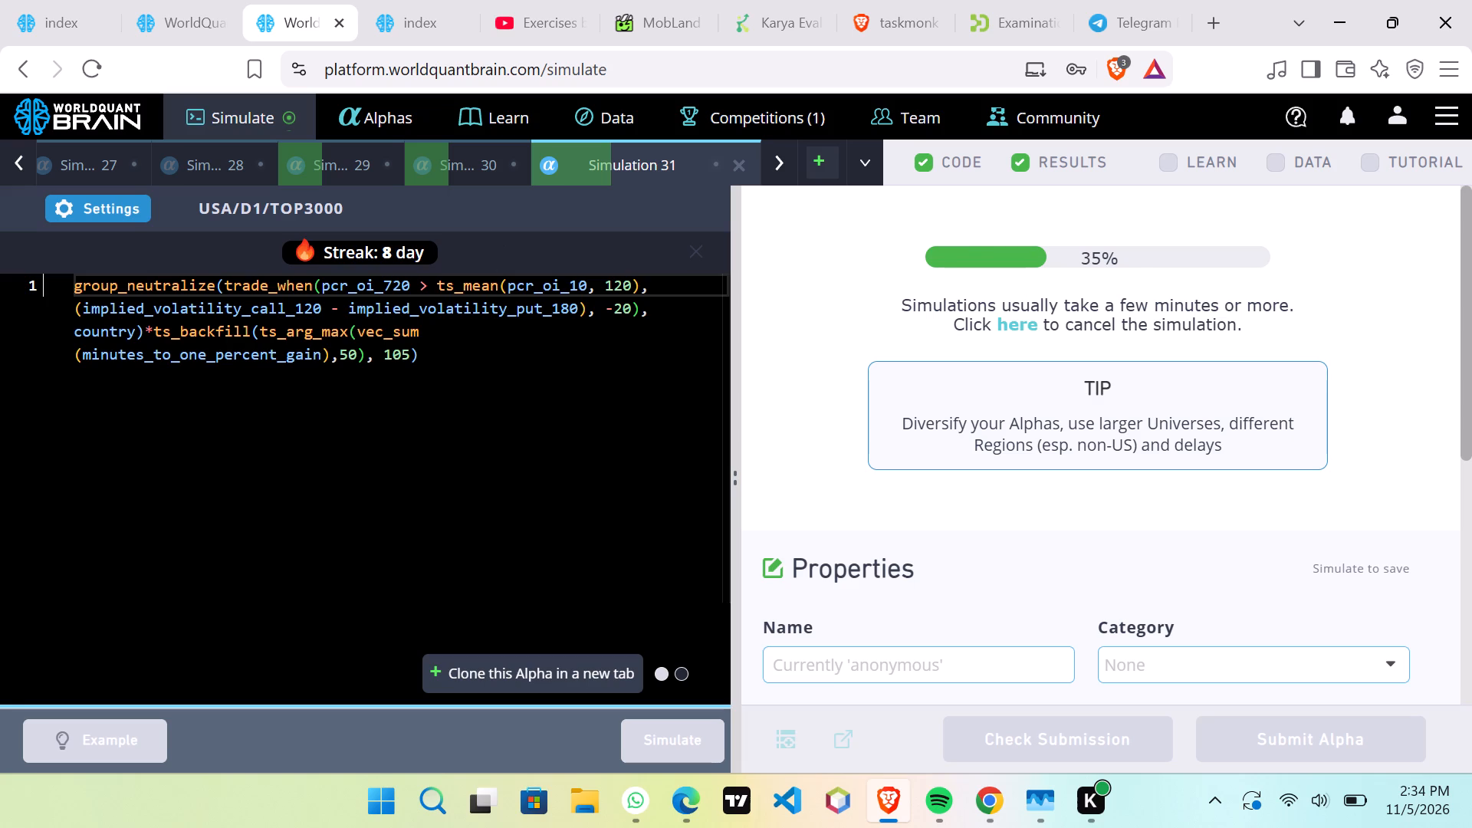
# Read the tutorial page on consultant onboarding, finish the tutorial, and look through the Learn courses.
pyautogui.click(1371, 159)
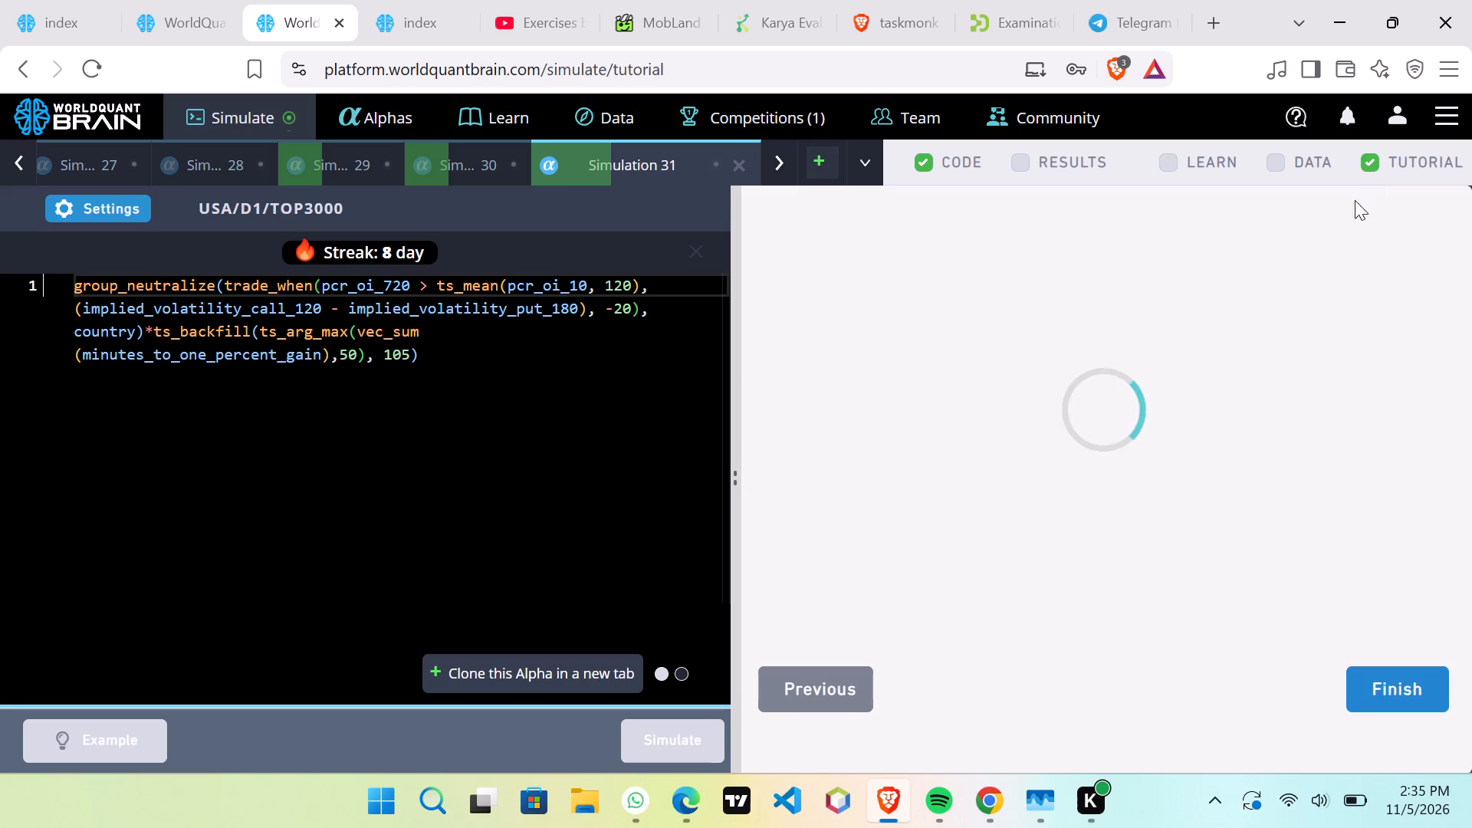
pyautogui.scroll(-10, 1134, 512)
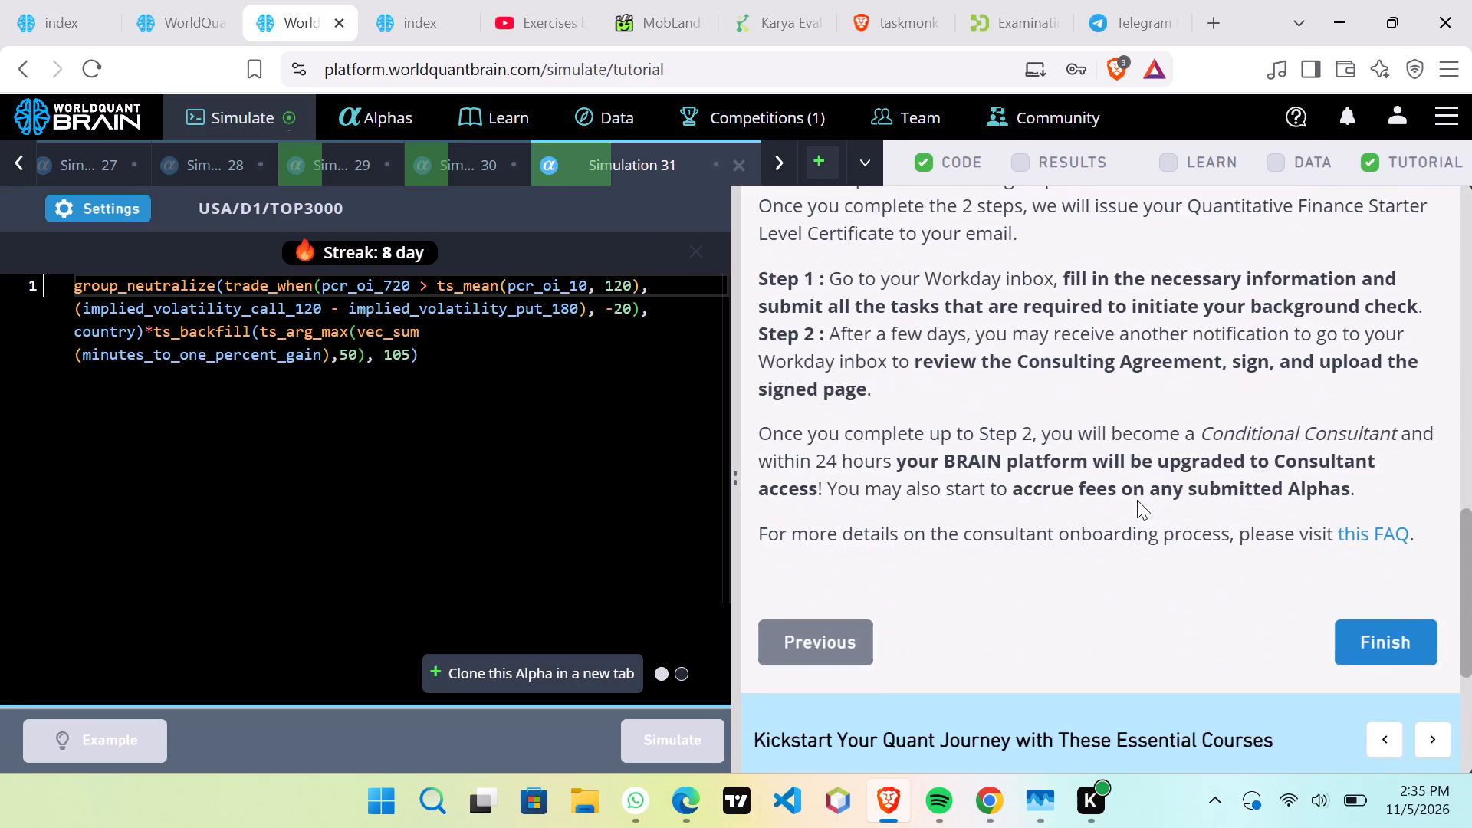
pyautogui.scroll(-4, 1137, 500)
pyautogui.scroll(1, 1132, 502)
pyautogui.moveTo(1383, 442); pyautogui.dragTo(1383, 452)
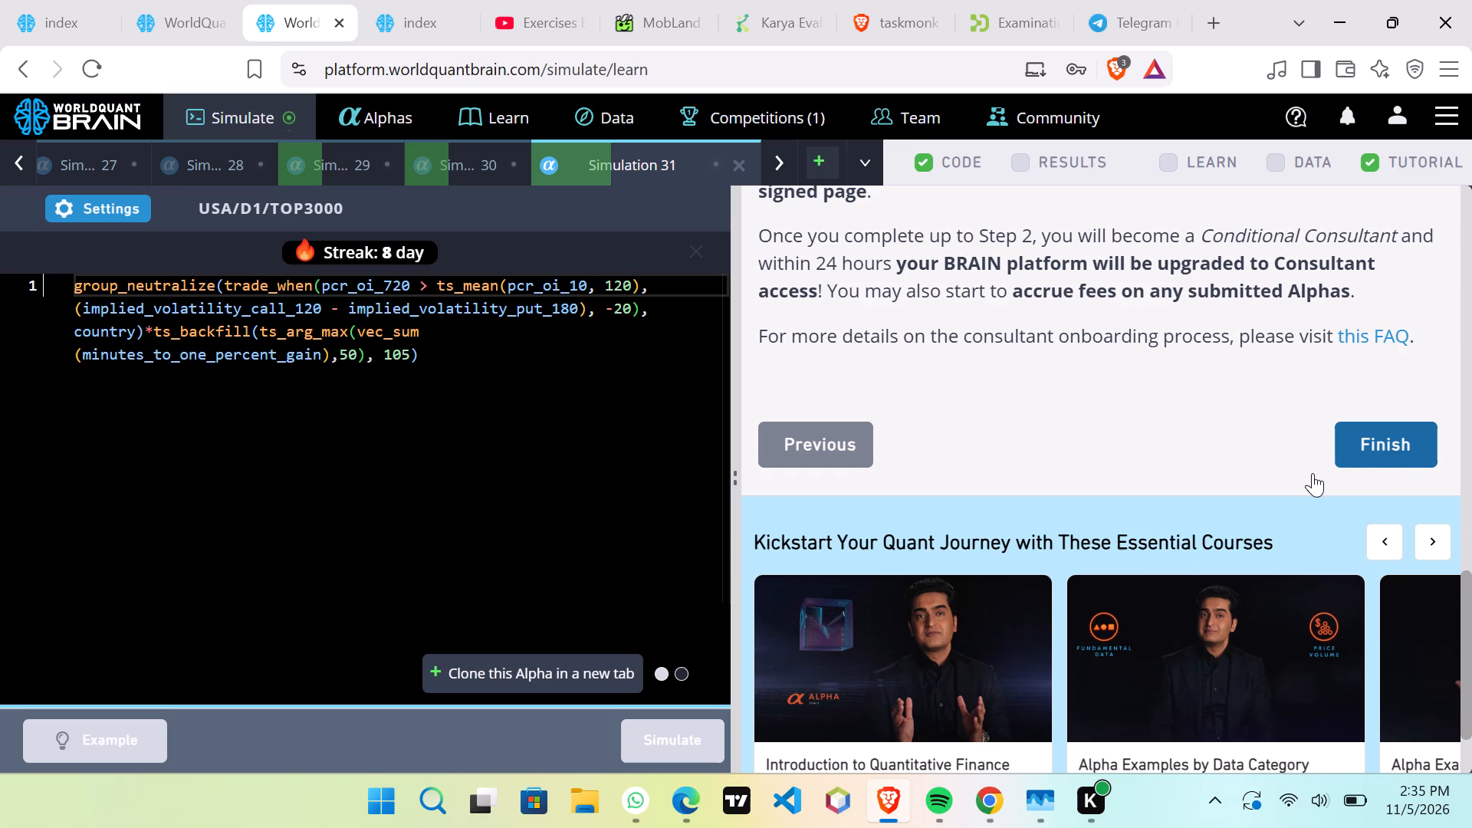
pyautogui.click(1388, 453)
pyautogui.scroll(-2, 1209, 466)
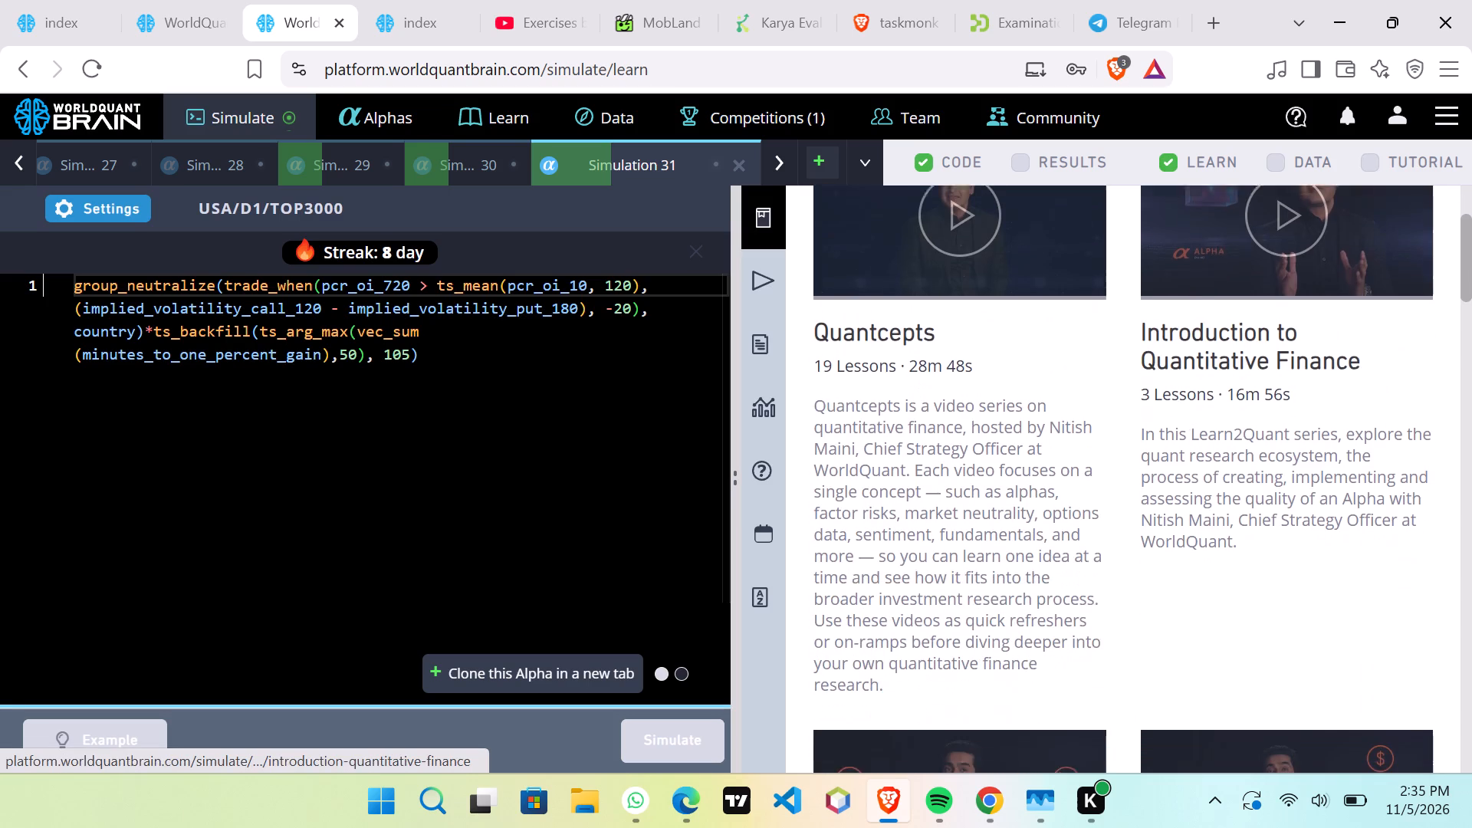
pyautogui.scroll(-4, 1178, 472)
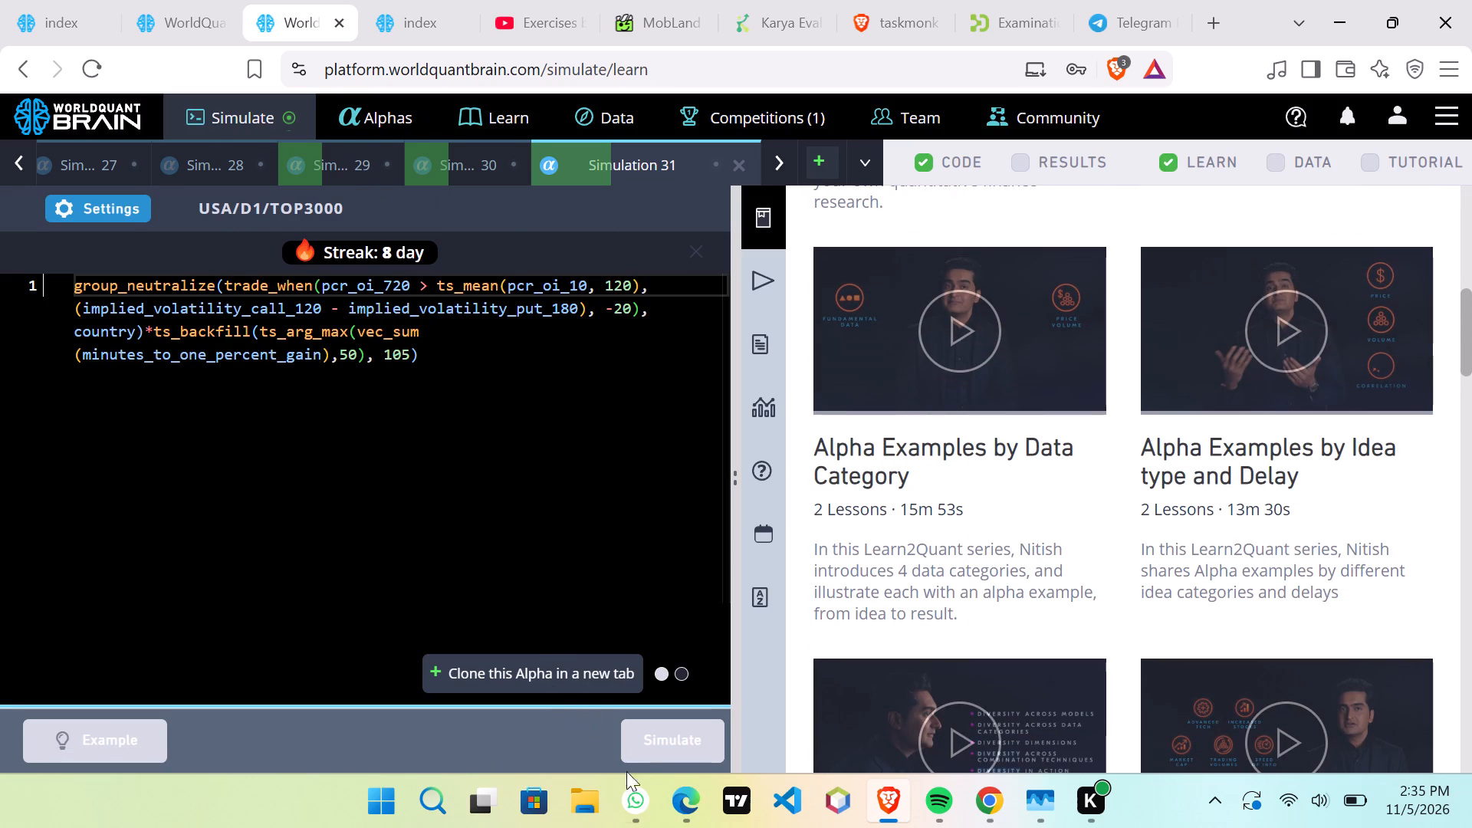
# Switch to the WorldQuant BRAIN session in Microsoft Edge, maximize its window, and show the tutorial beside the code.
pyautogui.click(679, 798)
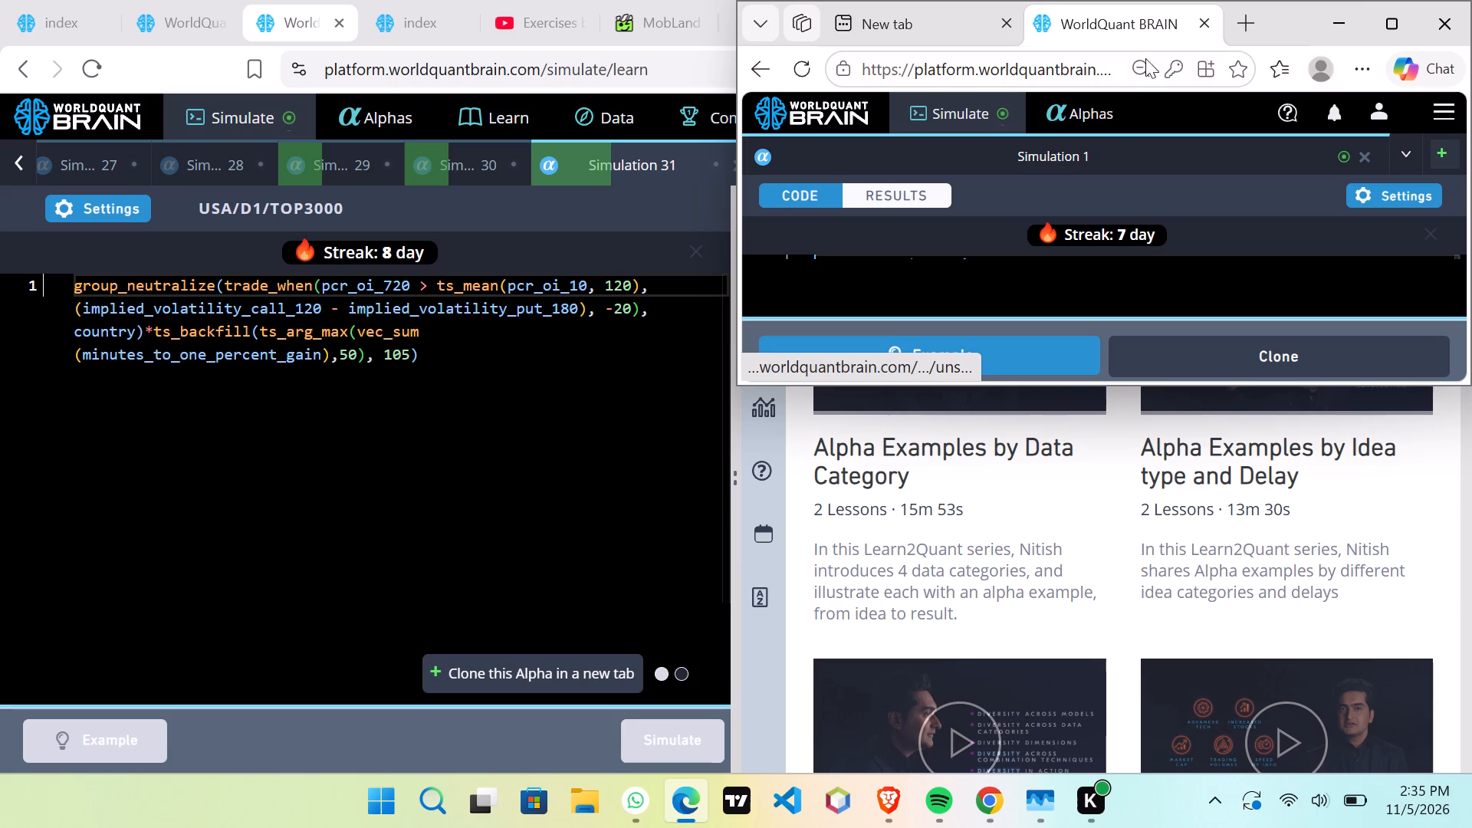
pyautogui.click(1382, 28)
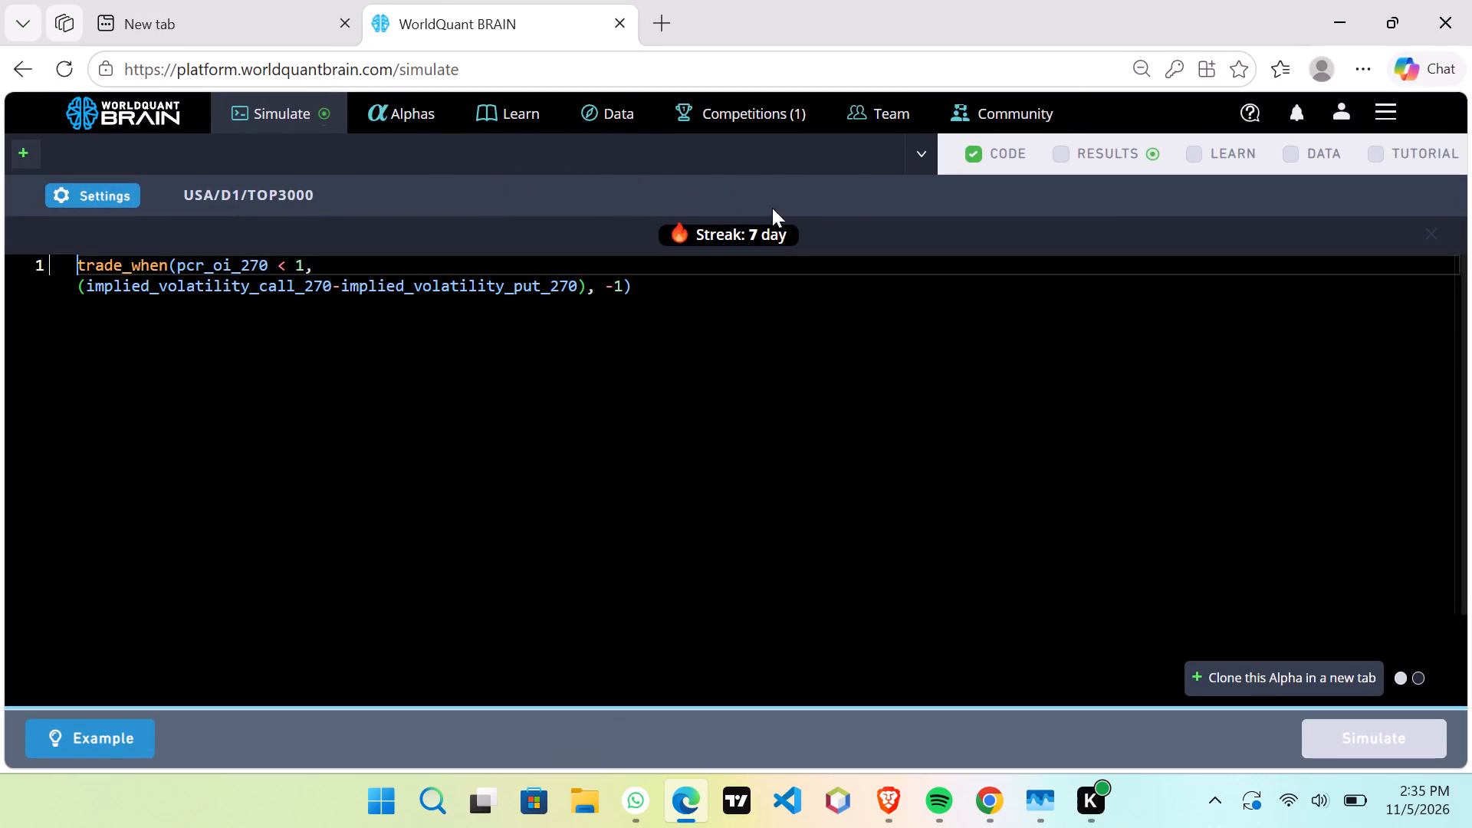
pyautogui.click(1366, 153)
pyautogui.click(1369, 151)
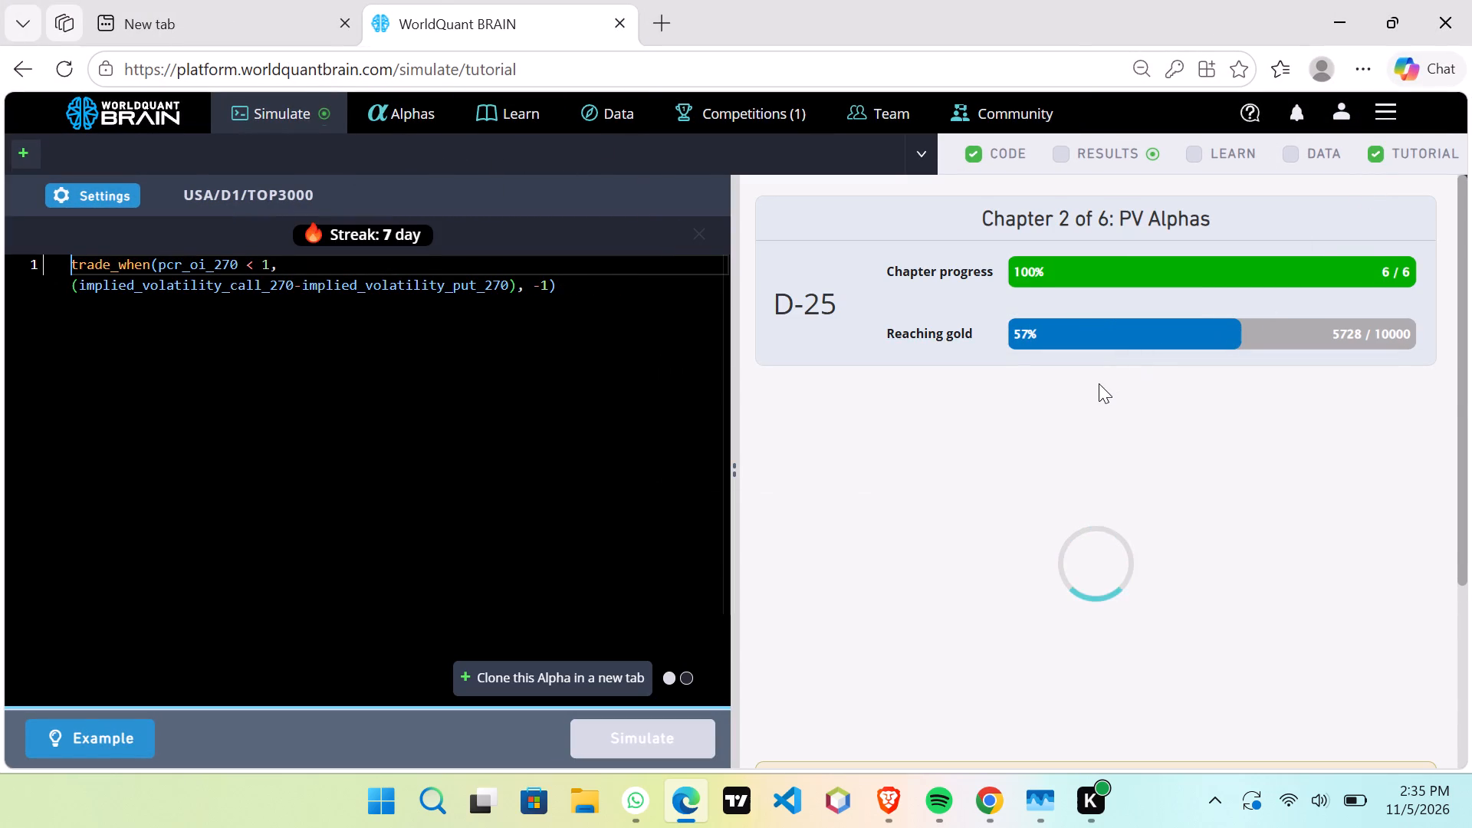
# Page forward through the tutorial from the PV Alphas chapter to the Sentiment & News Alphas chapter, checking its tasks and progress.
pyautogui.scroll(-4, 1099, 383)
pyautogui.scroll(1, 1094, 386)
pyautogui.scroll(-3, 1094, 386)
pyautogui.scroll(1, 1091, 376)
pyautogui.scroll(-11, 1091, 376)
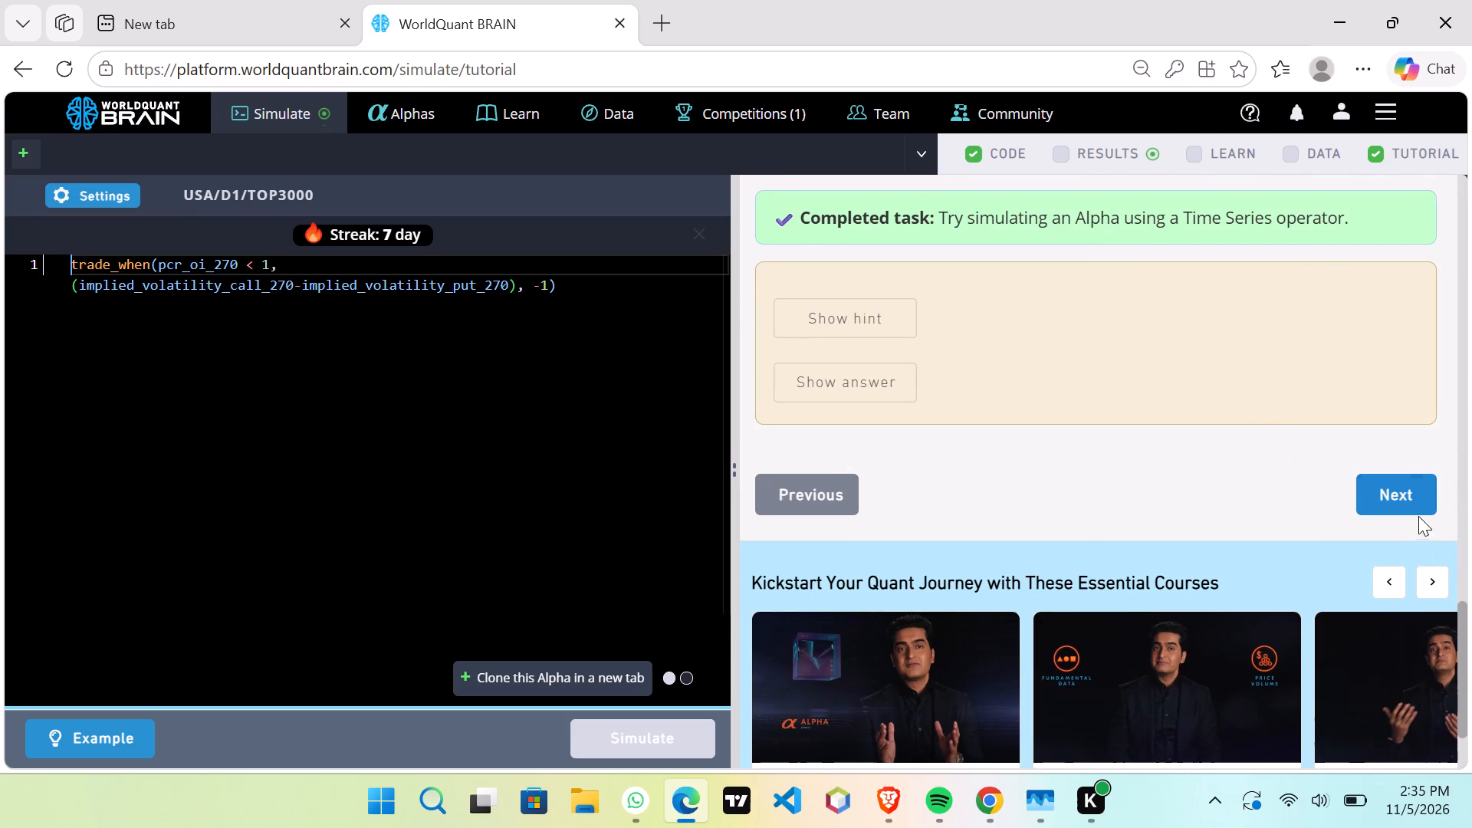
pyautogui.click(1411, 495)
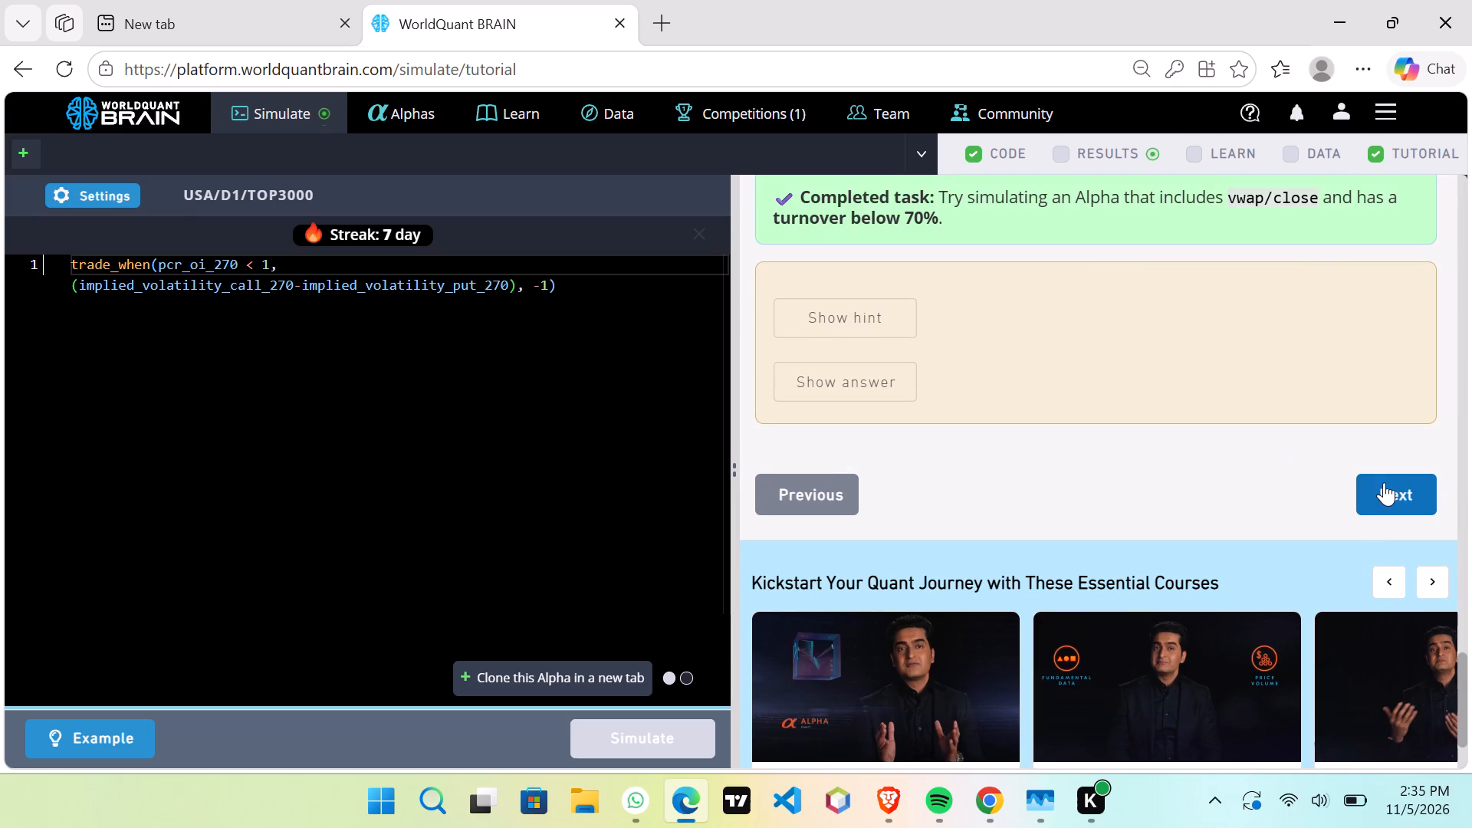
pyautogui.click(1386, 495)
pyautogui.click(1387, 496)
pyautogui.tripleClick(1387, 496)
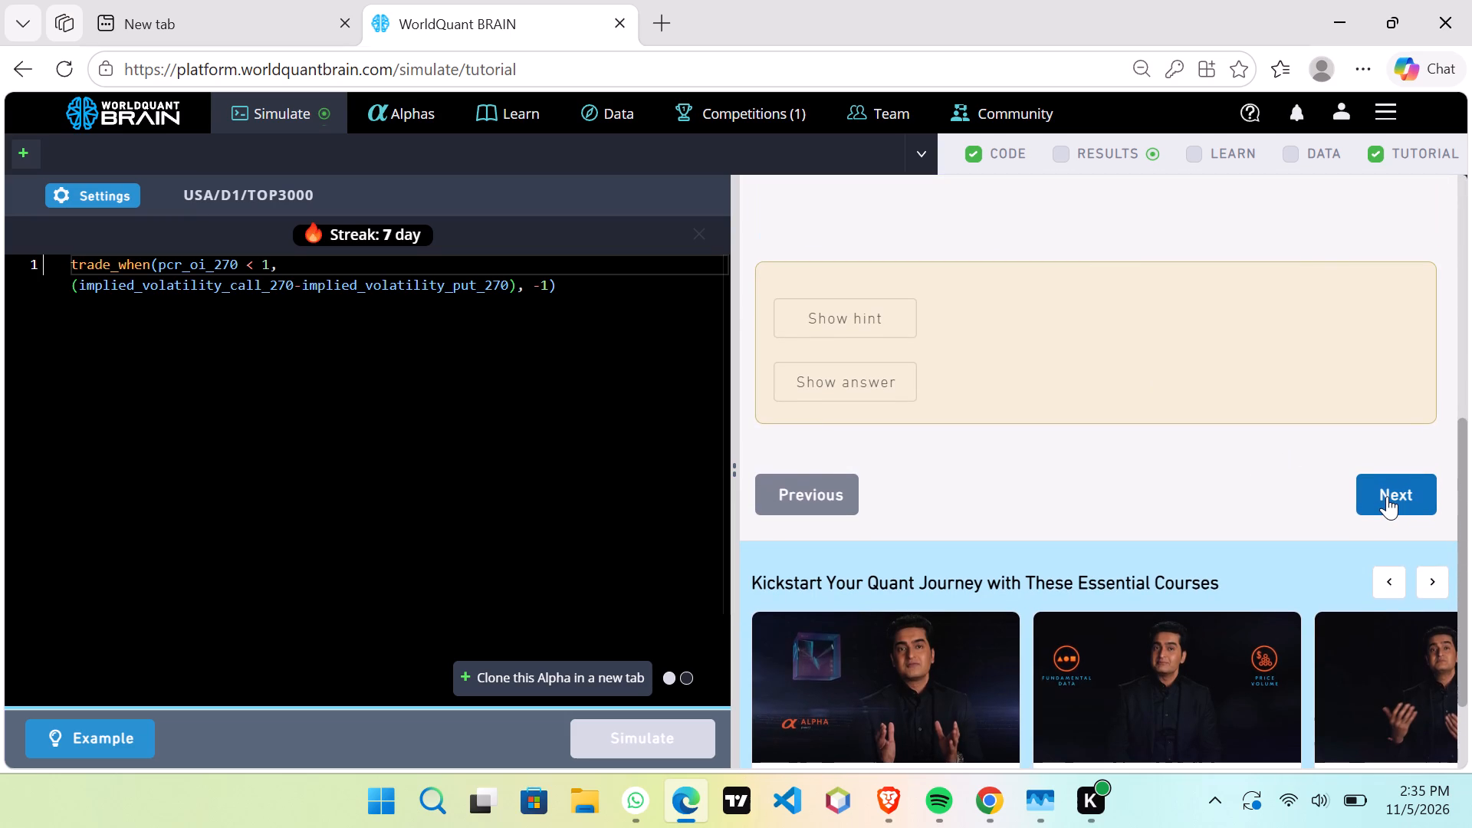
pyautogui.tripleClick(1387, 496)
pyautogui.tripleClick(1387, 496)
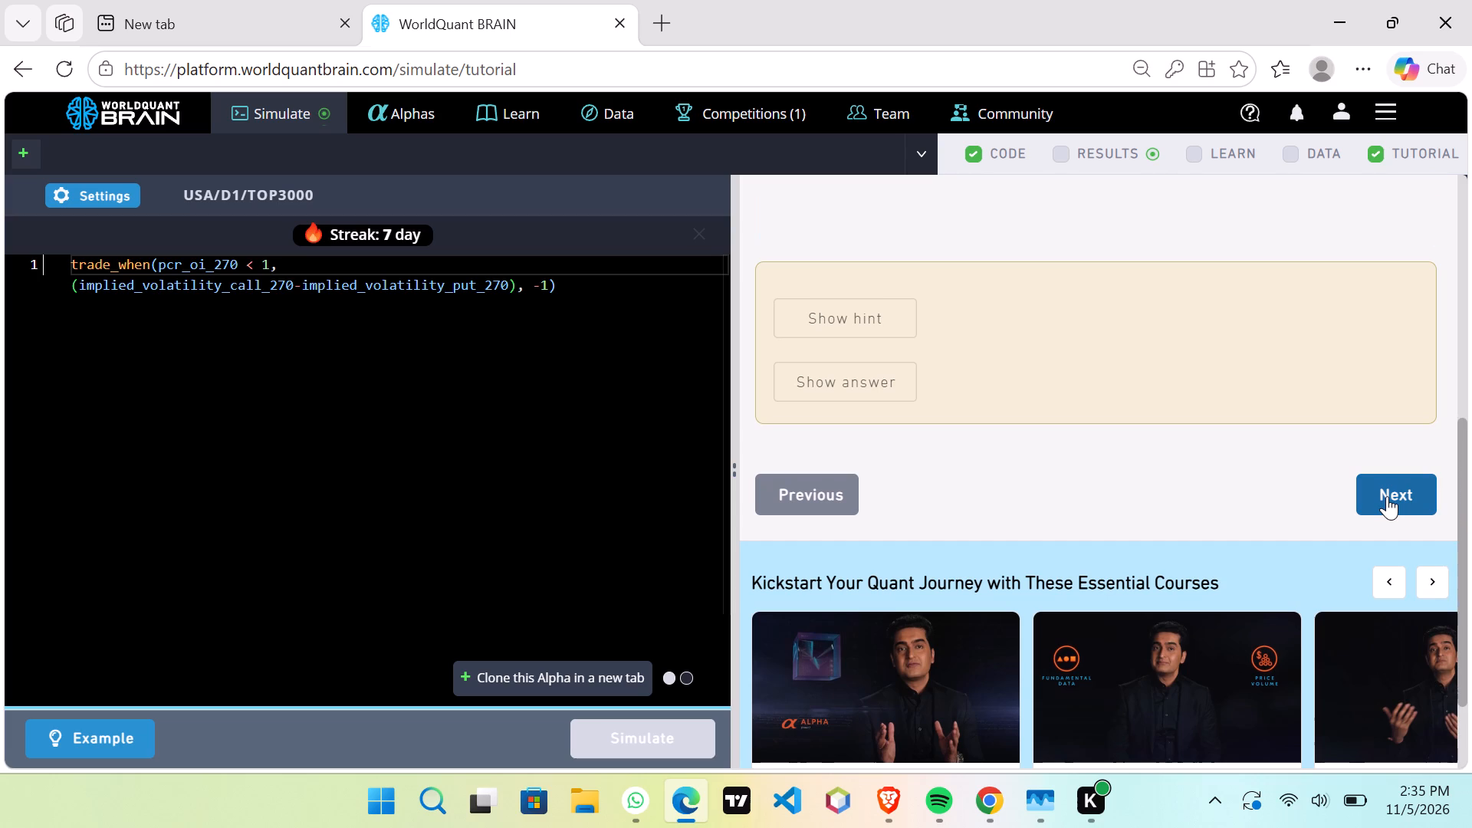
pyautogui.tripleClick(1387, 496)
pyautogui.doubleClick(1387, 496)
pyautogui.scroll(5, 1388, 496)
pyautogui.scroll(-1, 1390, 496)
pyautogui.scroll(4, 1390, 496)
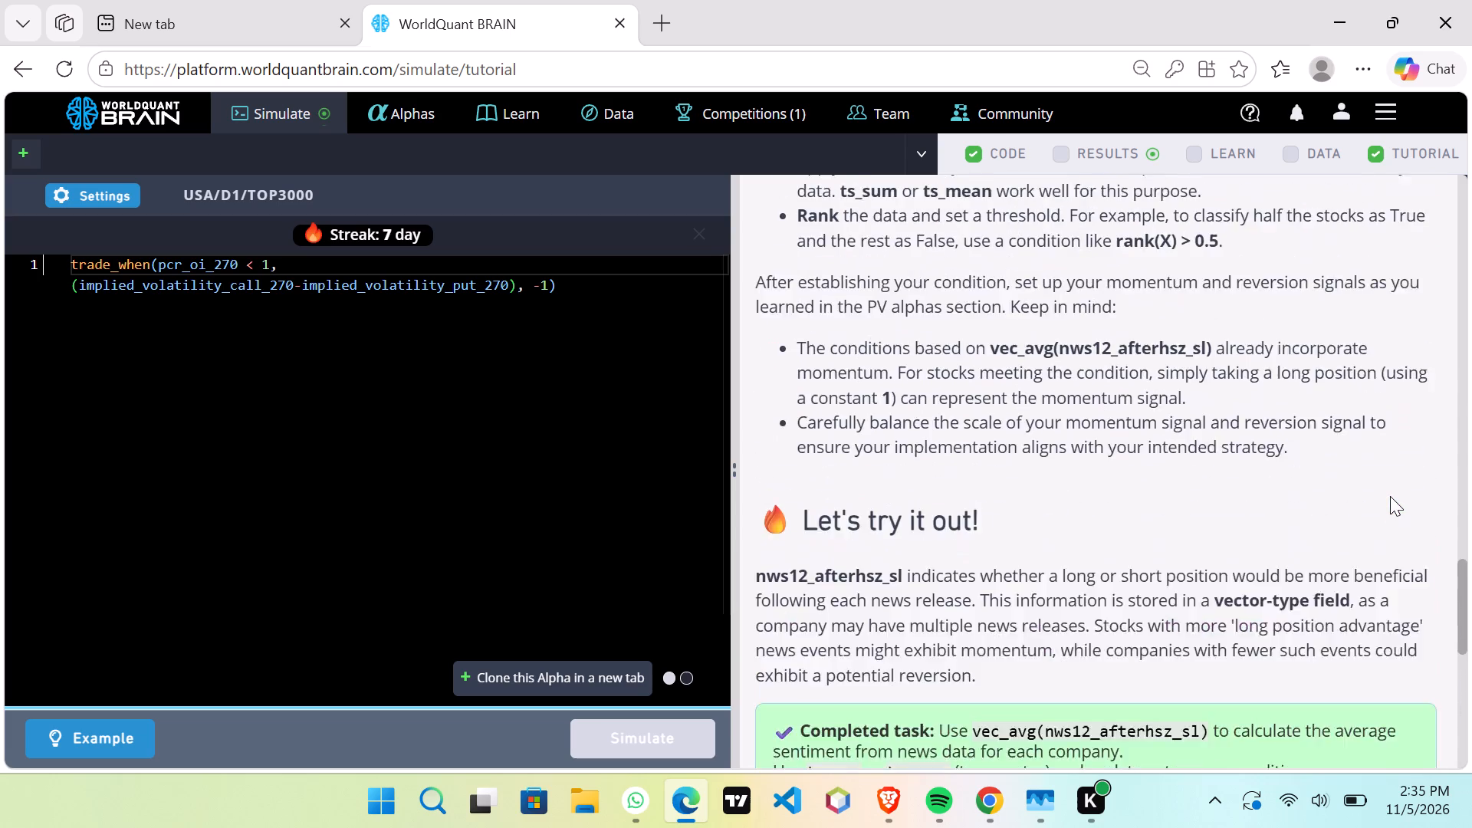
pyautogui.scroll(19, 1390, 496)
pyautogui.scroll(-1, 1390, 496)
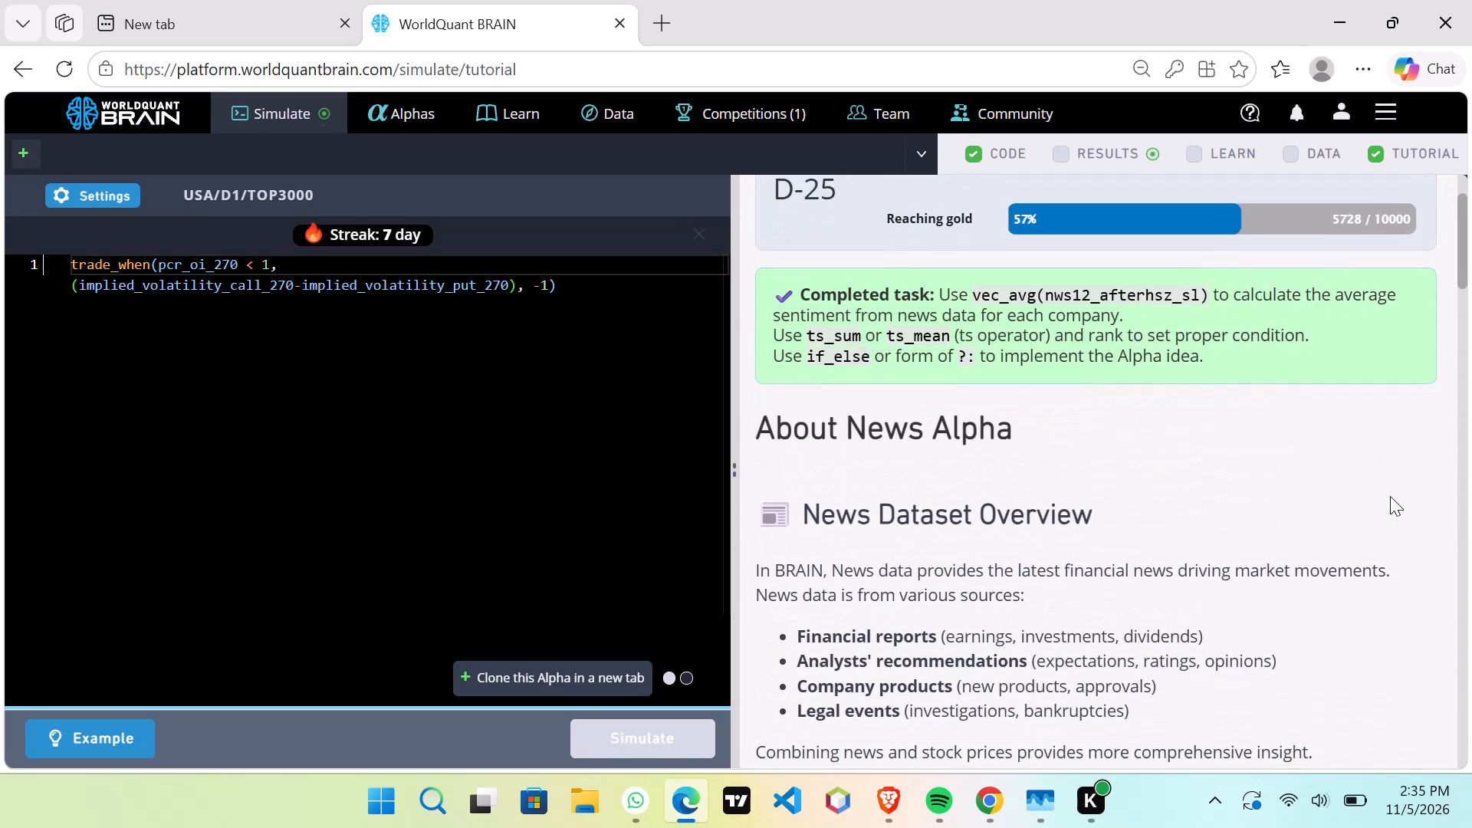
pyautogui.scroll(3, 1390, 496)
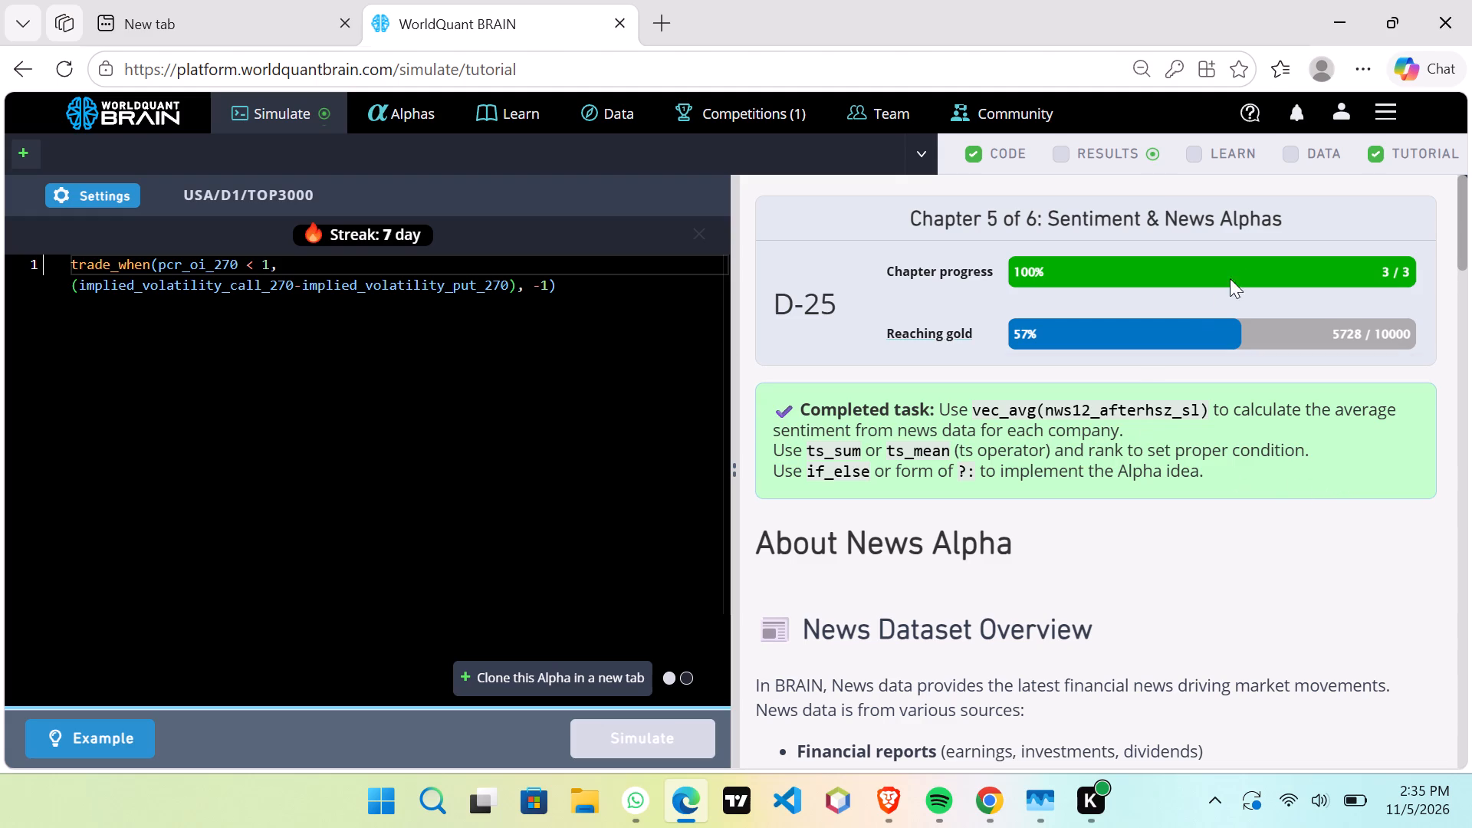
# View the account's performance metrics for submitted and simulated alphas, and return to the simulation page.
pyautogui.click(1338, 115)
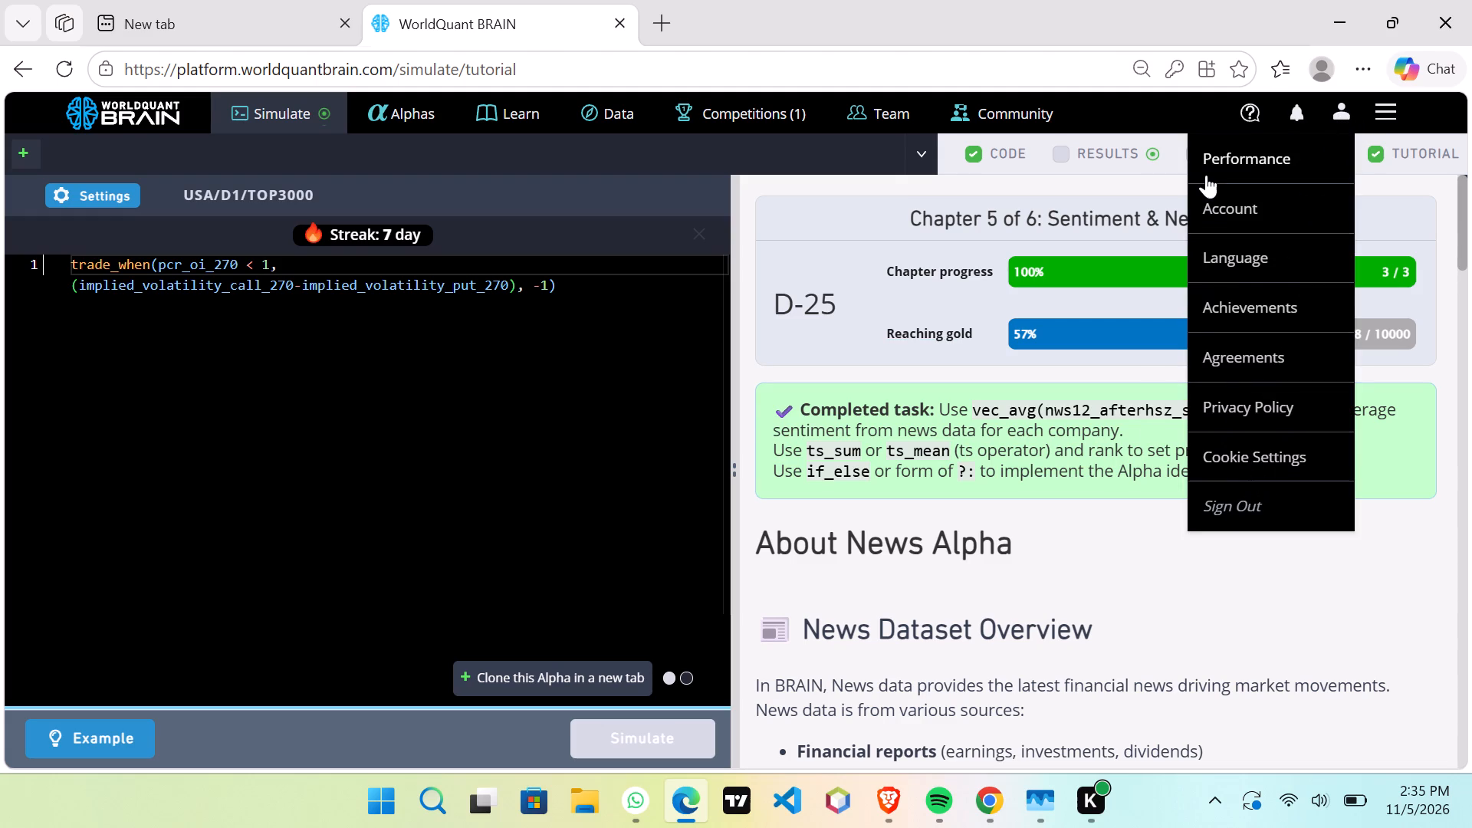
pyautogui.click(1237, 164)
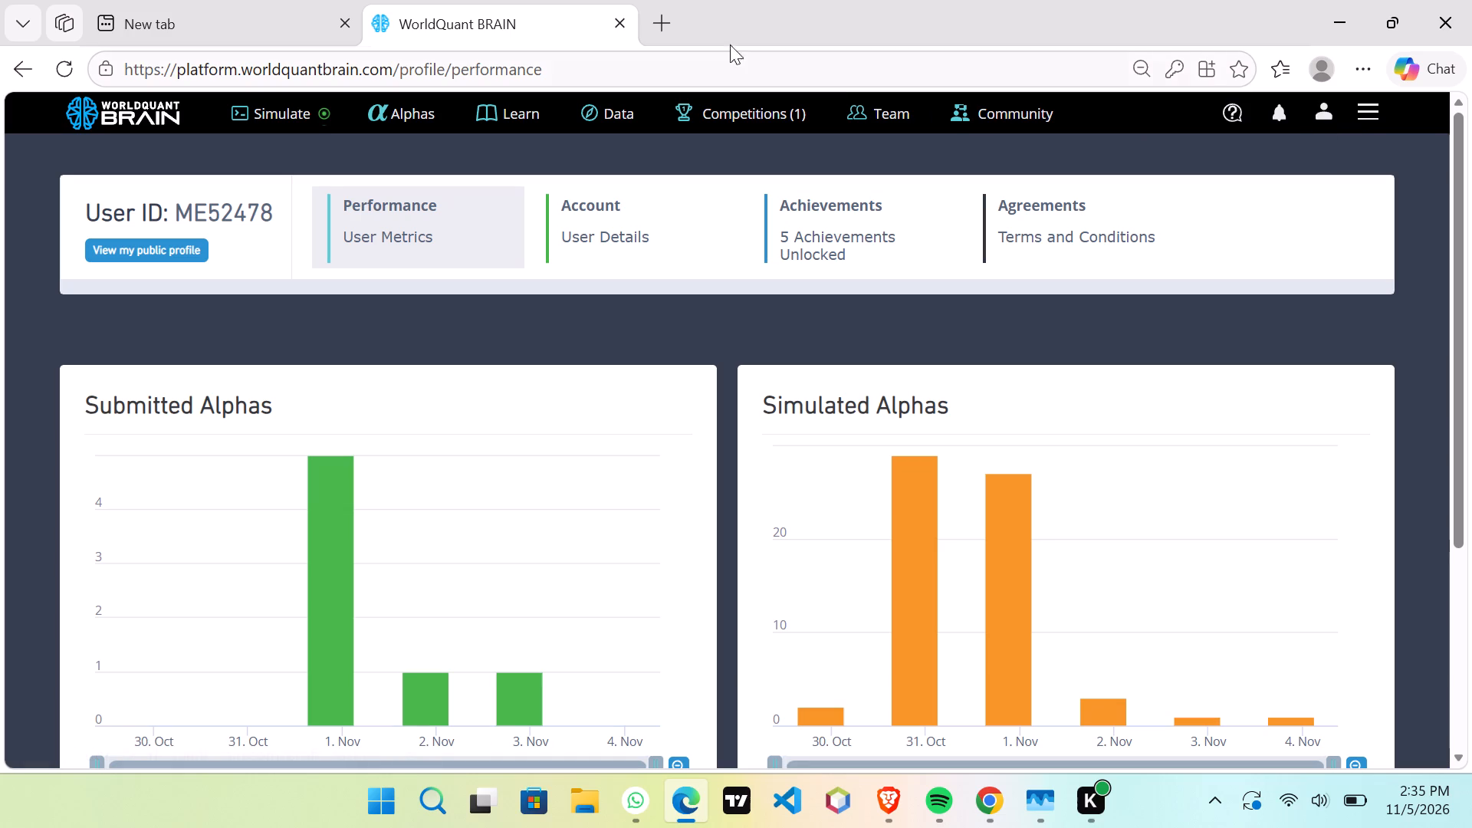
pyautogui.click(309, 117)
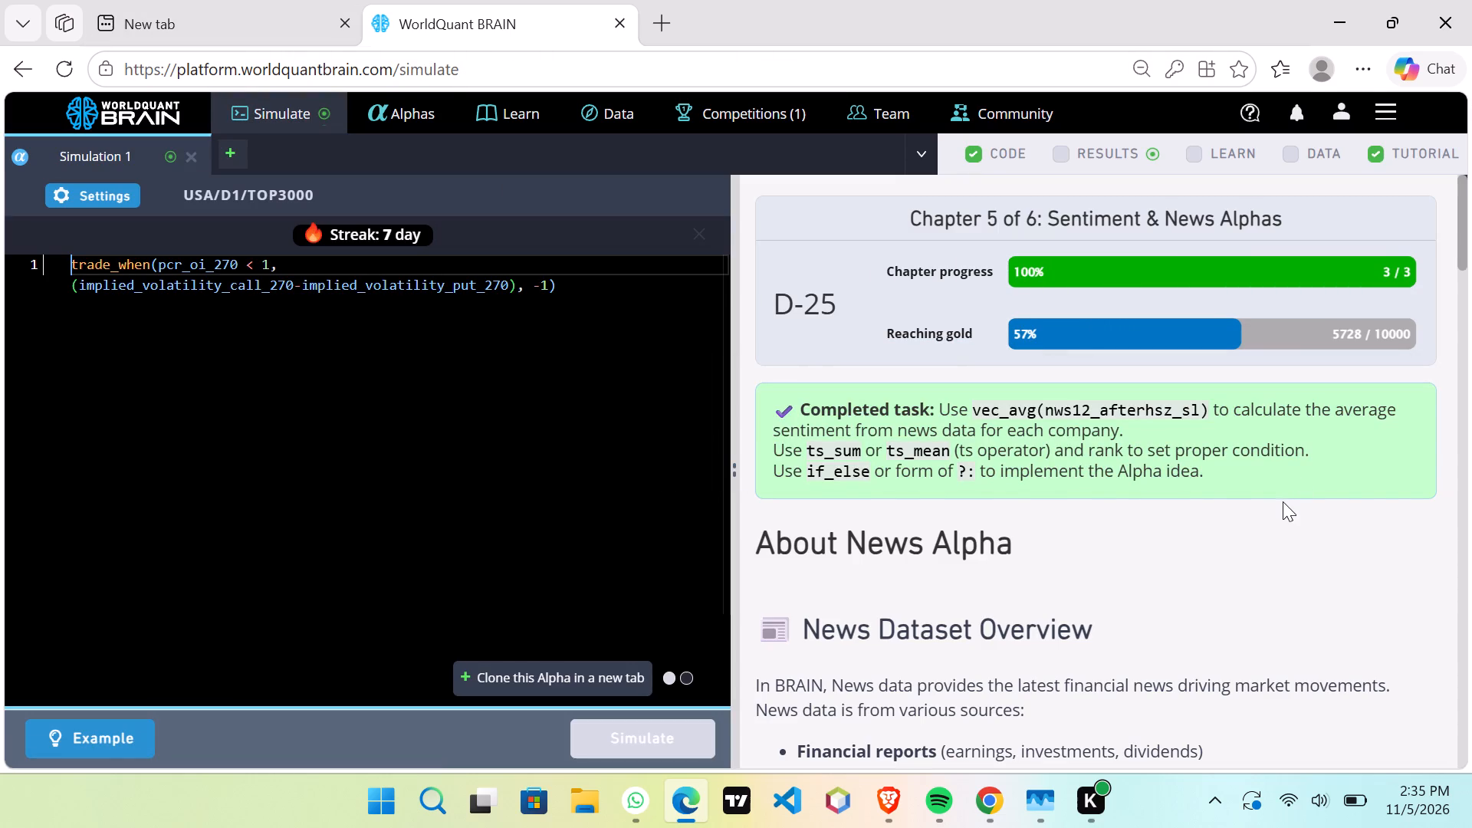
# Advance the tutorial to Chapter 6, Completion, and look through its guidance and the Gold level task.
pyautogui.scroll(-1, 1283, 508)
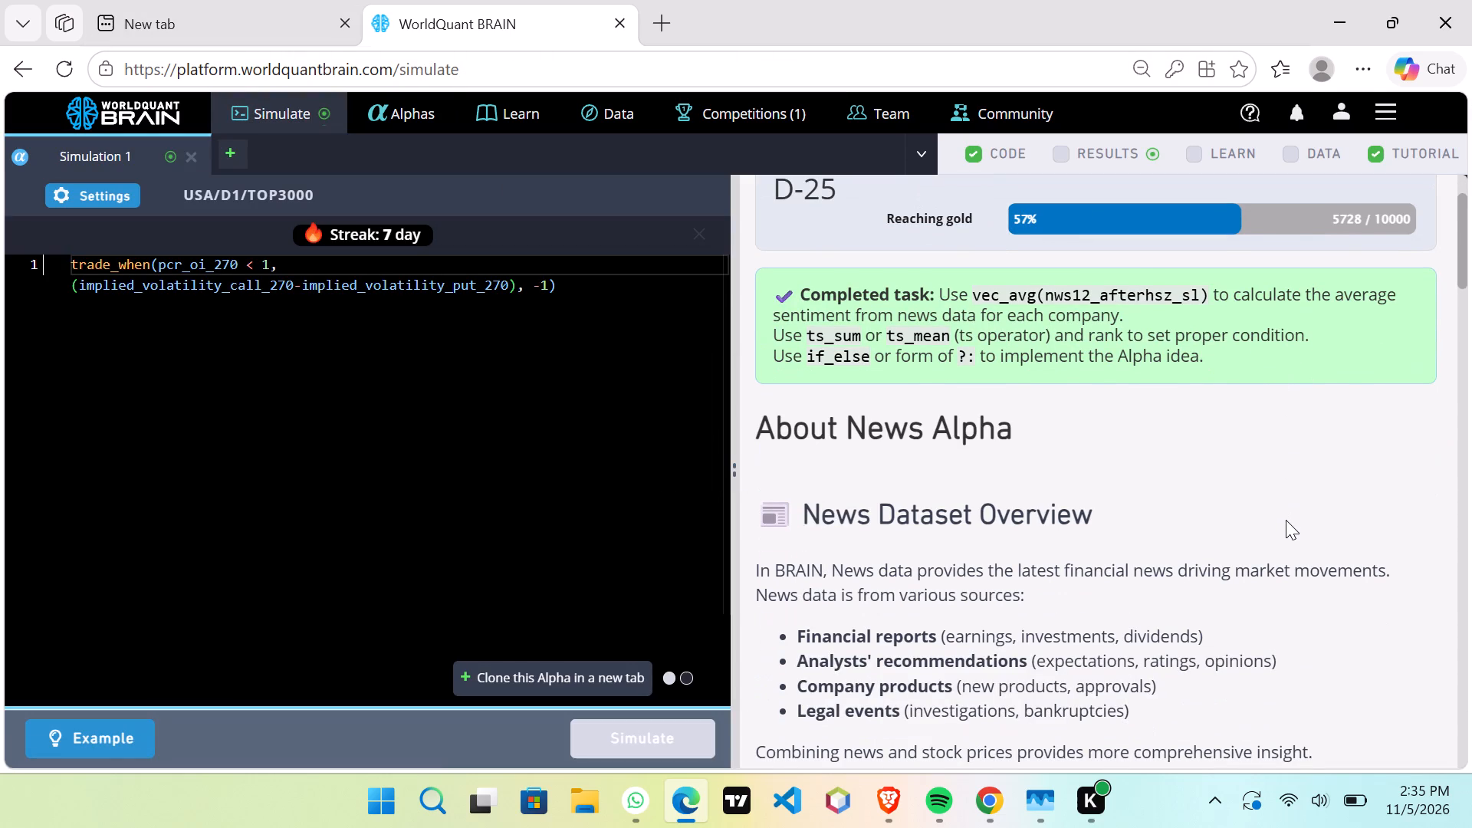
pyautogui.scroll(1, 1286, 520)
pyautogui.scroll(-14, 1287, 519)
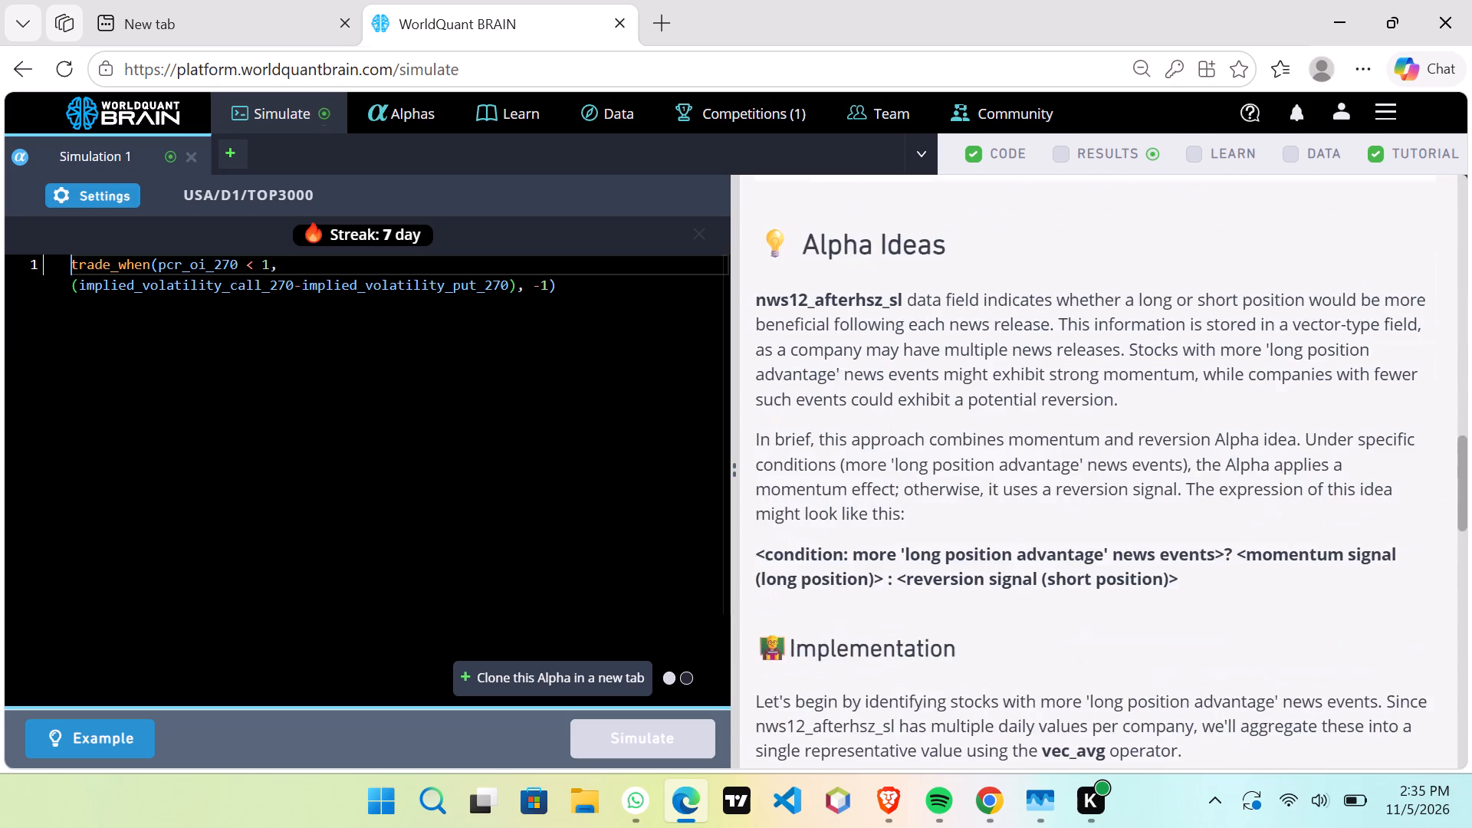
pyautogui.scroll(-11, 1299, 551)
pyautogui.click(1378, 558)
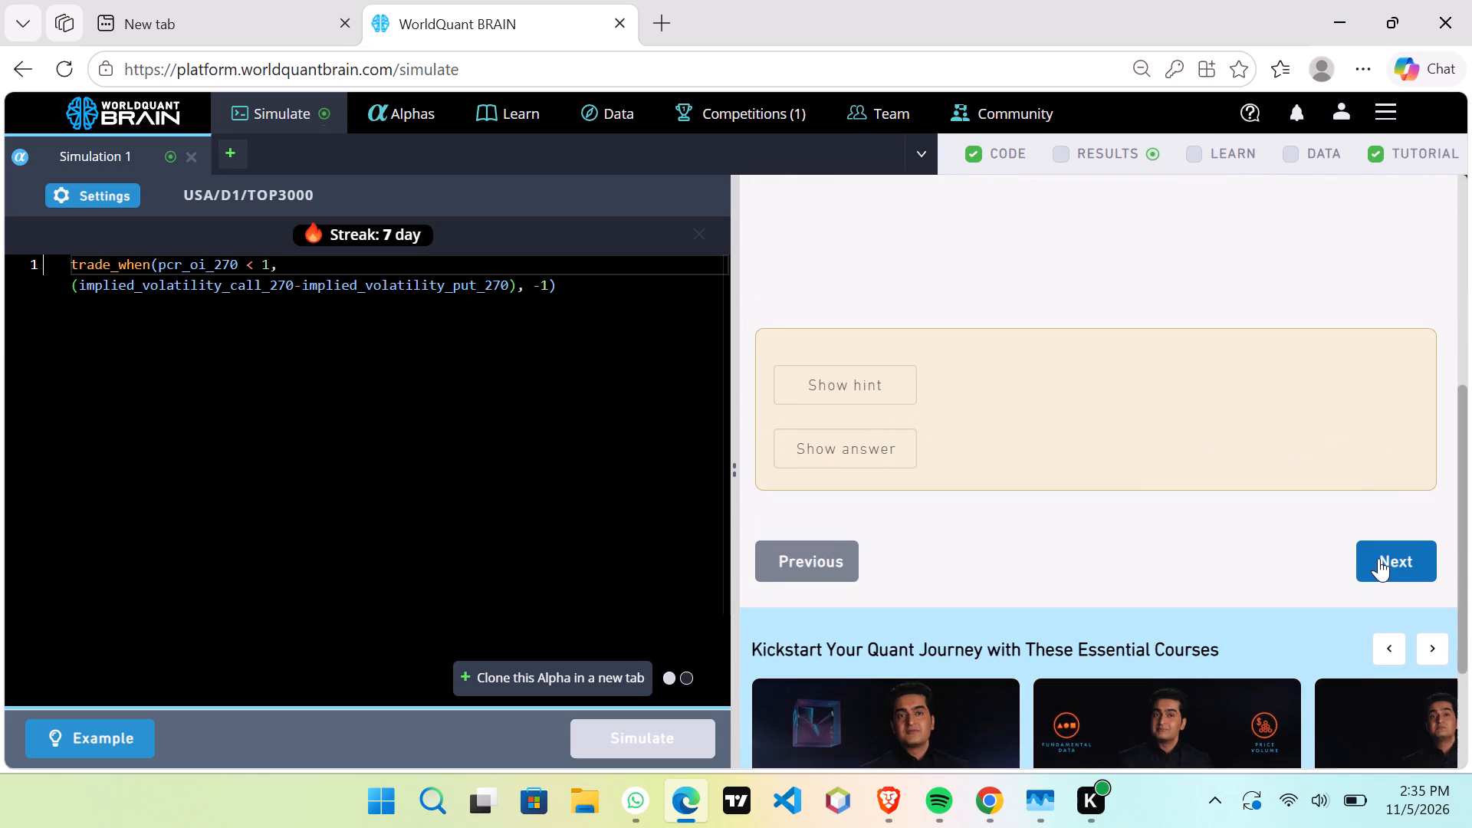
pyautogui.click(1385, 553)
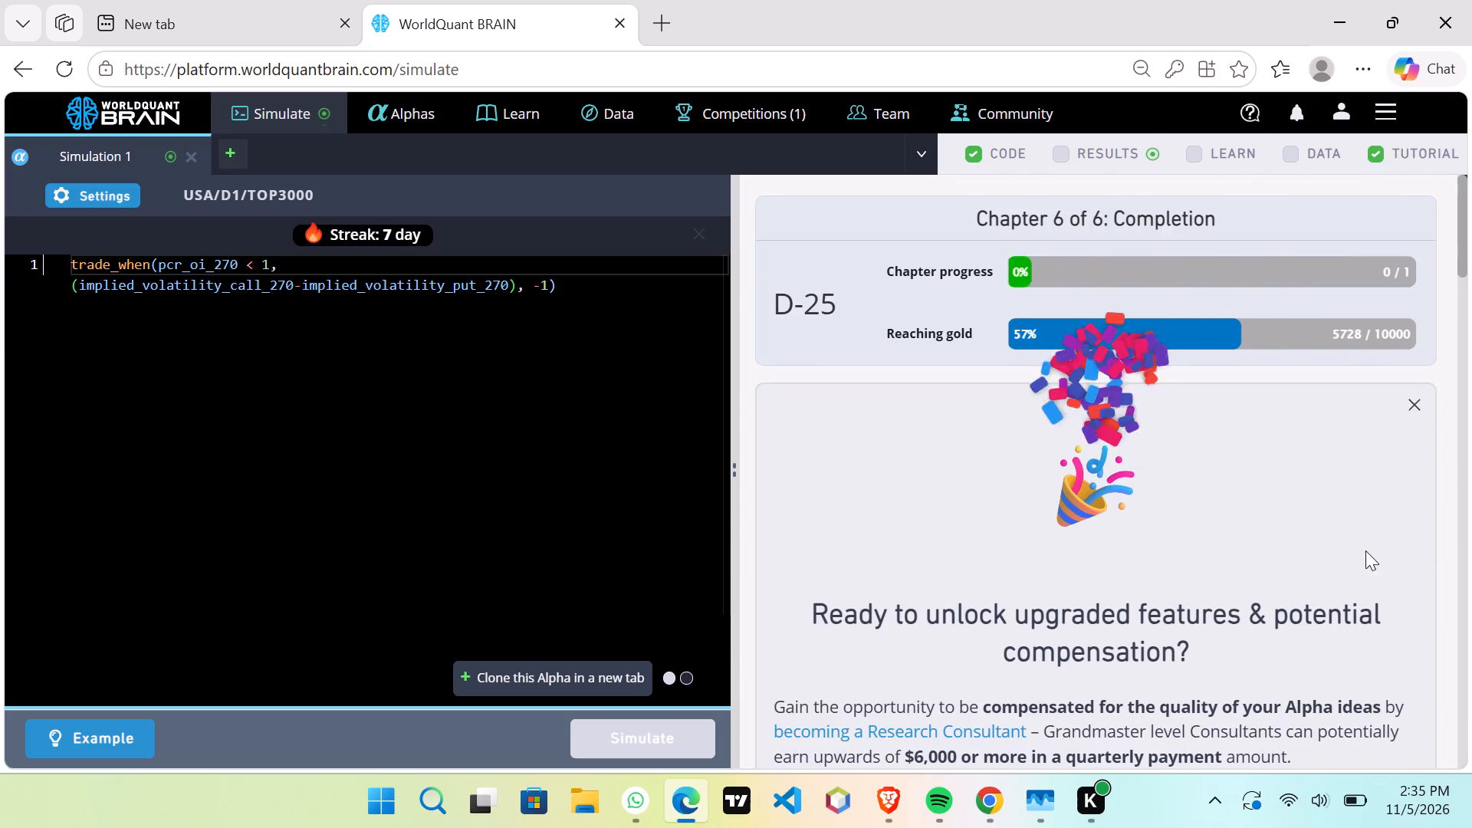
pyautogui.scroll(-20, 1371, 549)
pyautogui.scroll(-3, 1371, 549)
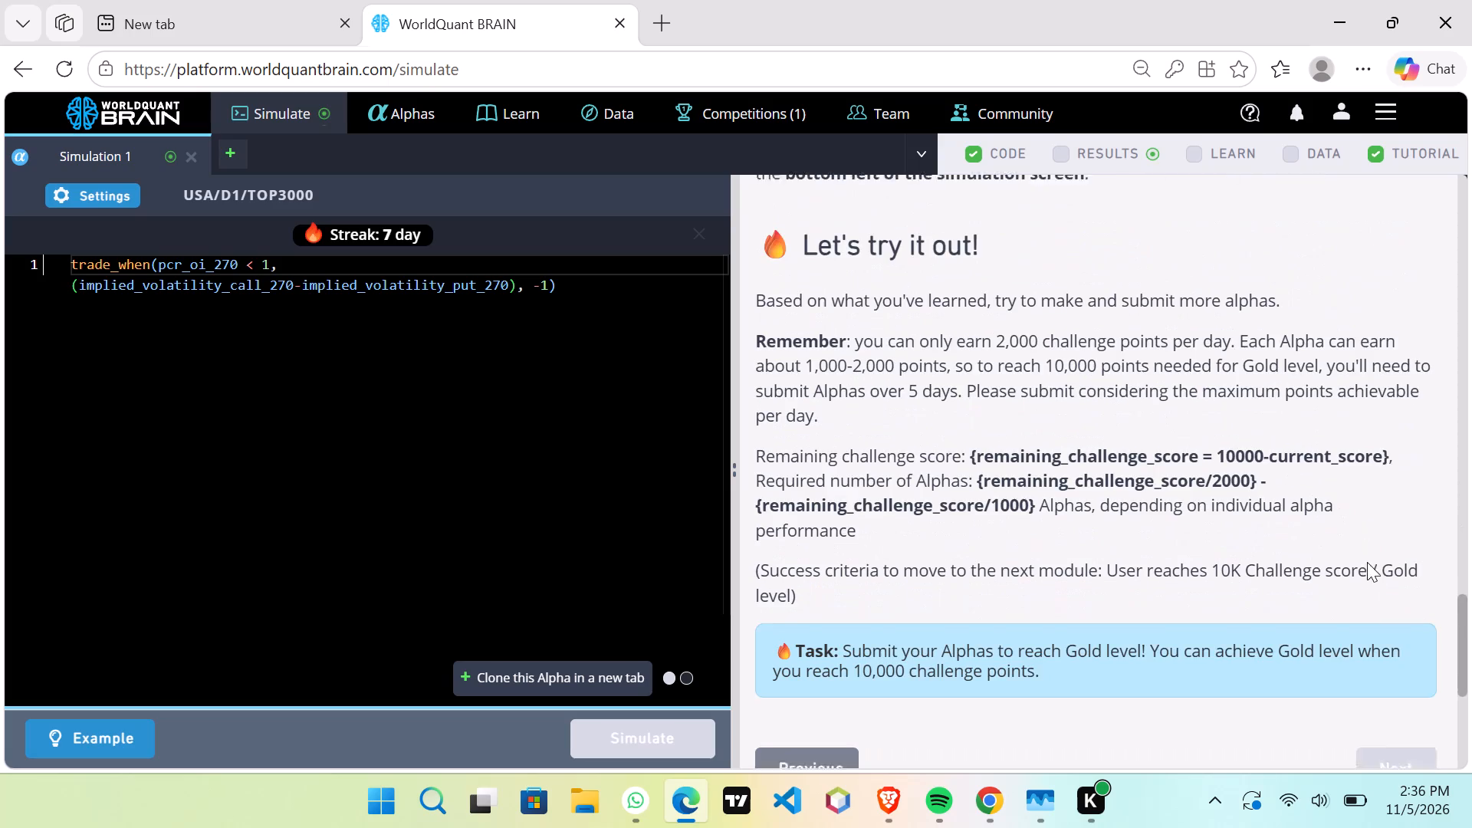
pyautogui.scroll(-2, 1367, 562)
pyautogui.scroll(9, 1321, 440)
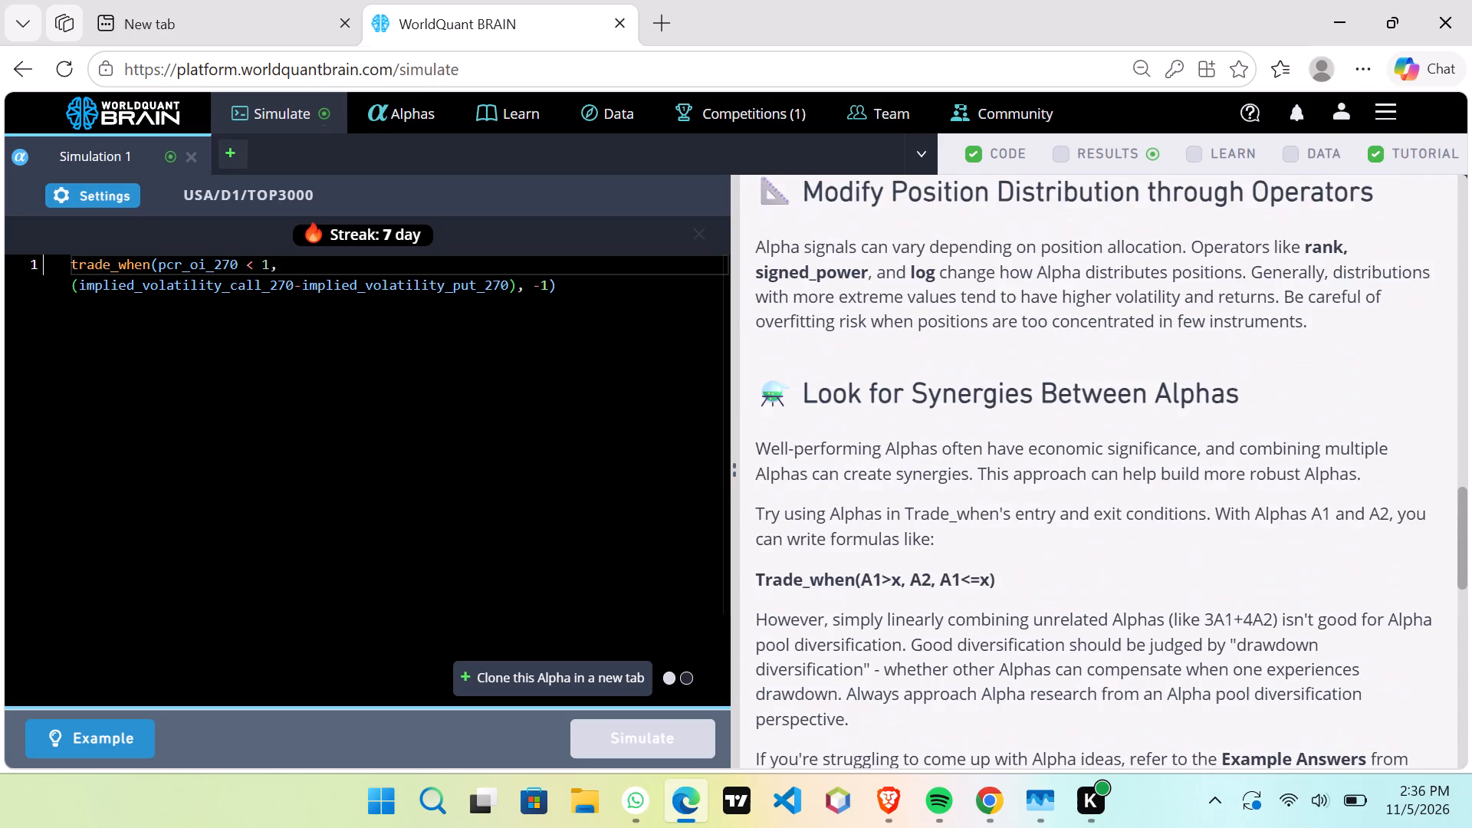
pyautogui.scroll(2, 1191, 414)
# Show the test period in the results of the pcr_oi_270 trade_when alpha and submit the alpha.
pyautogui.click(1058, 158)
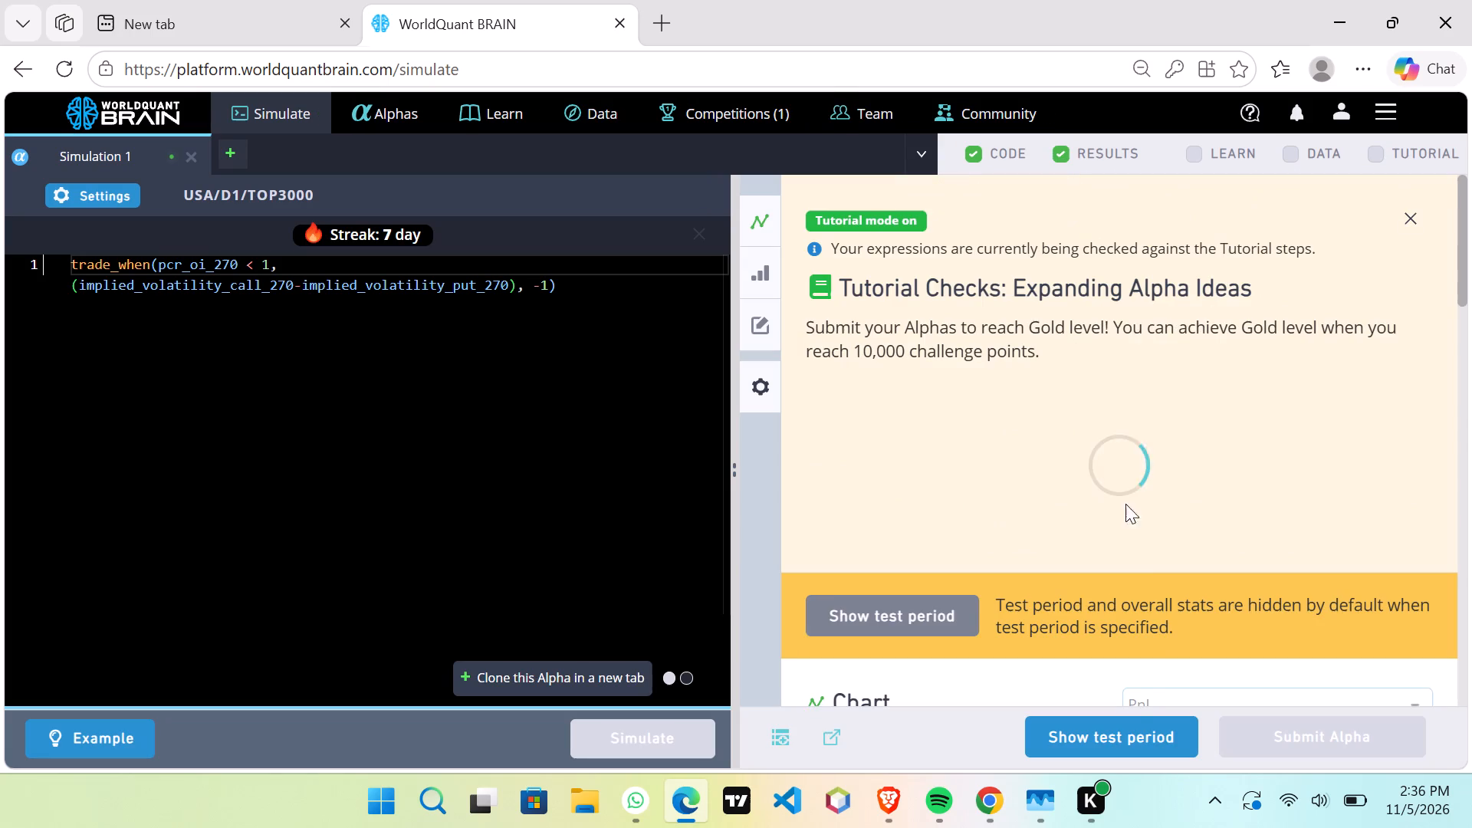
pyautogui.click(1135, 735)
pyautogui.click(1280, 738)
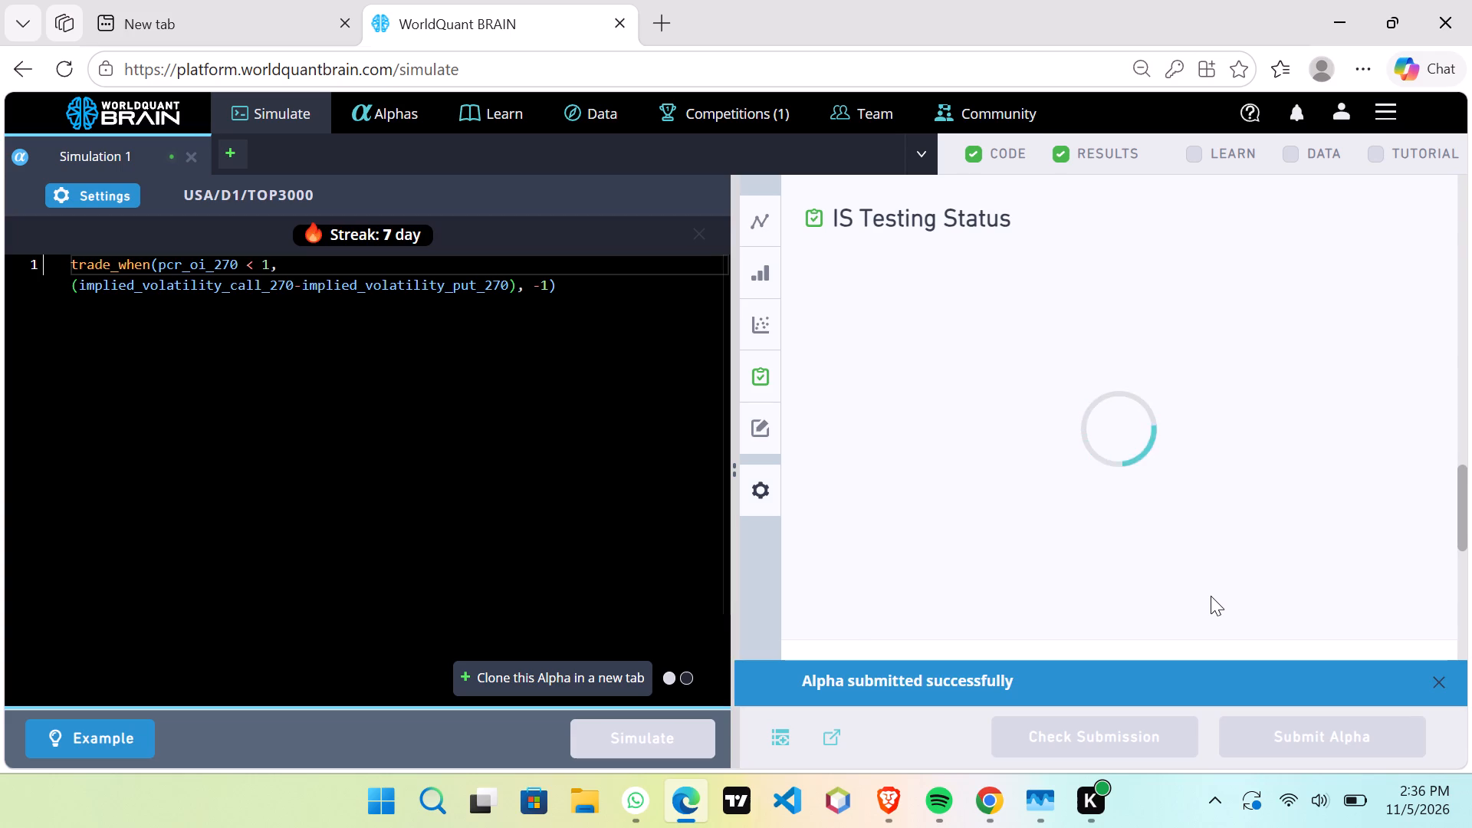
# Return to the Completion chapter of the tutorial and review its progress toward gold and its alpha improvement tips.
pyautogui.click(1375, 145)
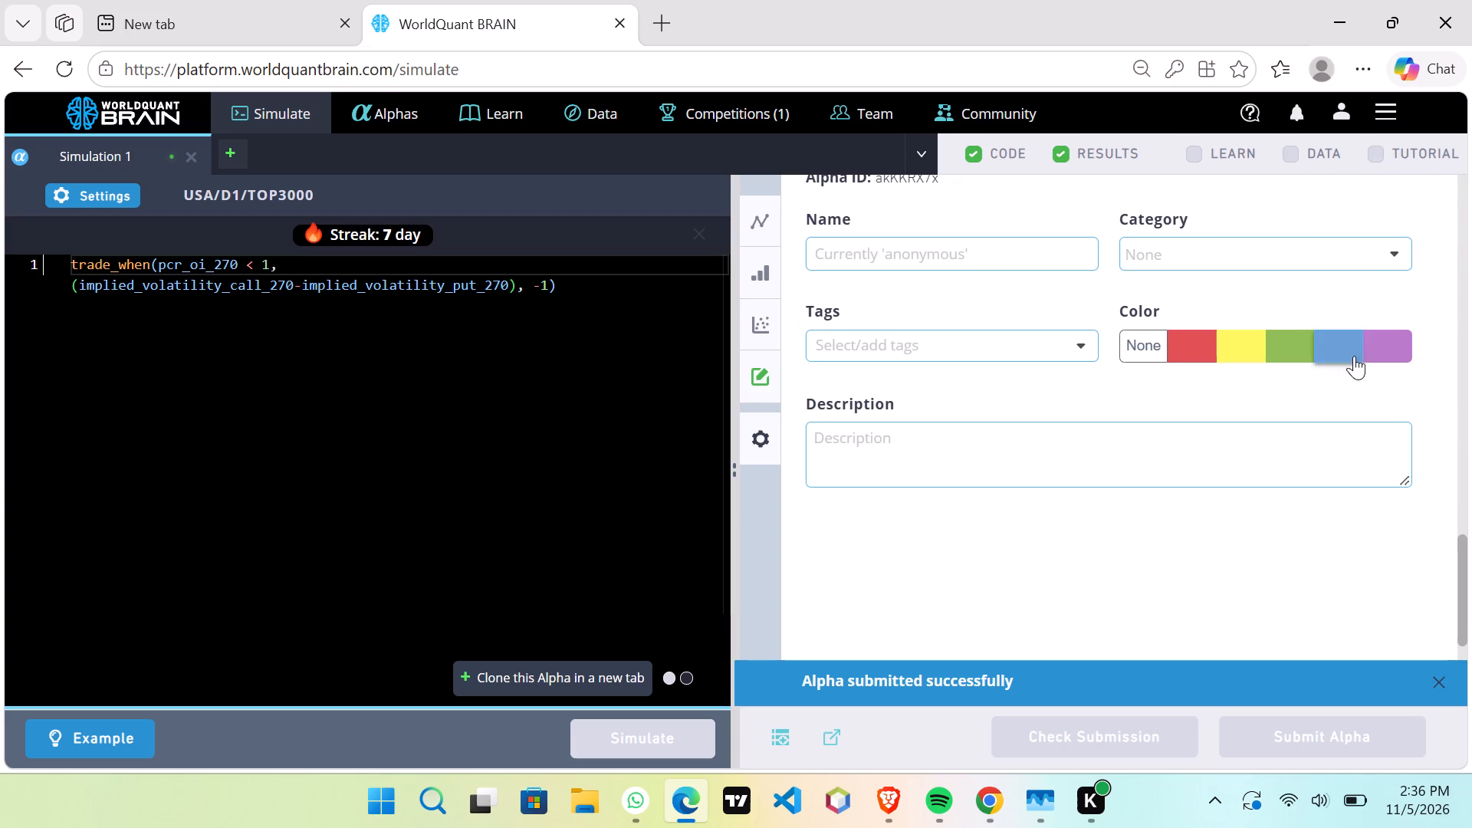
pyautogui.click(1376, 153)
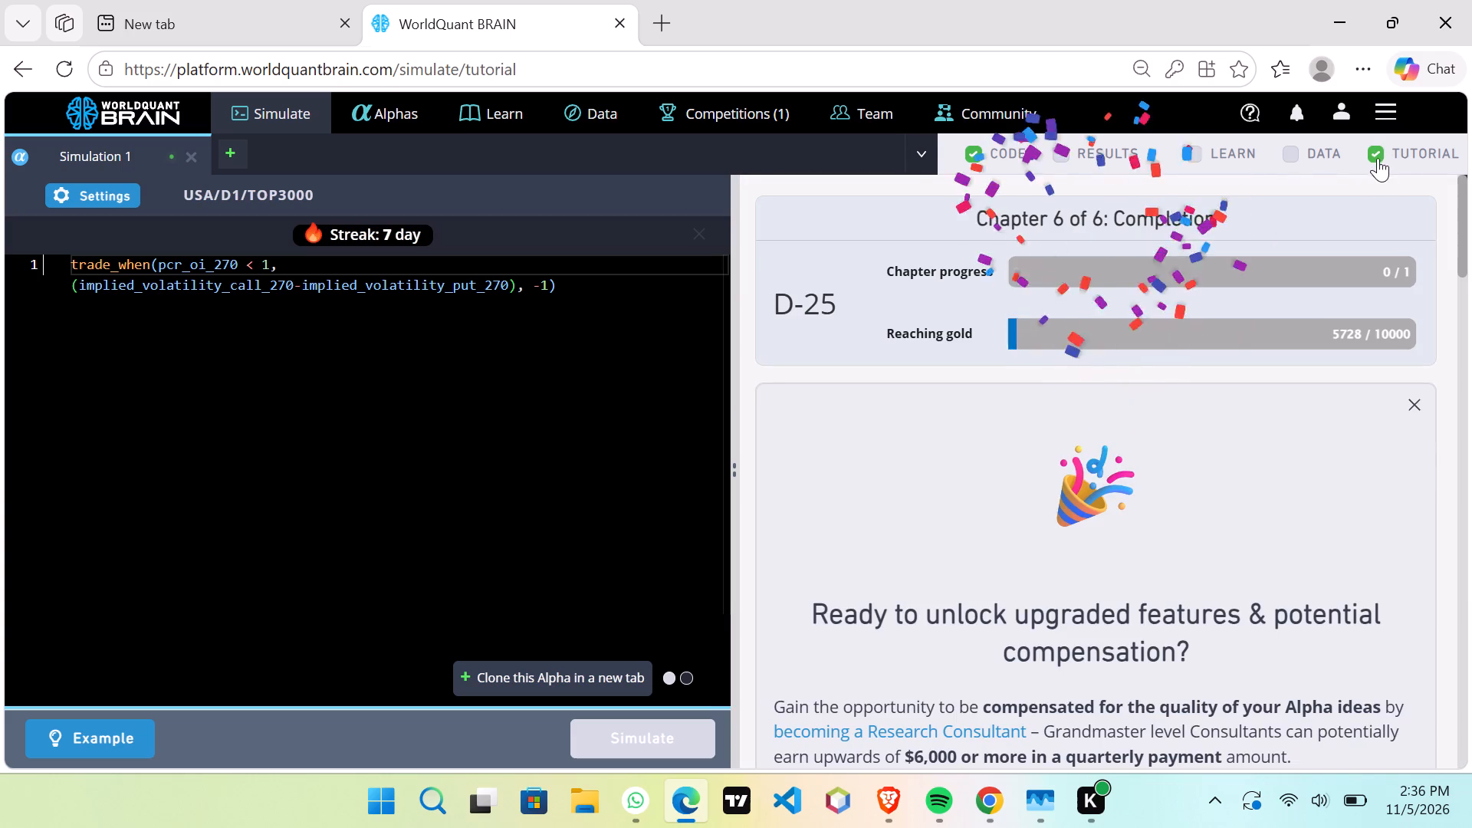
pyautogui.scroll(-12, 1340, 501)
pyautogui.scroll(1, 1330, 495)
pyautogui.scroll(-3, 1328, 491)
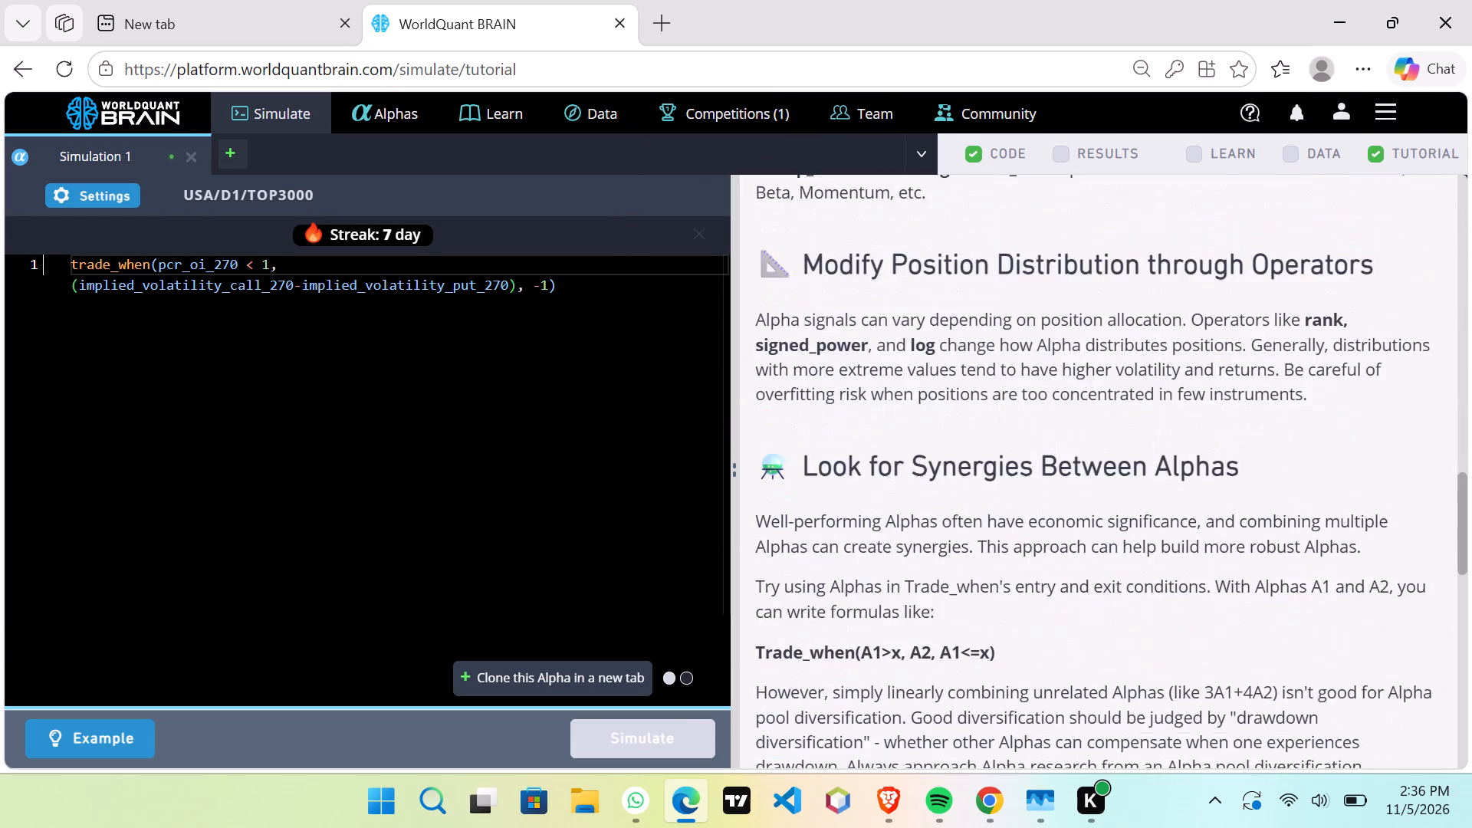
pyautogui.scroll(-12, 1328, 495)
pyautogui.scroll(5, 1296, 488)
pyautogui.scroll(8, 1192, 454)
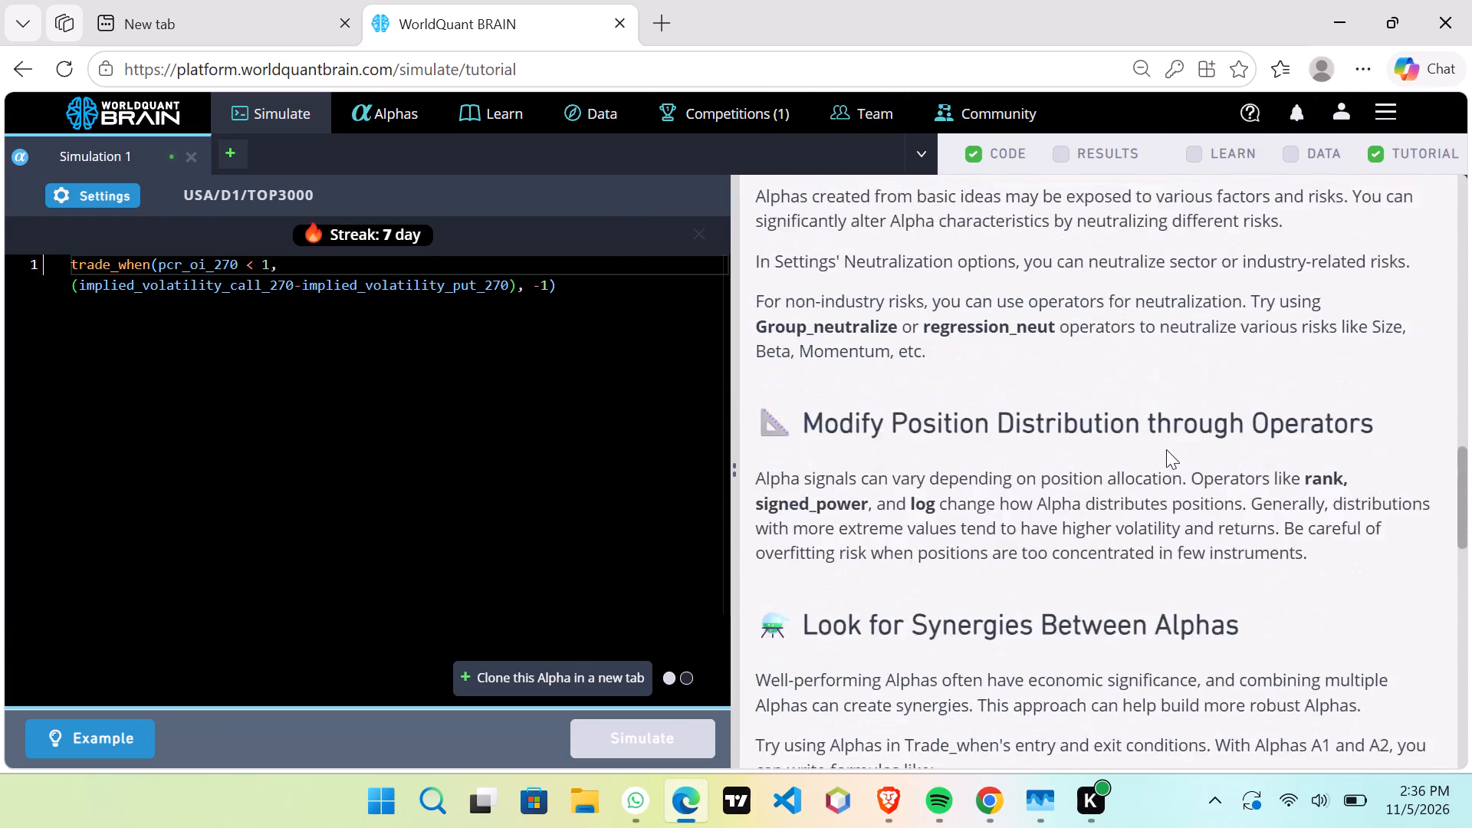
pyautogui.scroll(2, 1166, 449)
pyautogui.scroll(-1, 1165, 449)
pyautogui.scroll(8, 1165, 456)
pyautogui.scroll(10, 1293, 481)
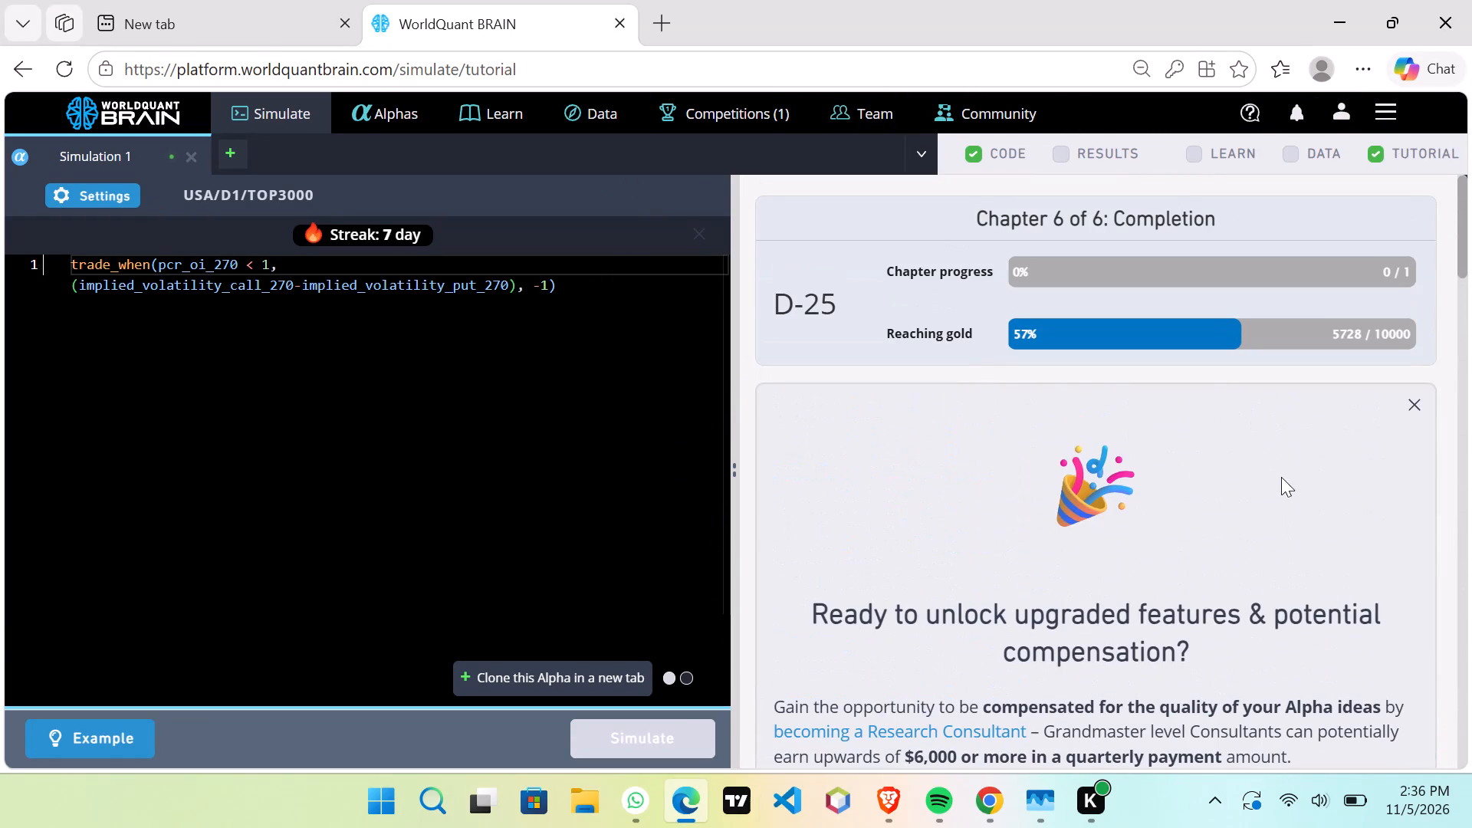
# Open the Challenge competition page from the Reaching gold progress, and return to the tutorial to check its Gold level task.
pyautogui.click(1268, 307)
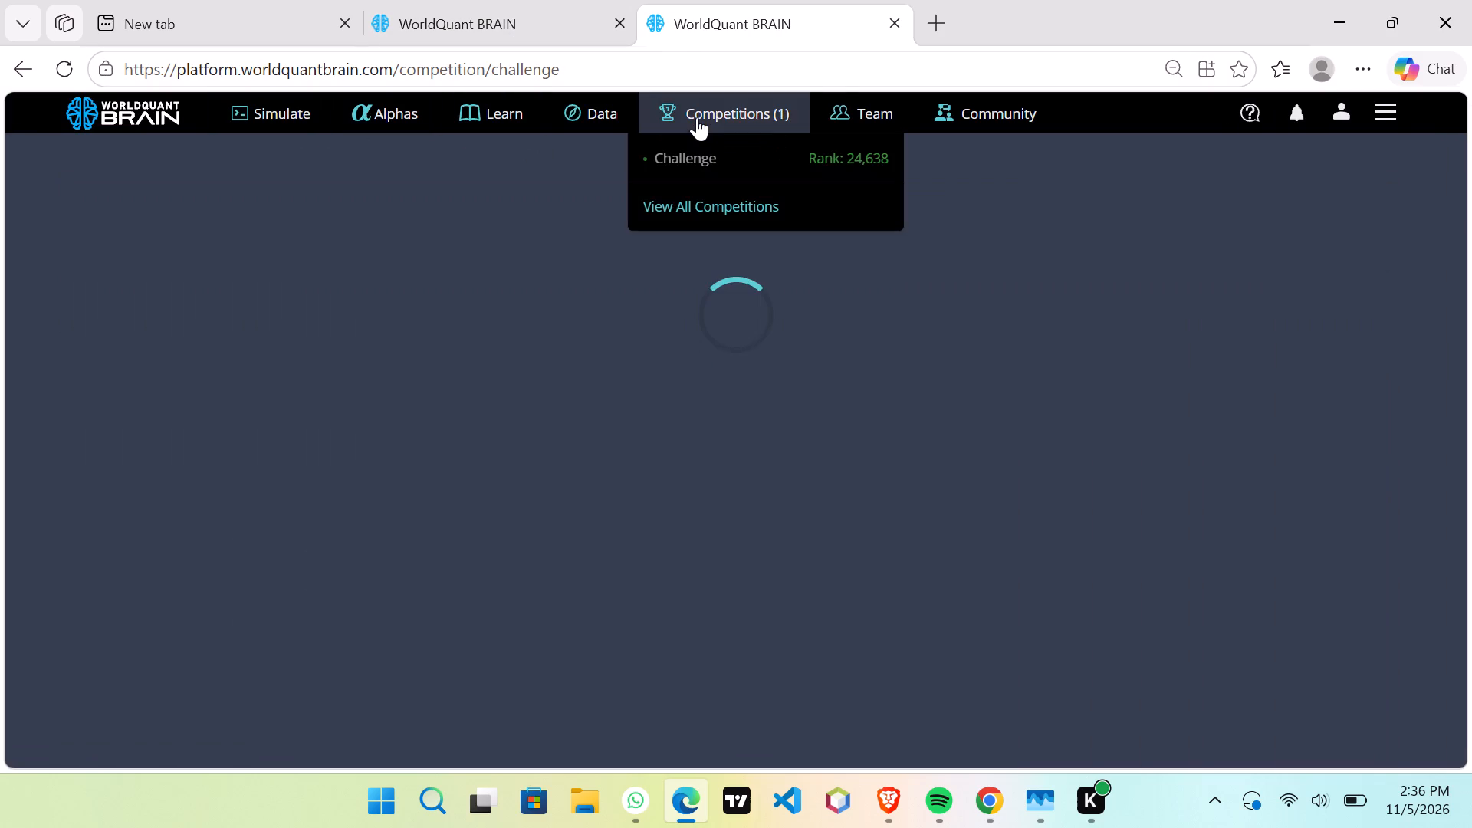
pyautogui.click(514, 23)
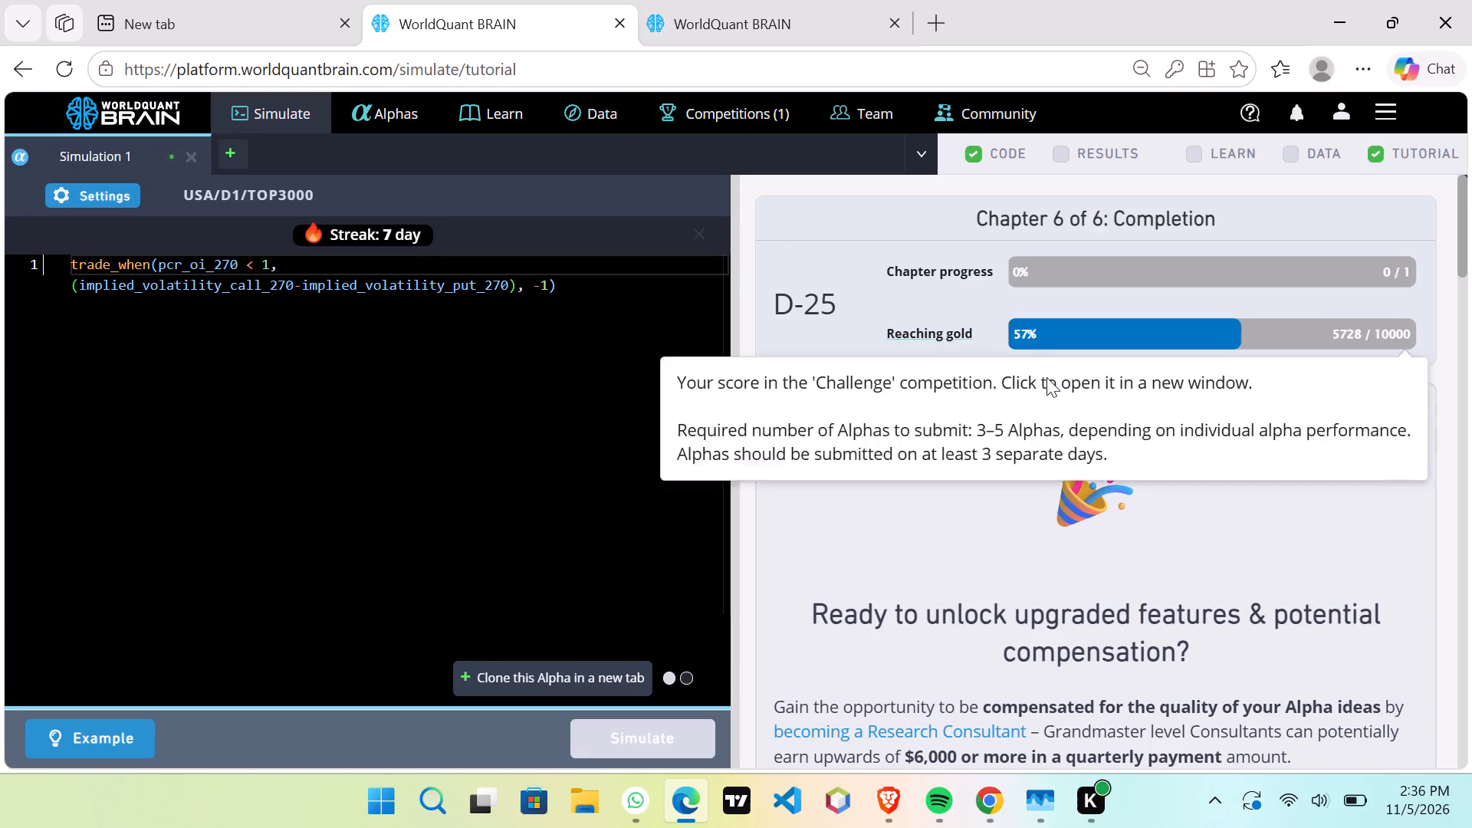
pyautogui.scroll(-16, 1052, 421)
pyautogui.scroll(-5, 1023, 427)
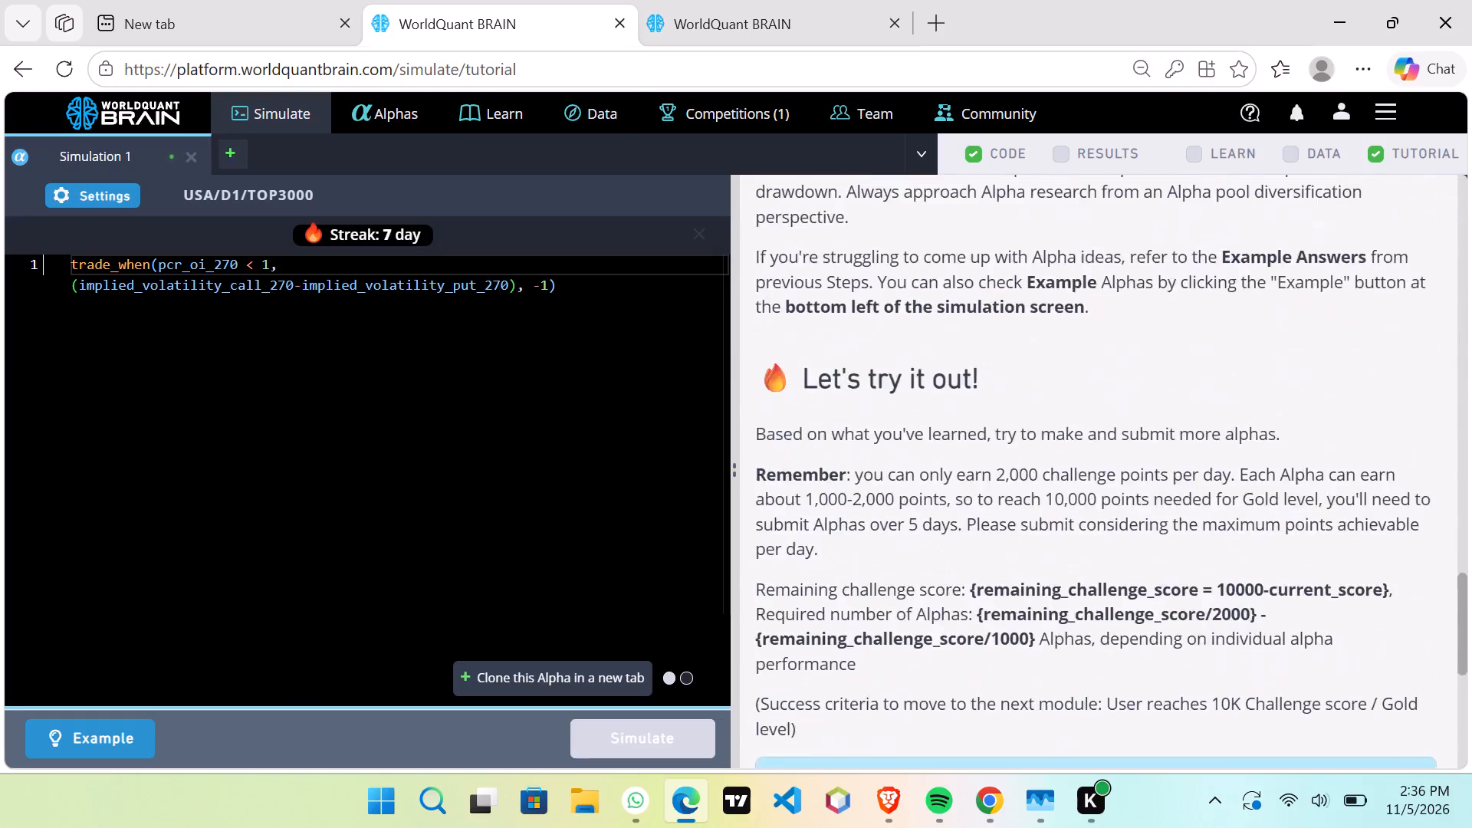
pyautogui.scroll(-6, 1023, 427)
# Sign out of the current WorldQuant BRAIN account and sign in to the other account.
pyautogui.click(1349, 103)
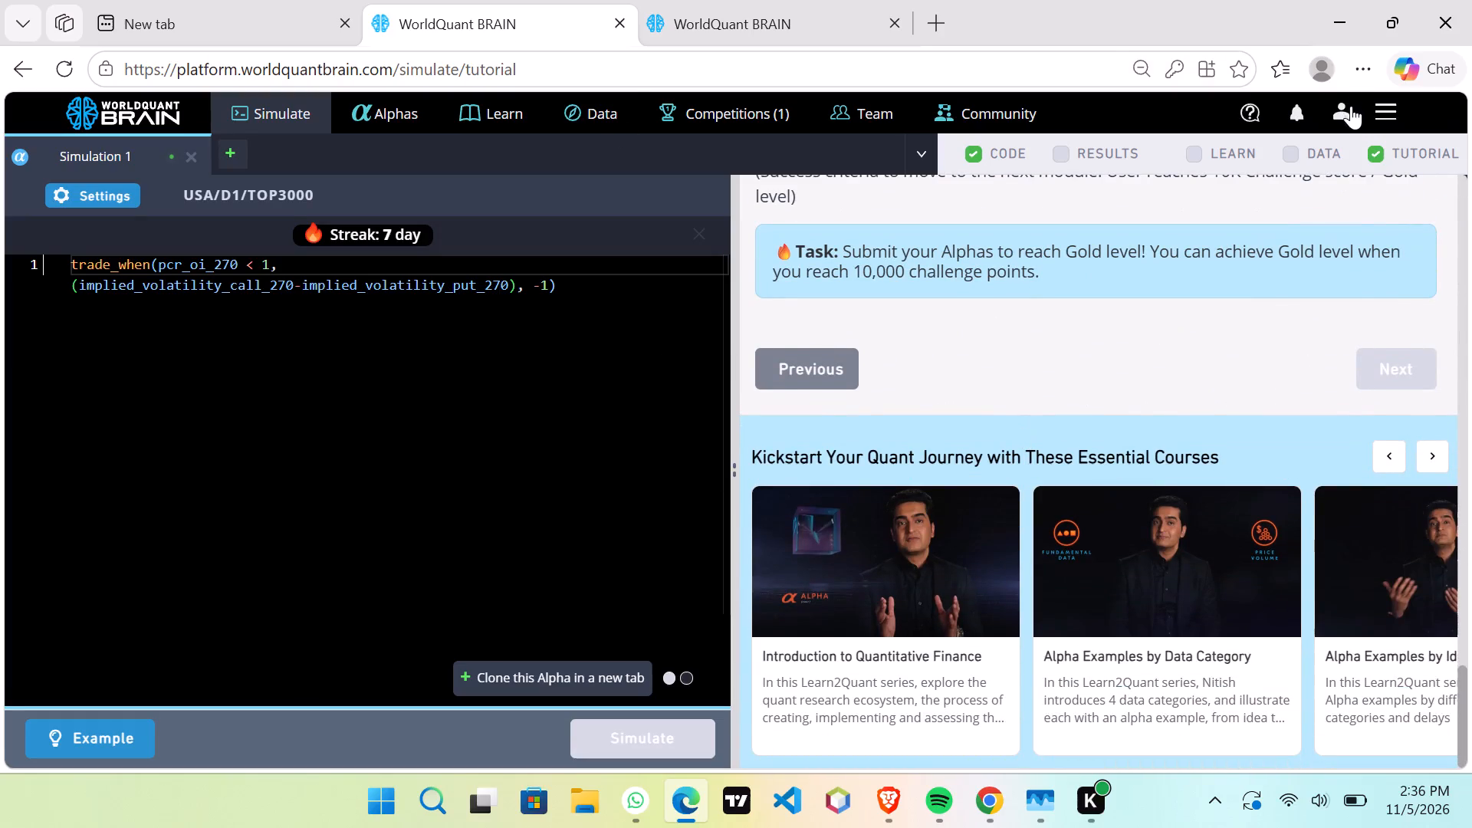
pyautogui.click(1221, 500)
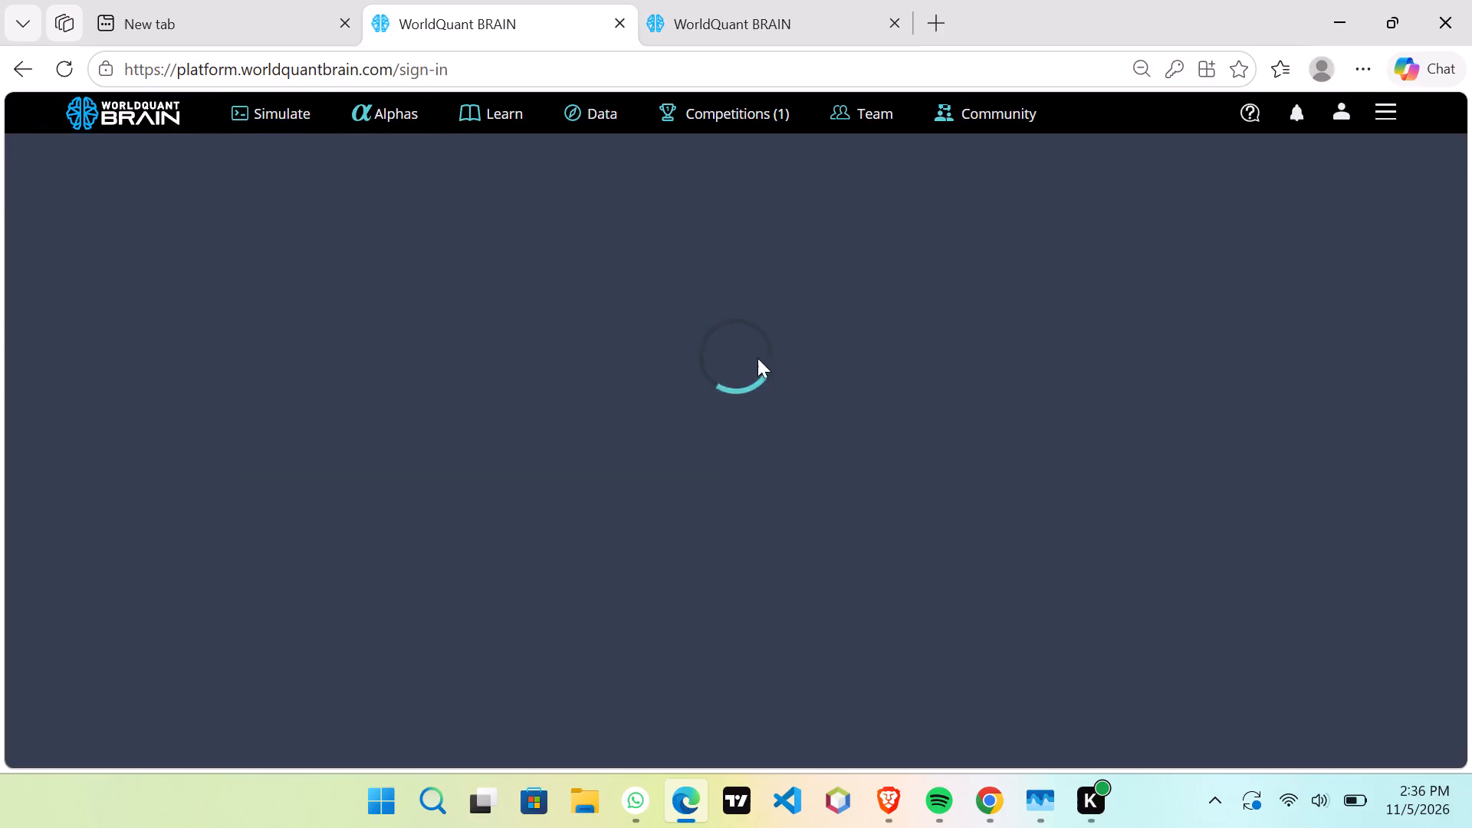
pyautogui.click(612, 524)
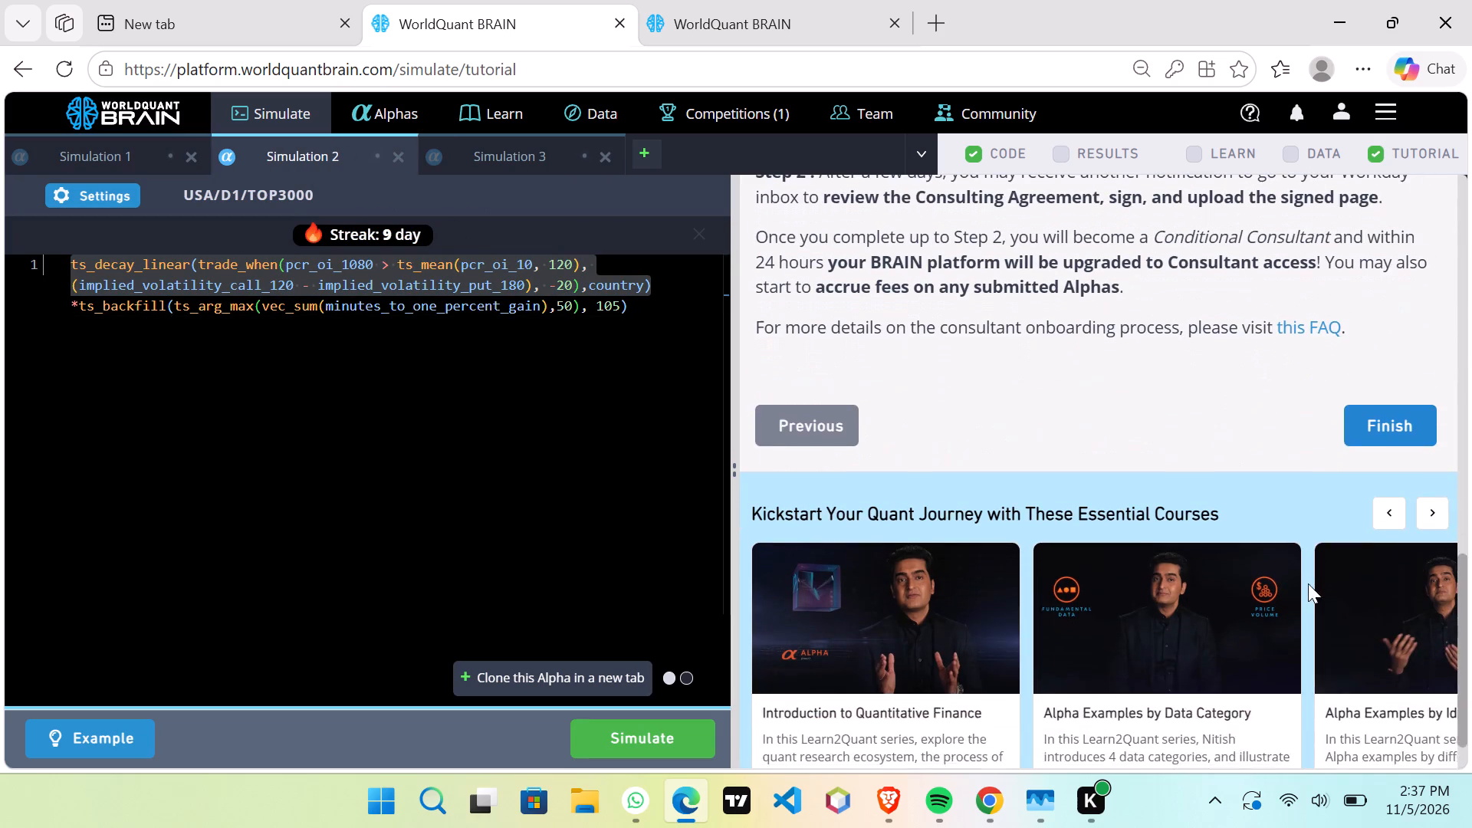
# Finish the tutorial from its consultant onboarding page.
pyautogui.click(1382, 504)
pyautogui.click(1382, 503)
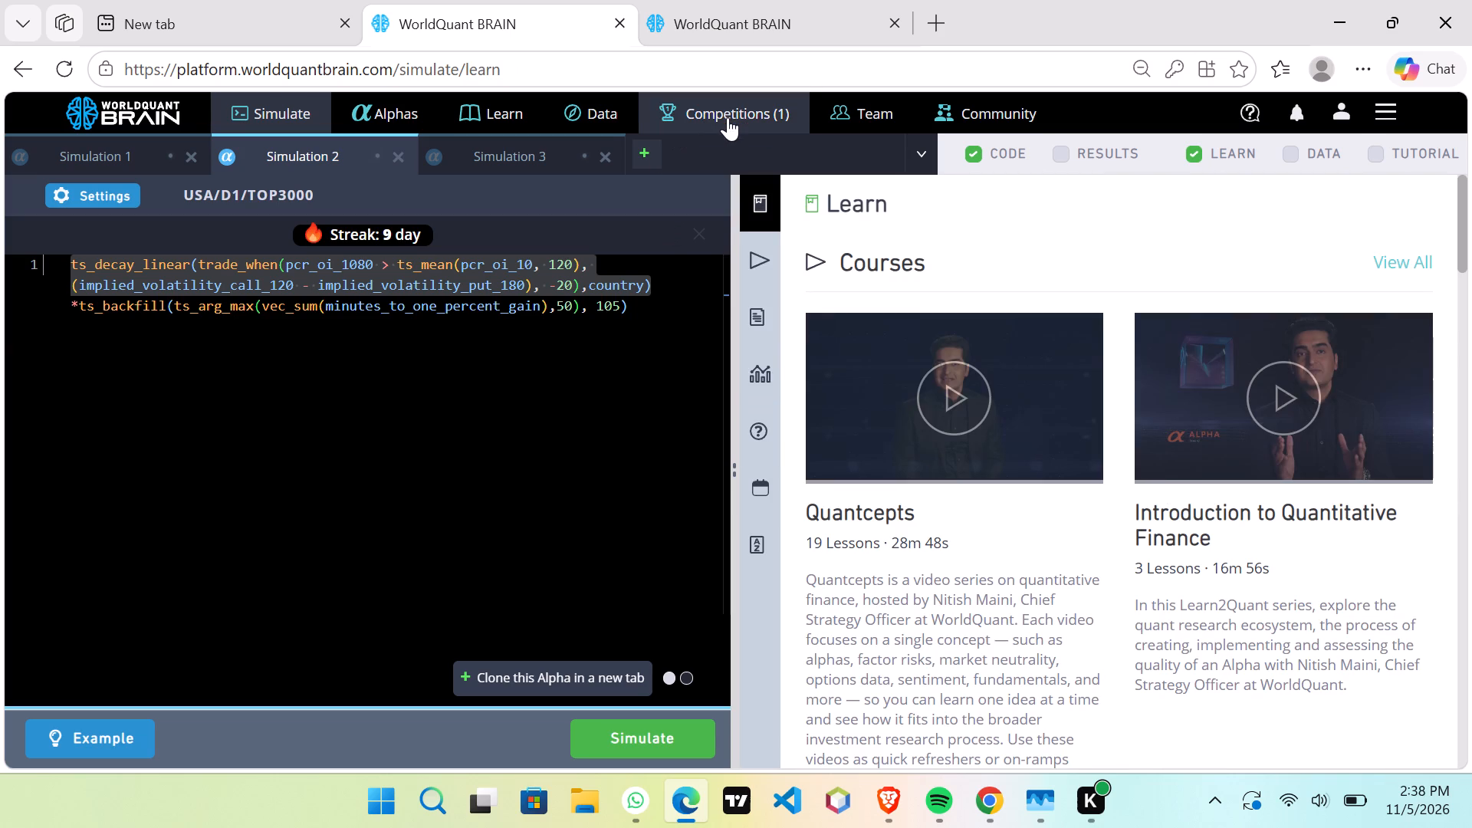
# Replace pcr_oi_10 with pcr_oi_30 in the ts_mean condition of the Simulation 2 alpha, and simulate it.
pyautogui.click(668, 372)
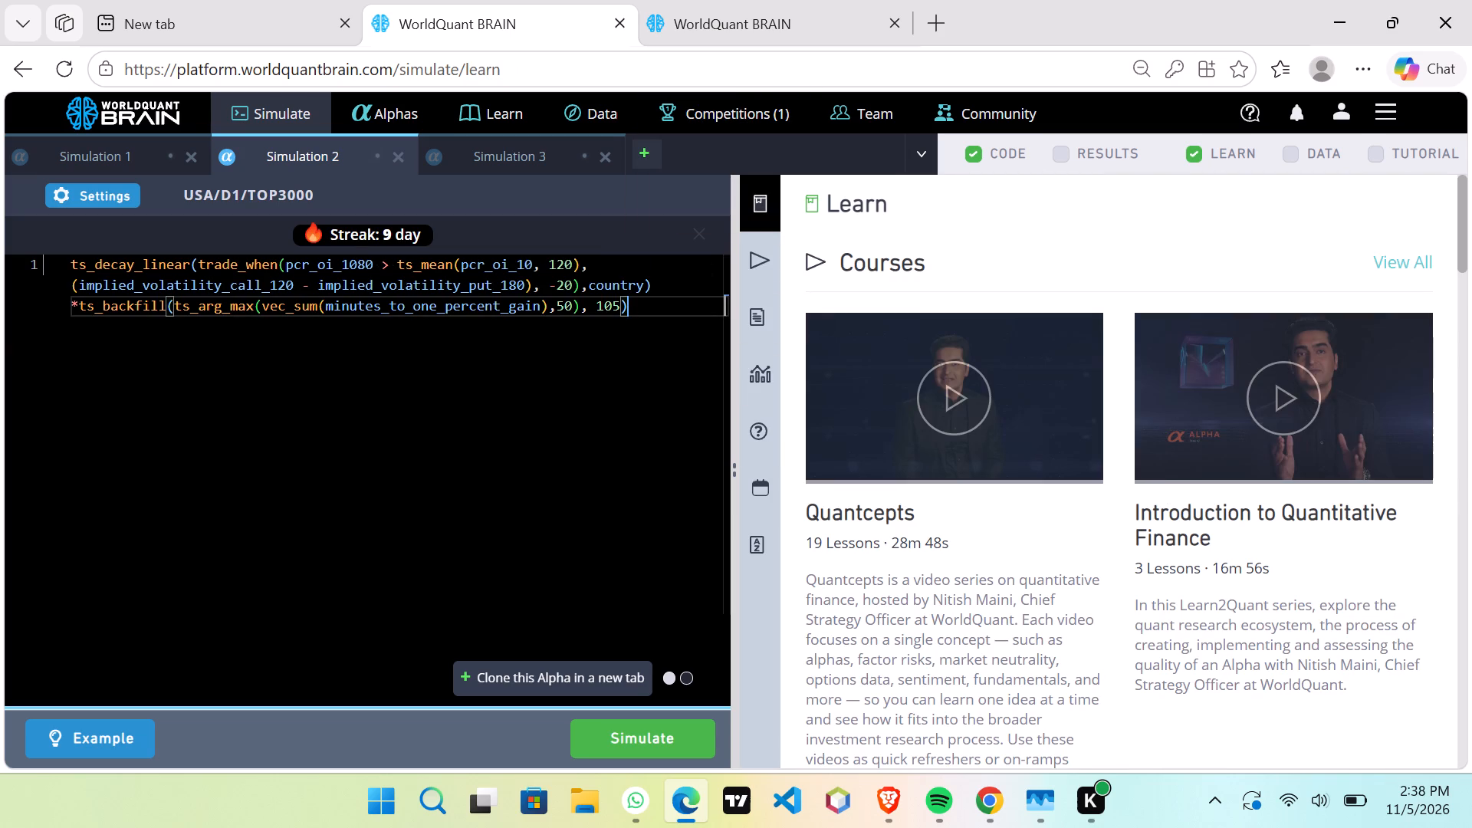
pyautogui.click(526, 268)
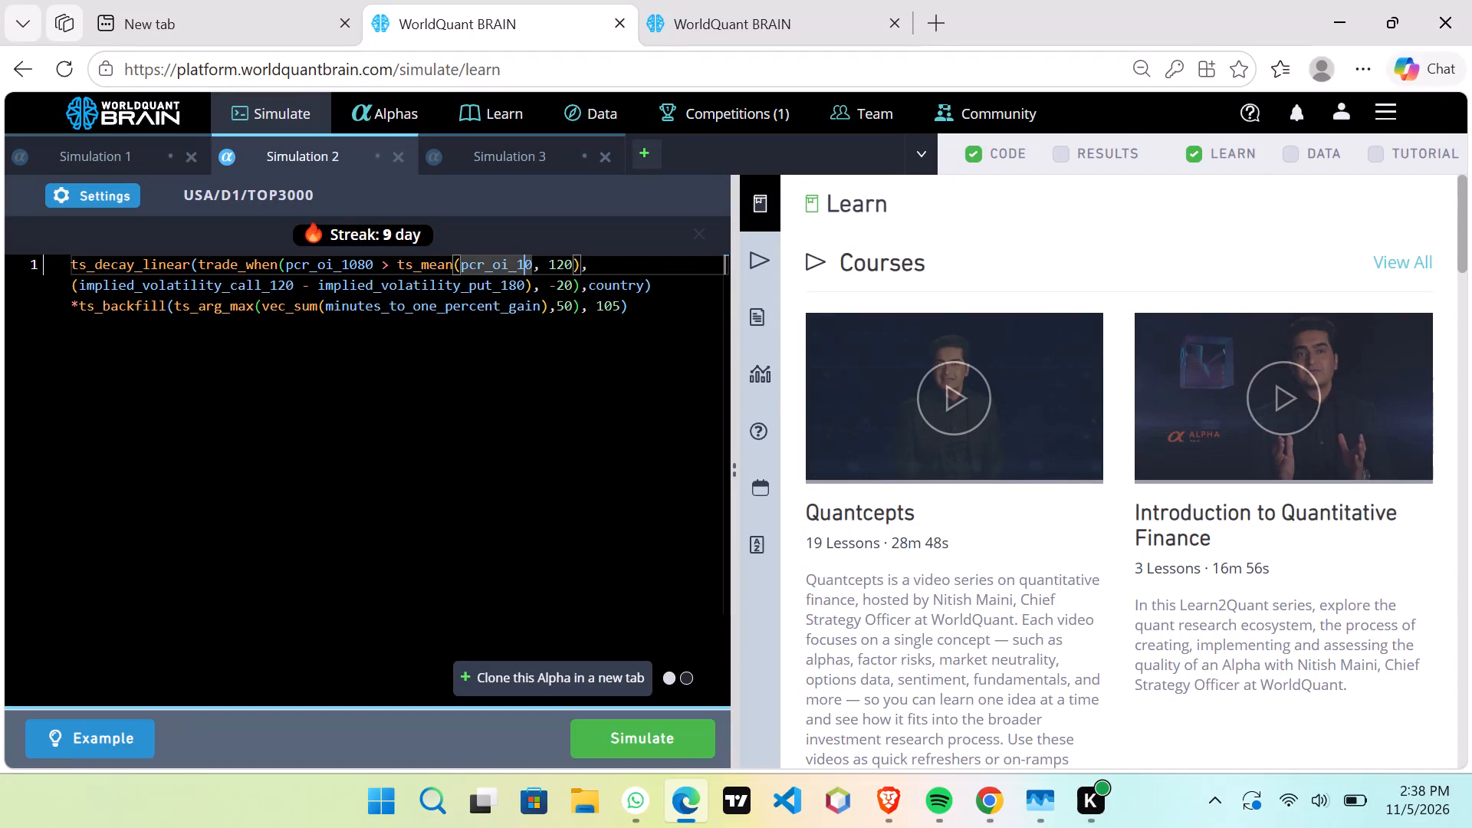
pyautogui.press('BackSpace')
pyautogui.press('3')
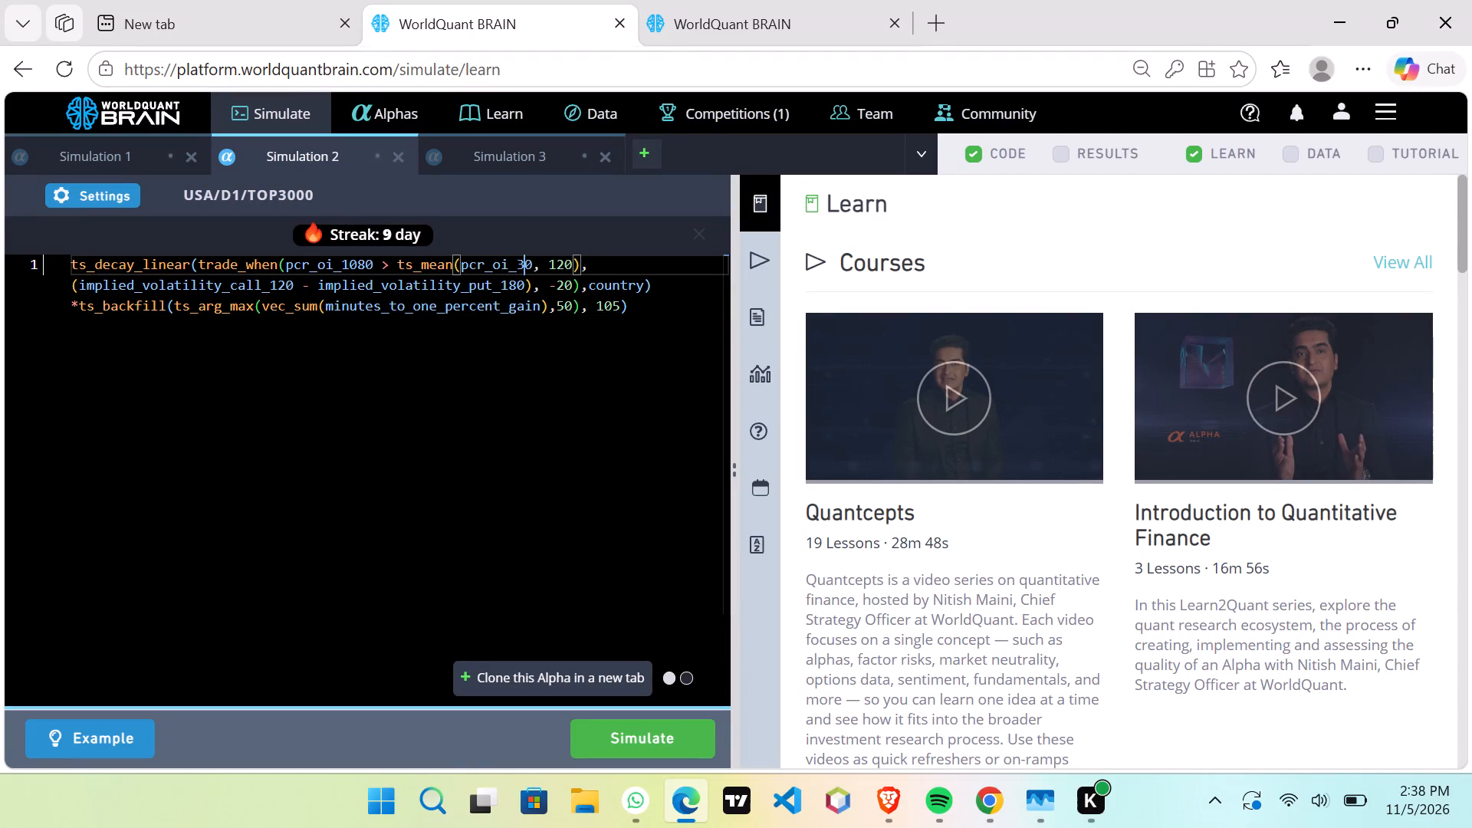
pyautogui.click(488, 373)
pyautogui.click(505, 462)
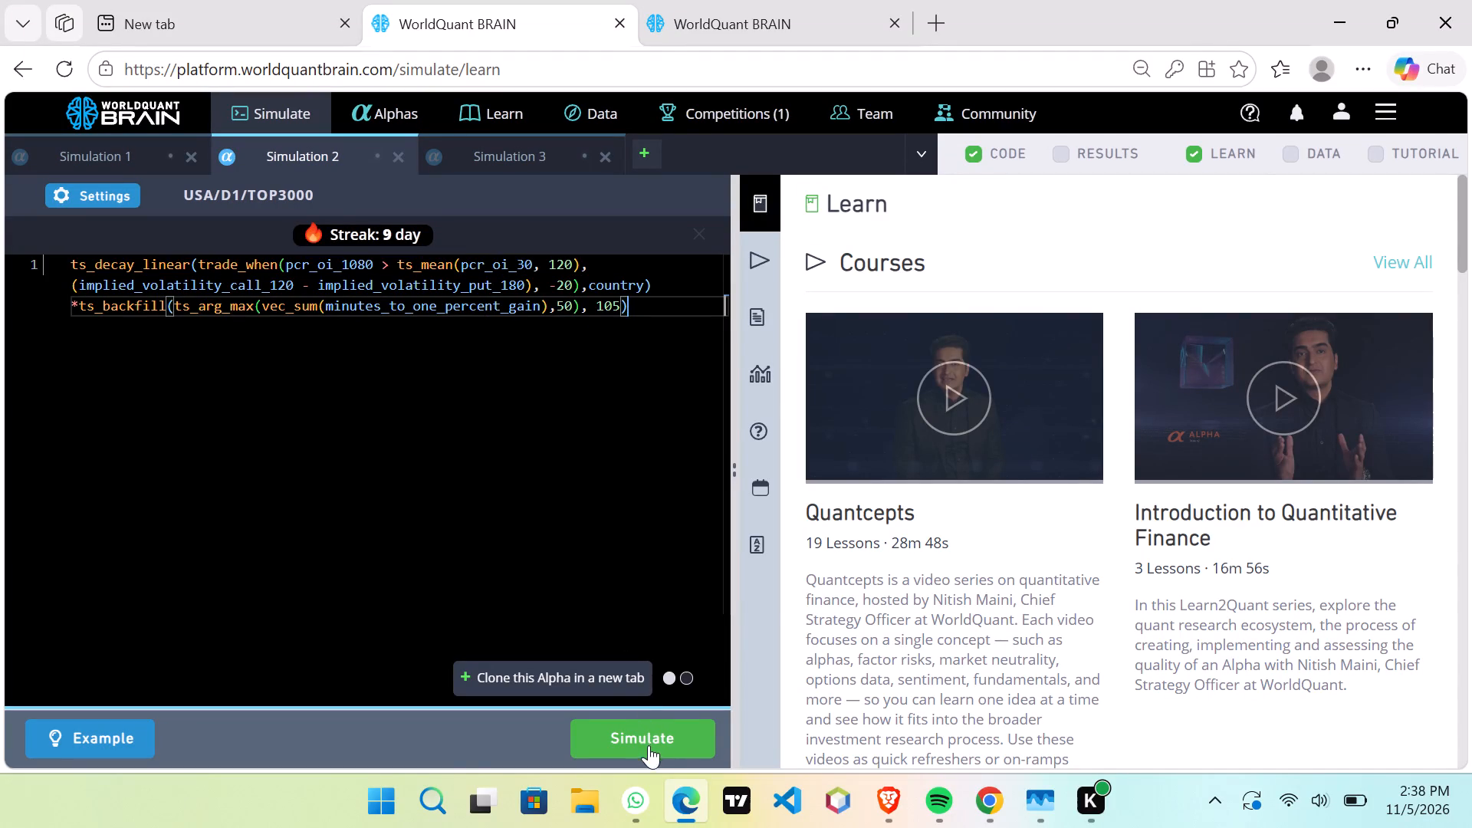
pyautogui.click(649, 745)
# Clone the Simulation 2 alpha in a new simulation tab.
pyautogui.click(600, 688)
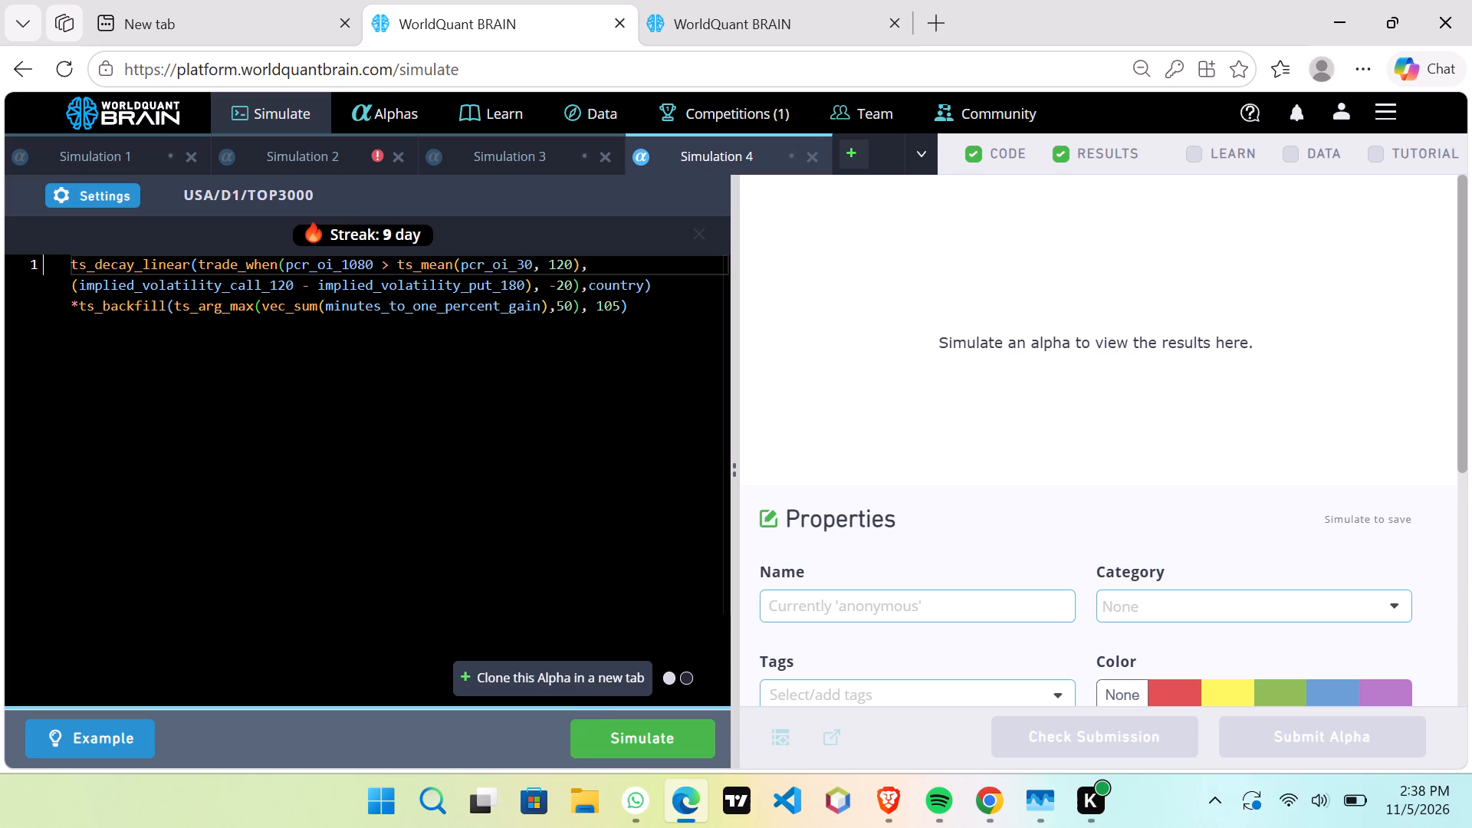
# Check the simulation status and expressions of Simulation 2 and Simulation 3.
pyautogui.click(355, 149)
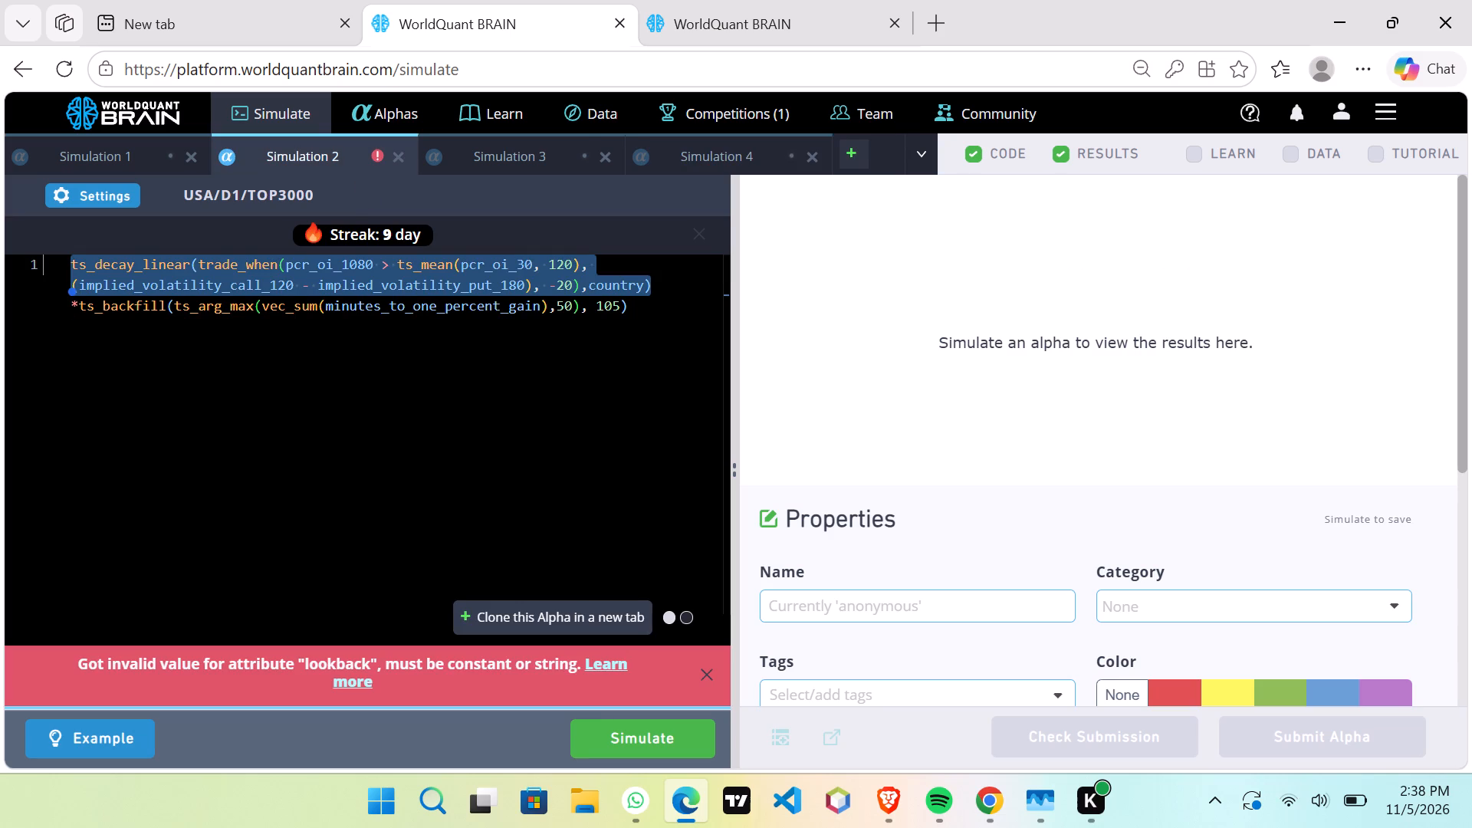
pyautogui.click(500, 153)
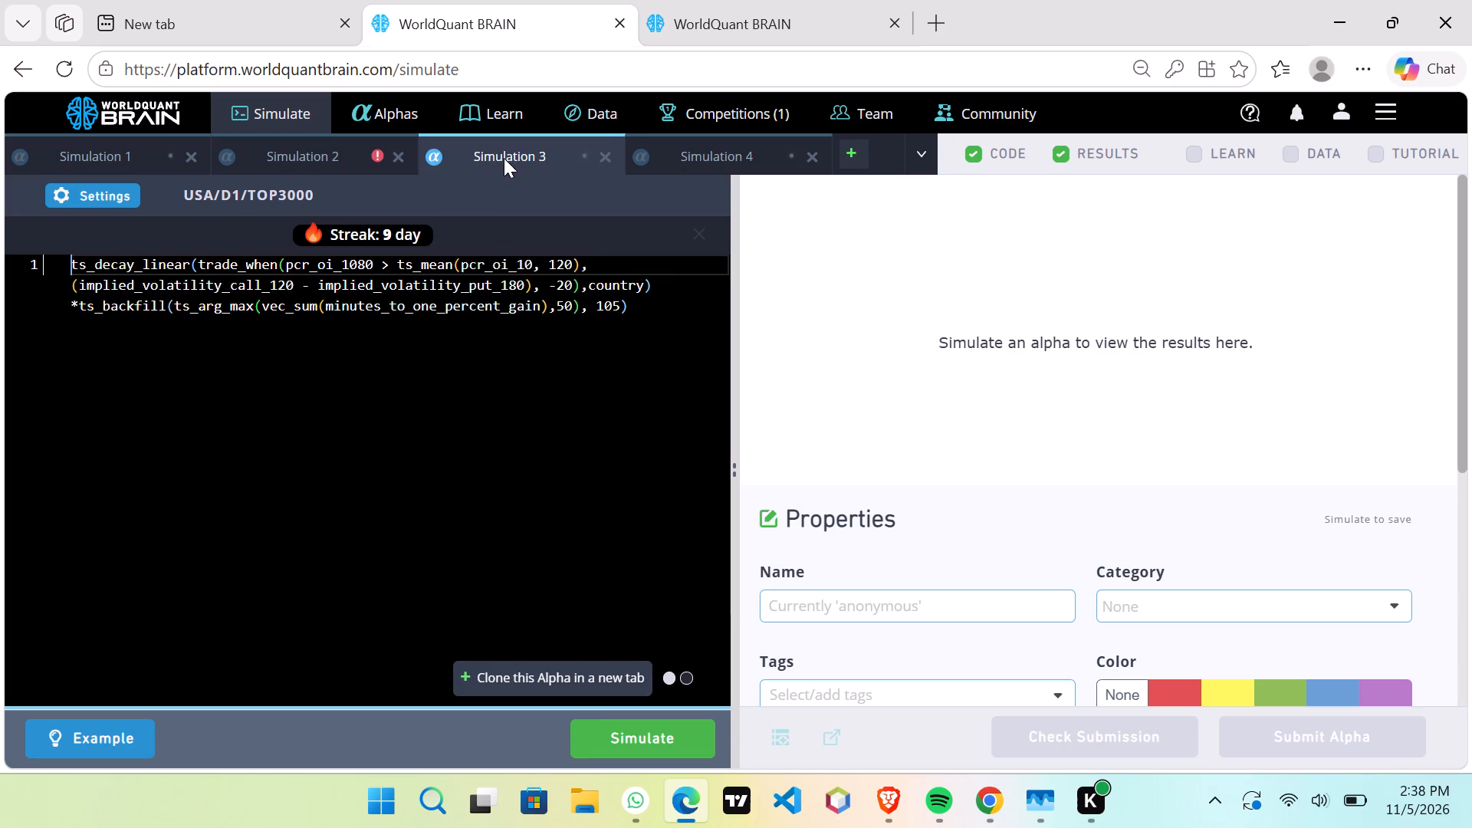
pyautogui.click(377, 151)
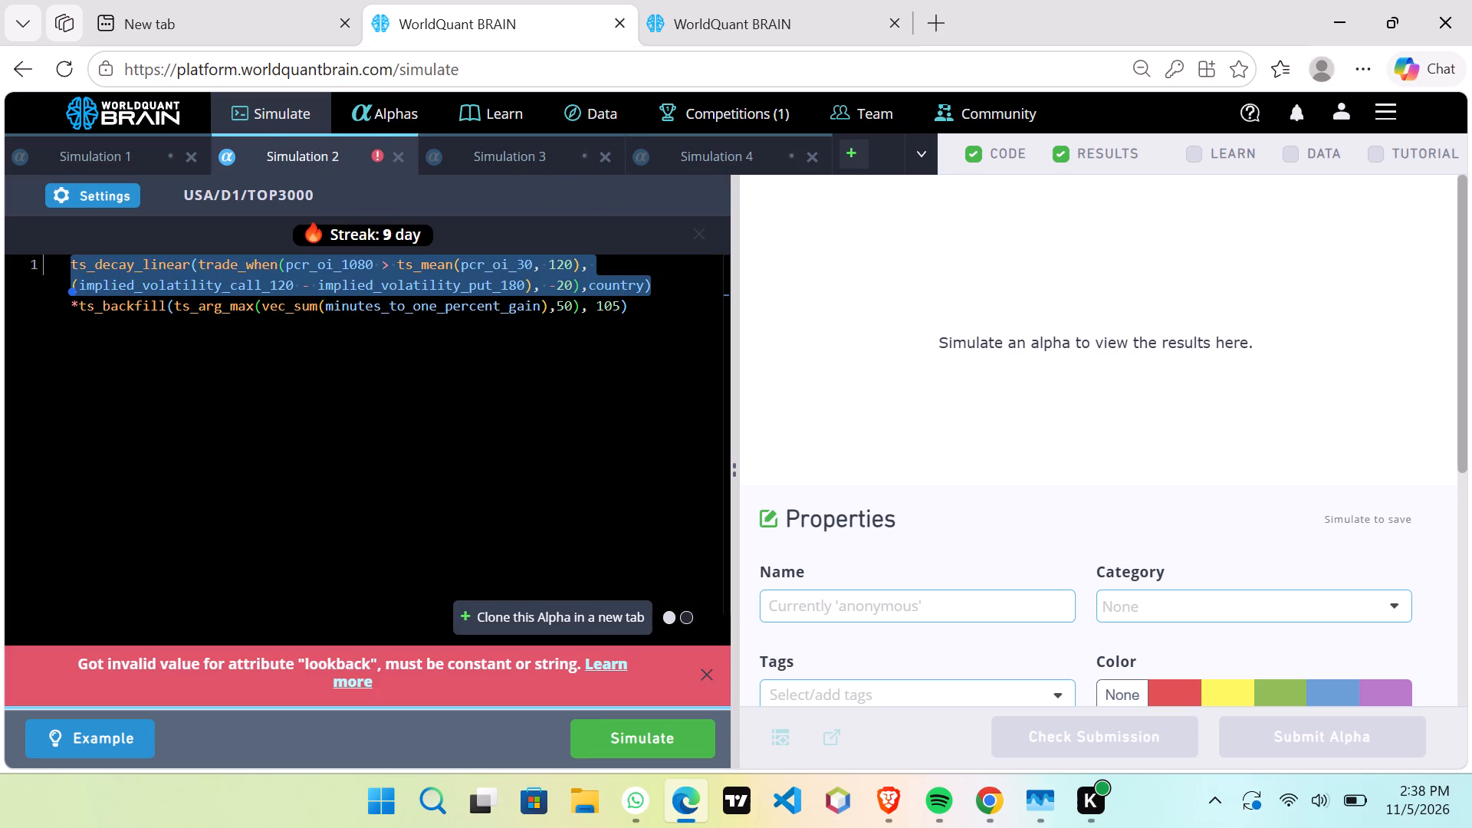
pyautogui.click(406, 426)
pyautogui.click(412, 431)
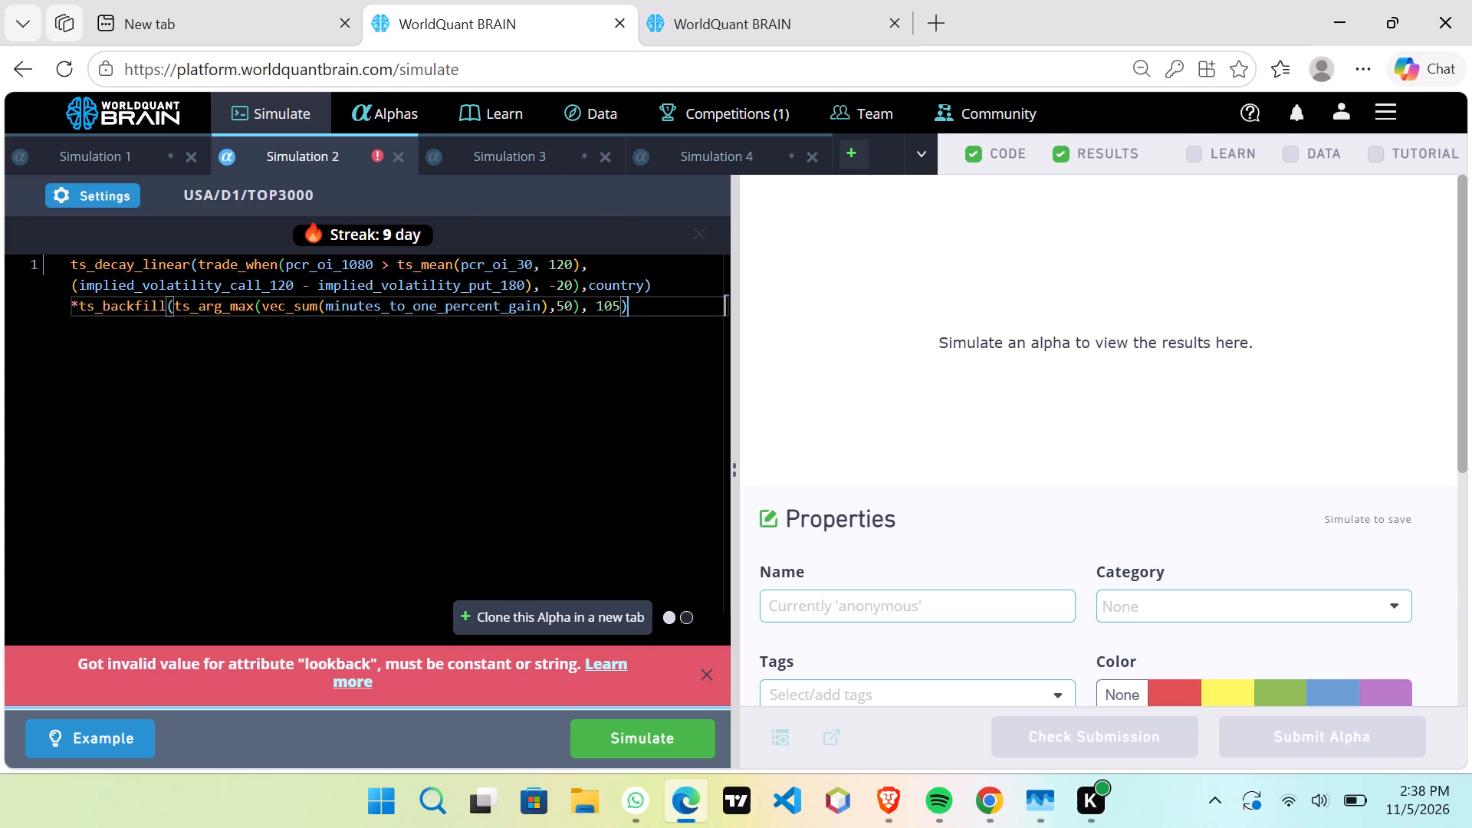
# Switch to Chrome, show the test period in Simulation 7's results, and examine its IS Summary and testing status.
pyautogui.click(996, 810)
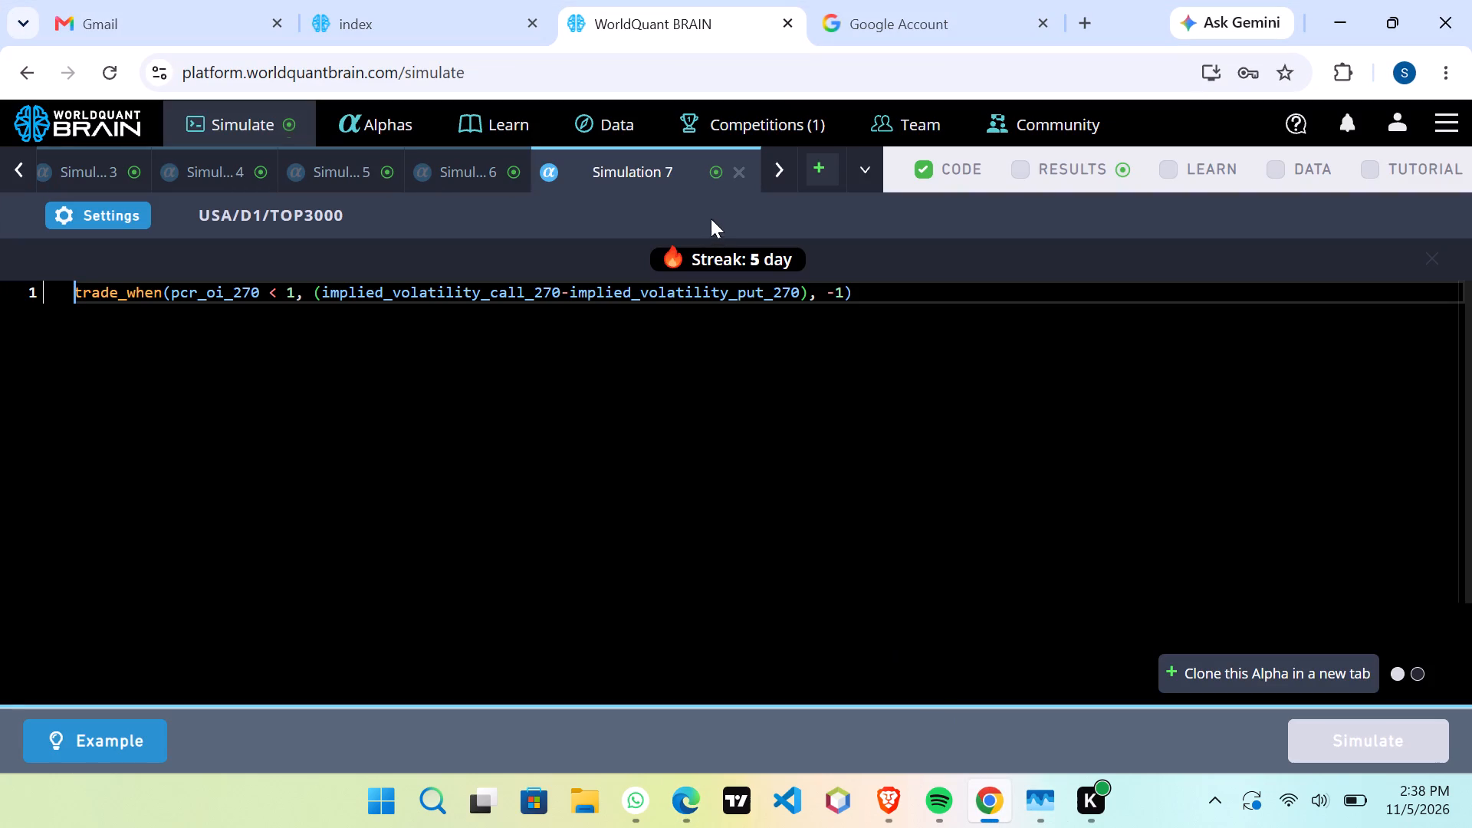
pyautogui.click(1027, 165)
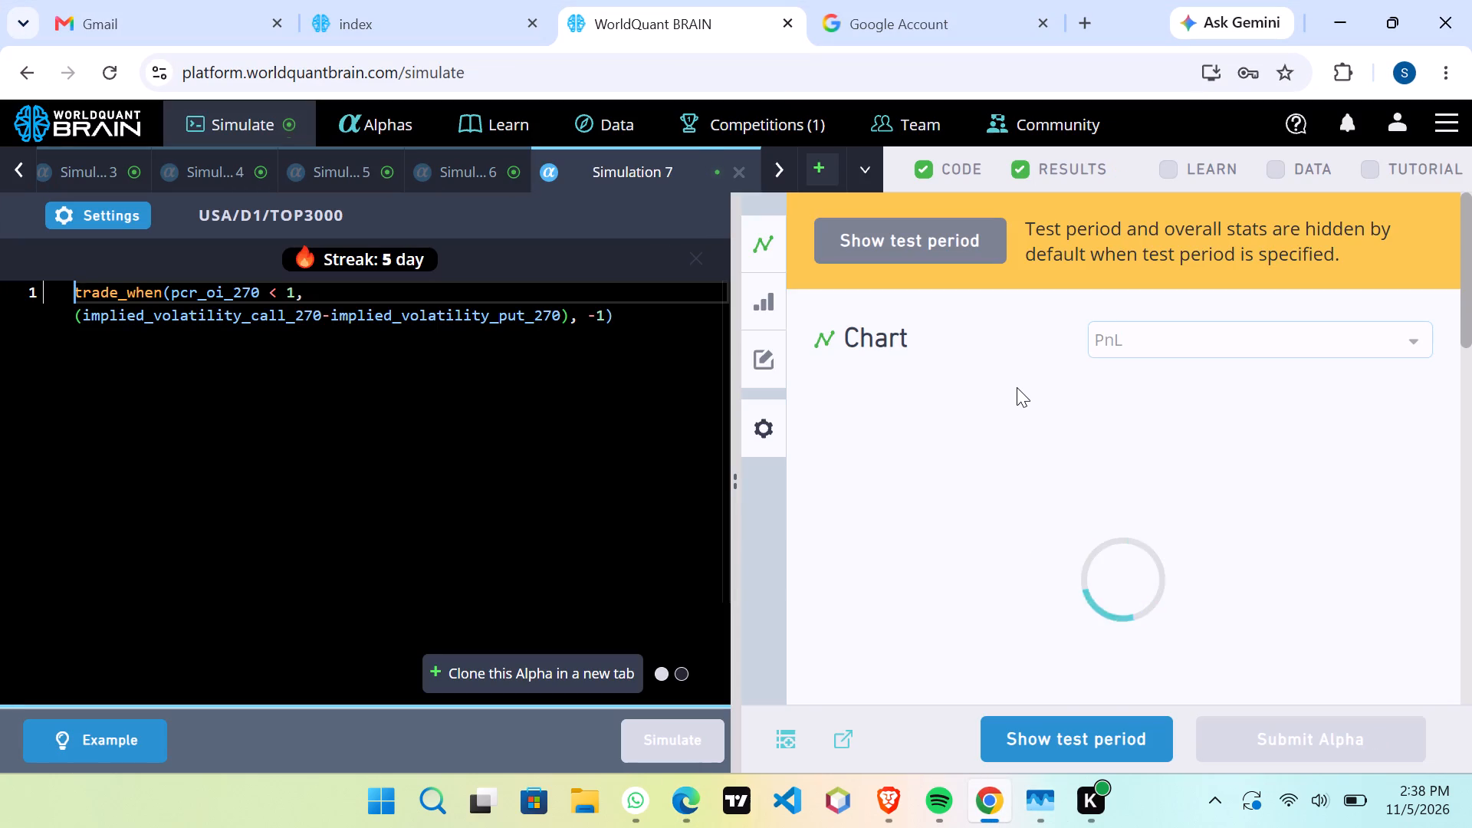
pyautogui.click(1090, 744)
pyautogui.scroll(-3, 1154, 616)
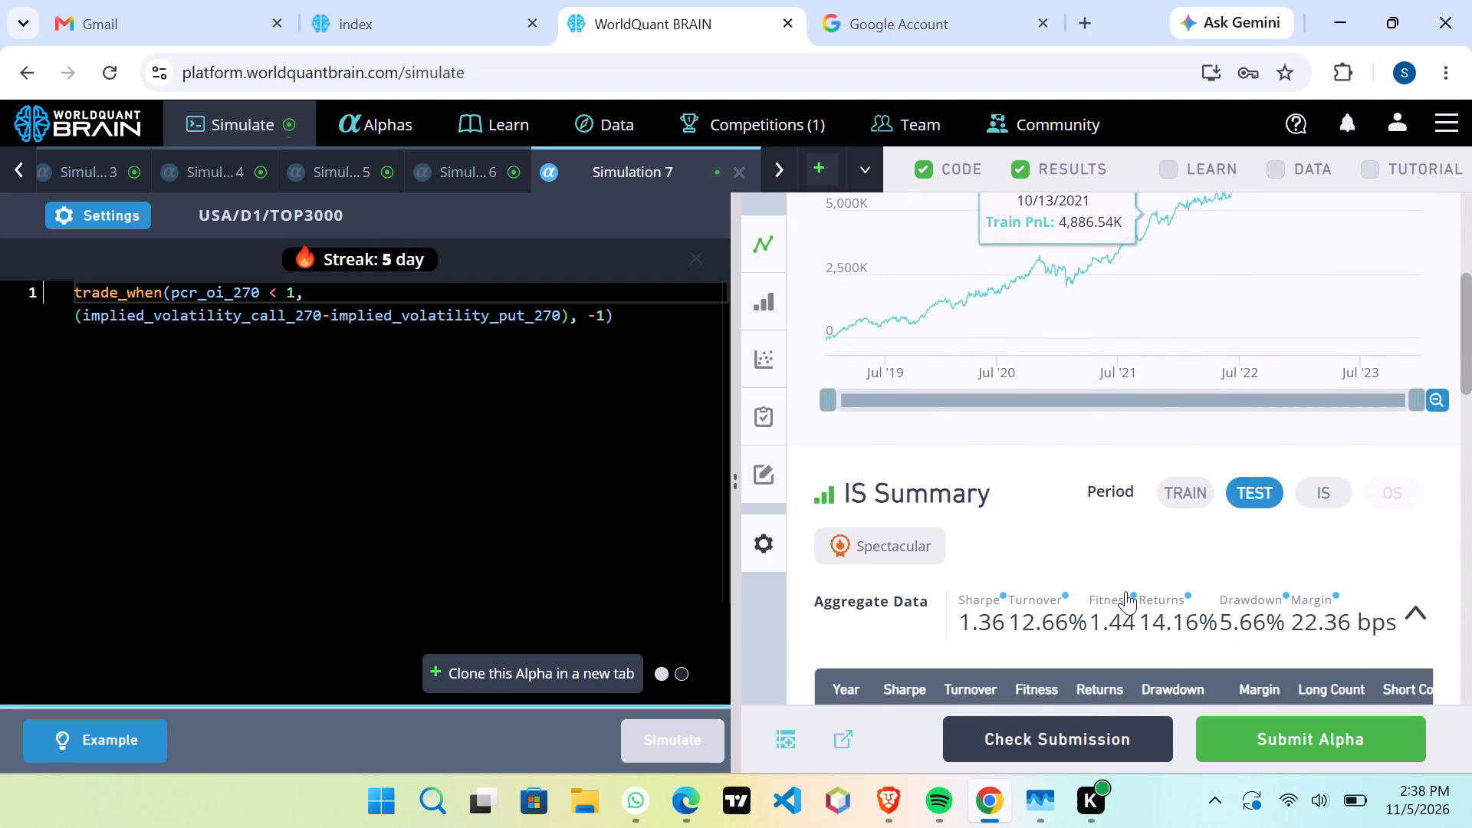
pyautogui.scroll(-12, 1096, 552)
pyautogui.scroll(2, 1072, 548)
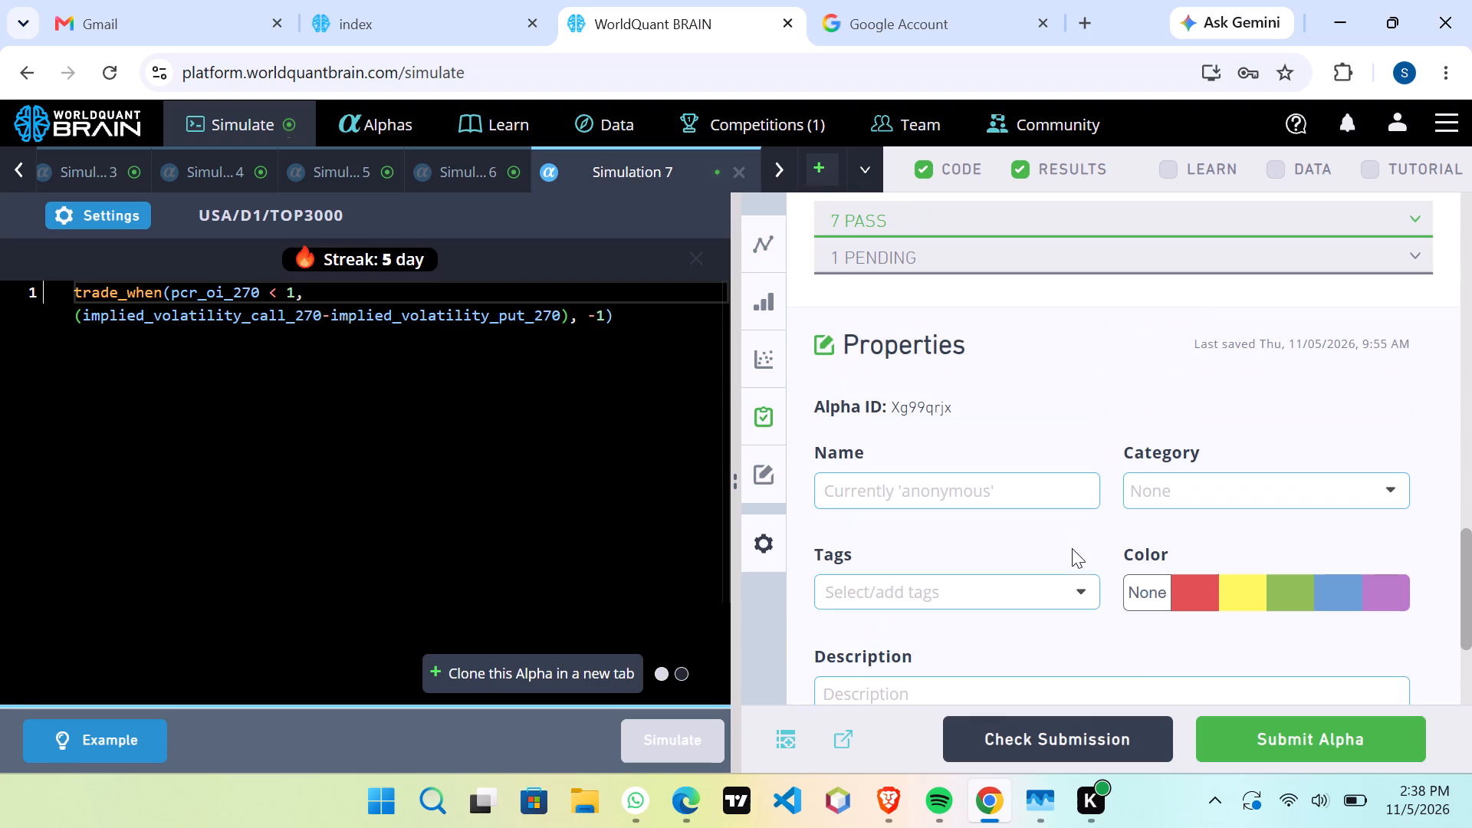
# Open the tutorial and examine its Completion chapter, including the Gold level task and the Reaching gold progress.
pyautogui.click(1369, 168)
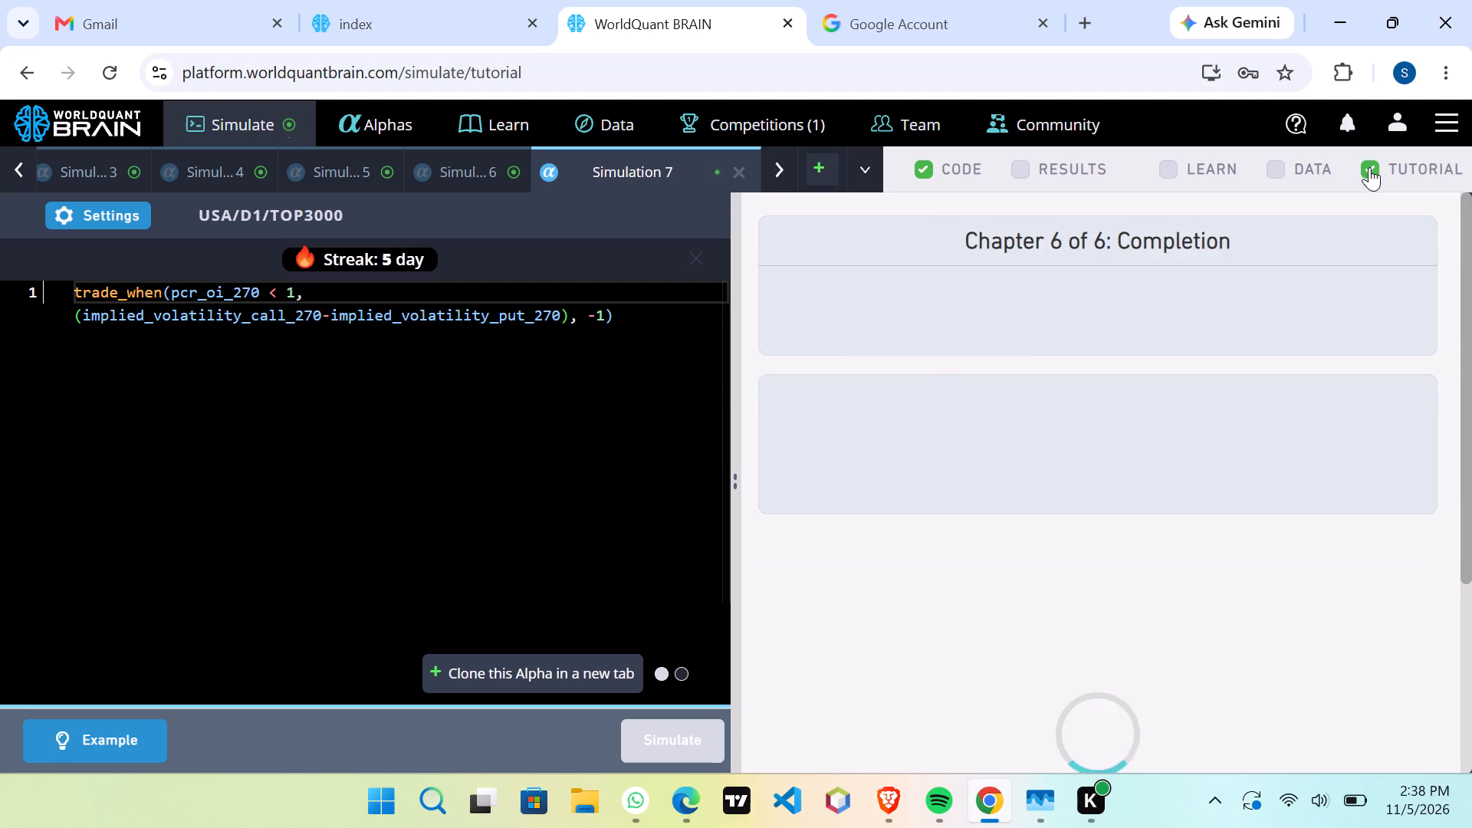
pyautogui.scroll(-4, 1217, 535)
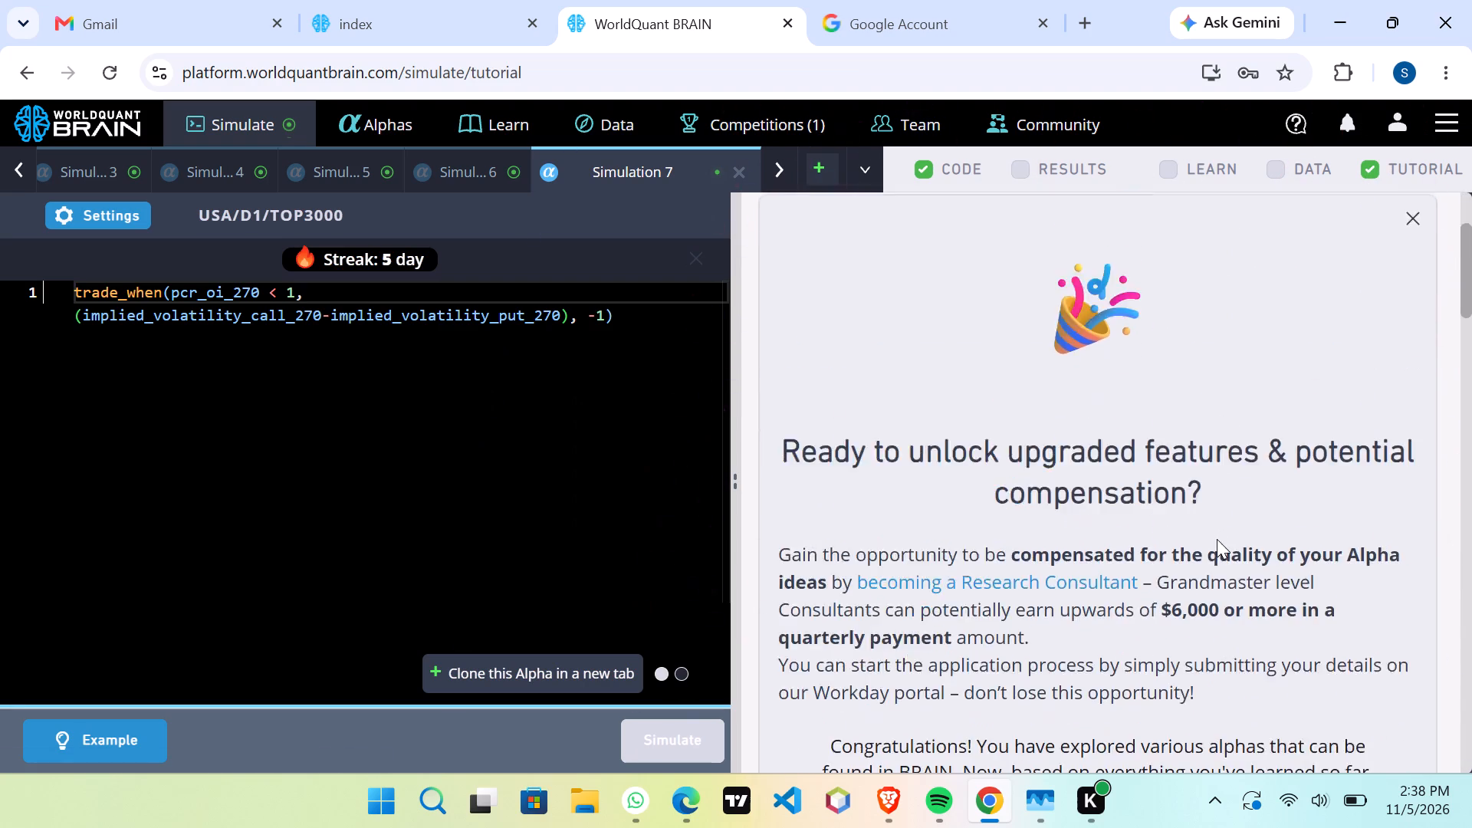
pyautogui.scroll(-15, 1217, 539)
pyautogui.scroll(-7, 1216, 554)
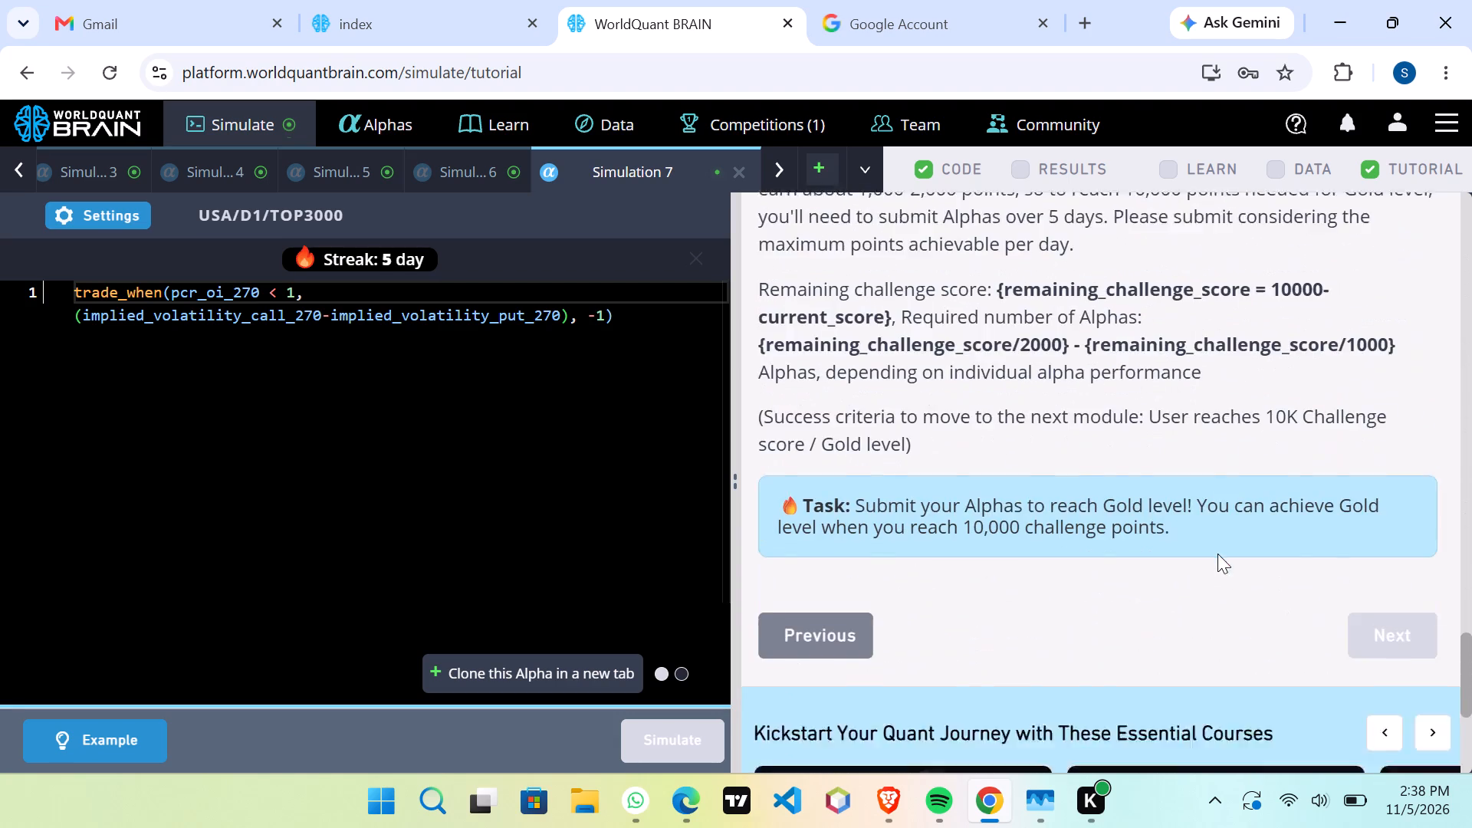
pyautogui.scroll(-4, 1217, 554)
pyautogui.scroll(15, 1219, 552)
pyautogui.scroll(-1, 1267, 465)
pyautogui.scroll(5, 1267, 465)
pyautogui.scroll(-1, 1267, 468)
pyautogui.scroll(1, 1267, 468)
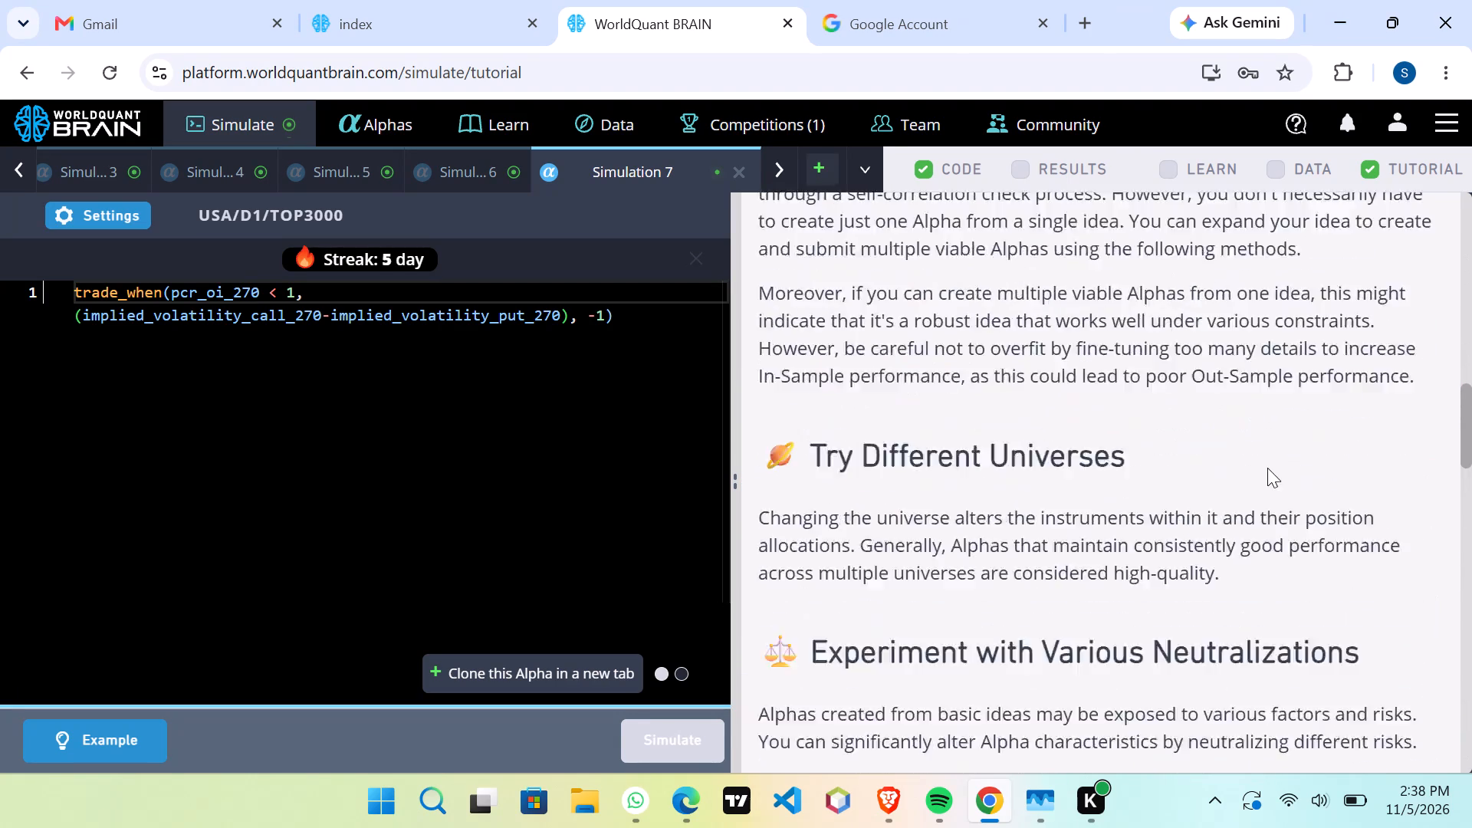
pyautogui.scroll(2, 1267, 468)
pyautogui.scroll(-1, 1267, 471)
pyautogui.scroll(8, 1268, 471)
pyautogui.scroll(2, 1356, 373)
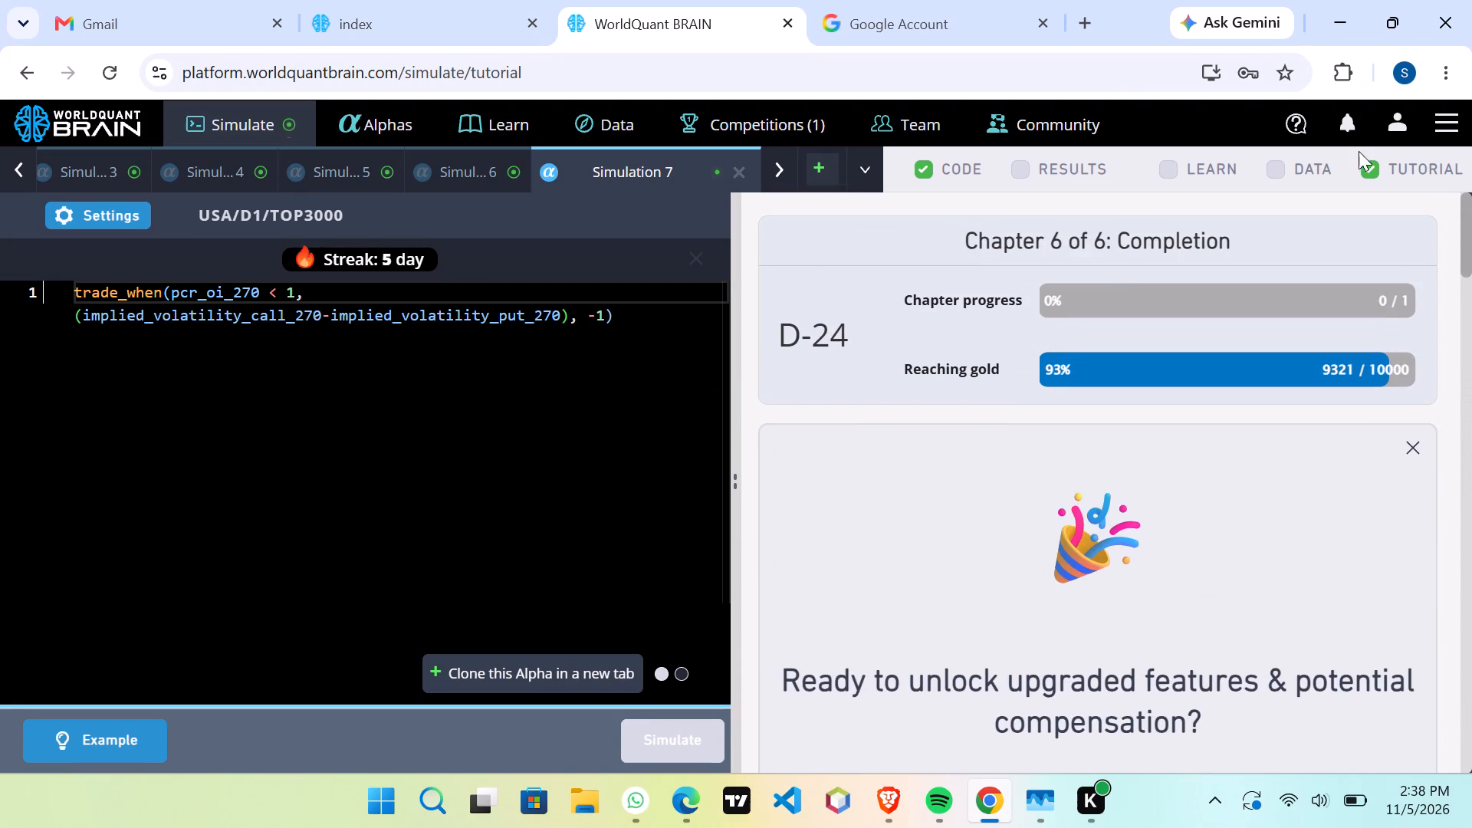
# View the account's performance metrics in the profile, and return to Simulation 7 on the Simulate page.
pyautogui.click(1410, 127)
pyautogui.click(1311, 166)
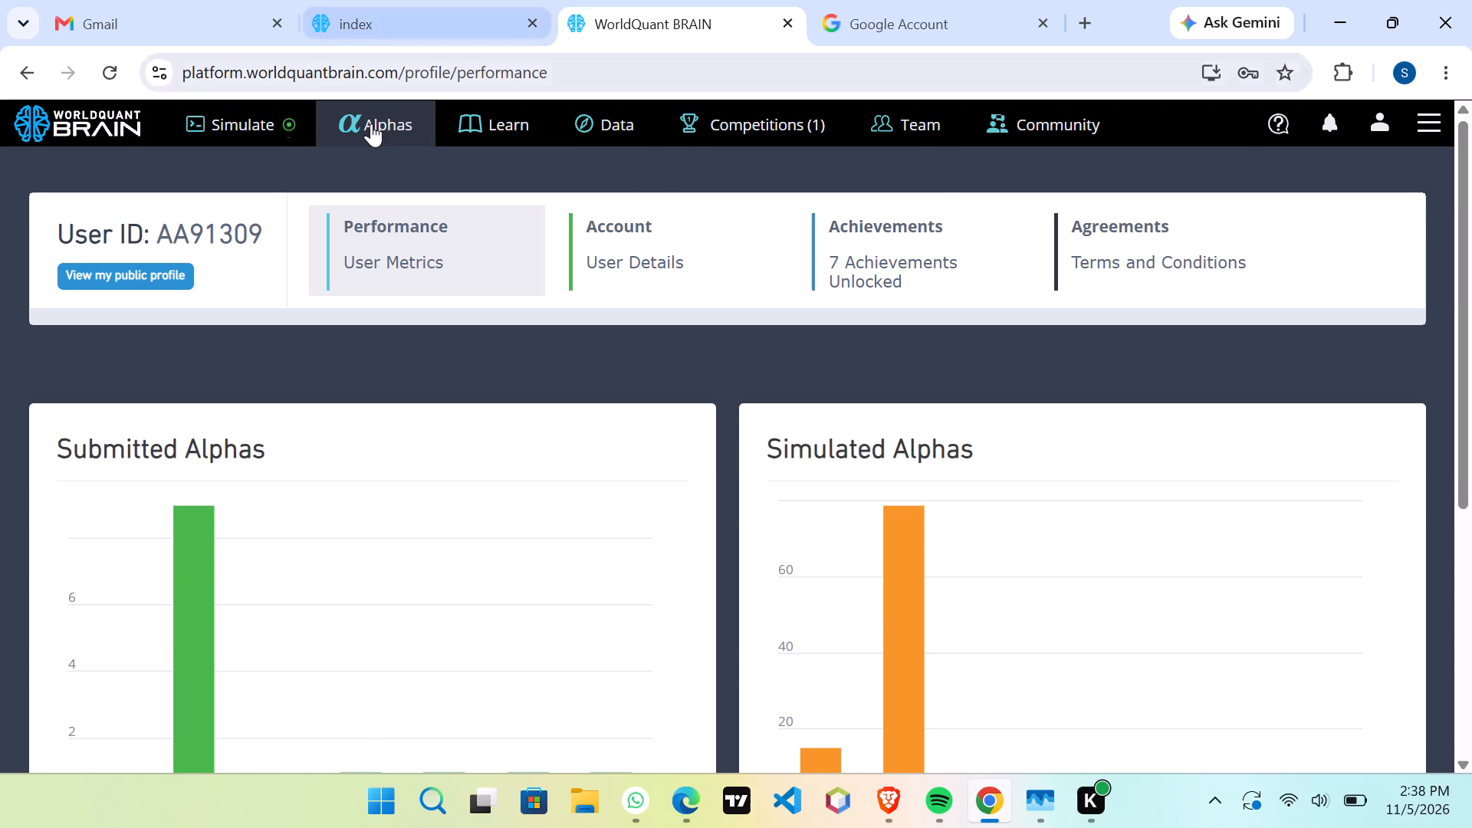
pyautogui.click(304, 121)
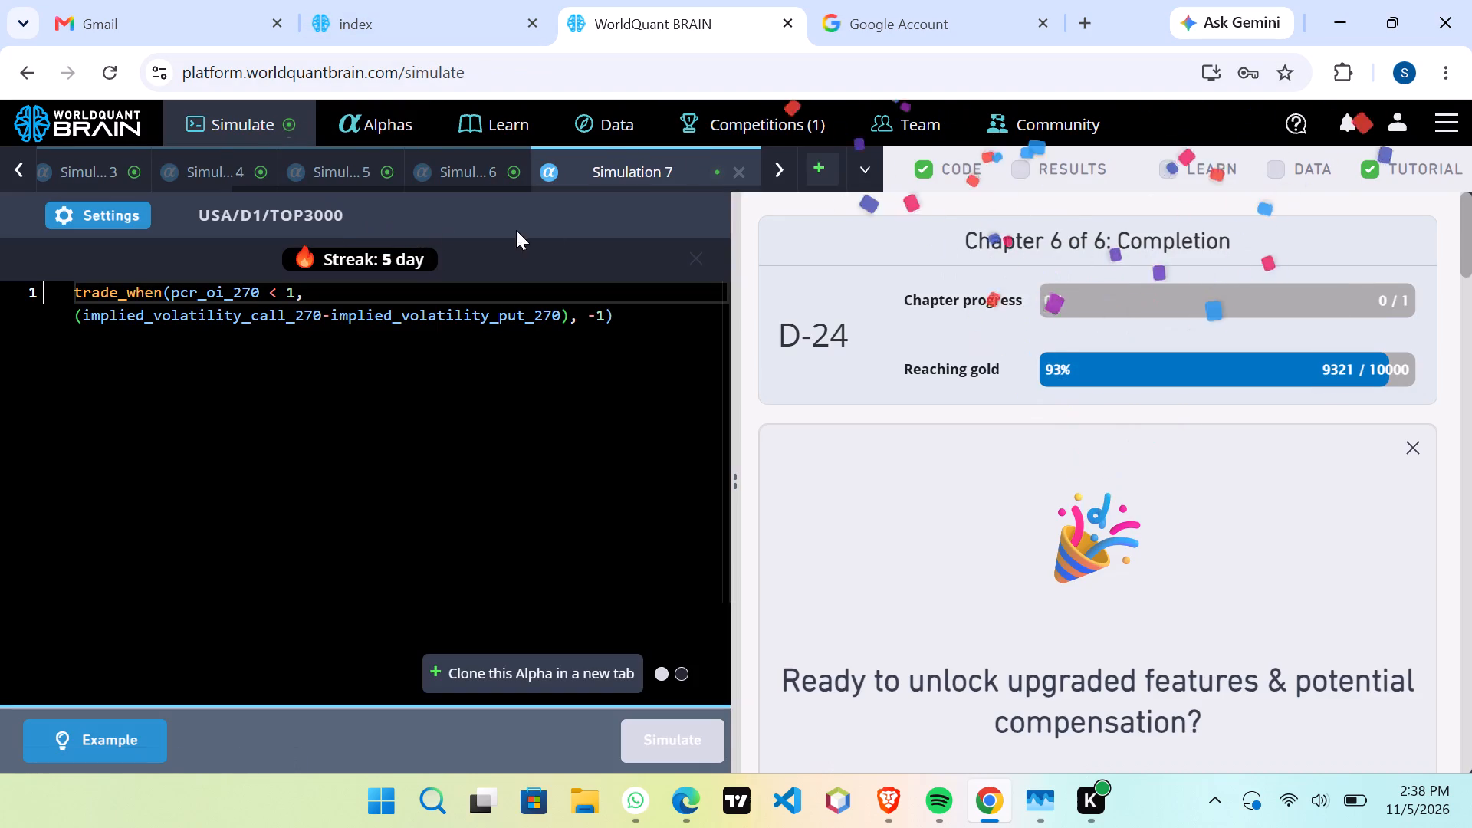
pyautogui.click(452, 165)
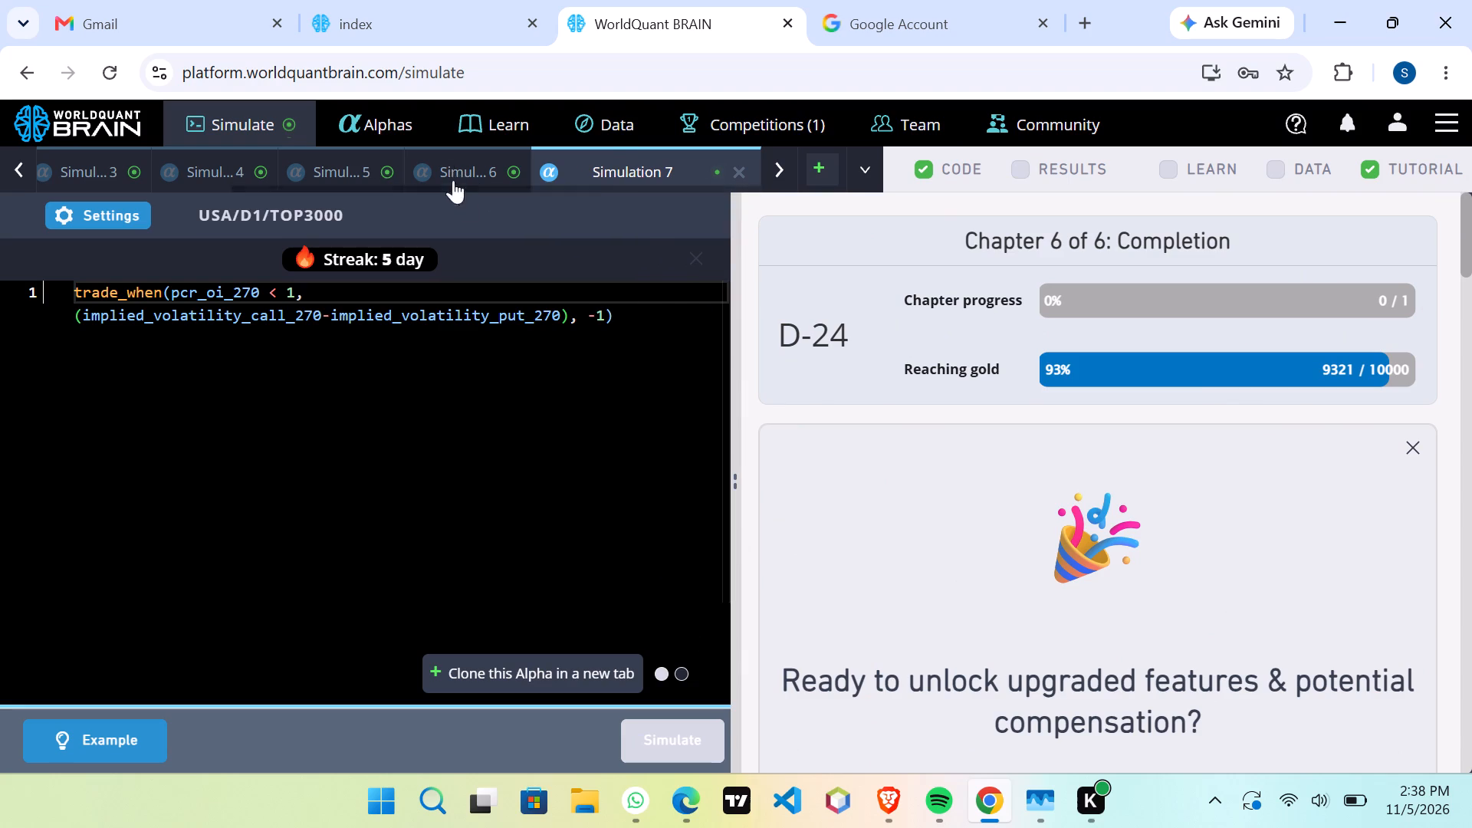
pyautogui.click(669, 173)
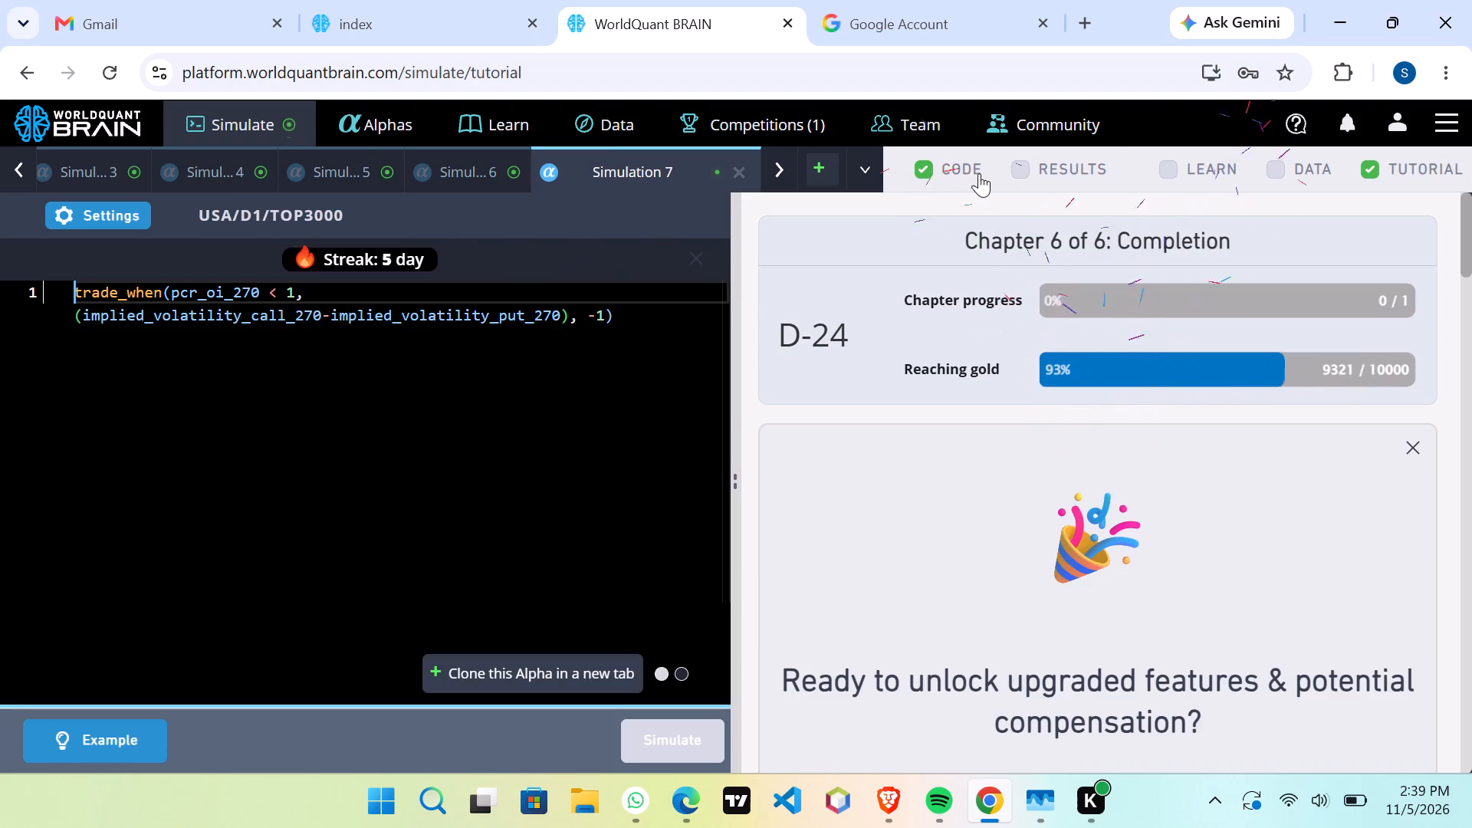
# Try to submit the Simulation 7 alpha from its results, and expand the test details under IS Testing Status.
pyautogui.click(1017, 163)
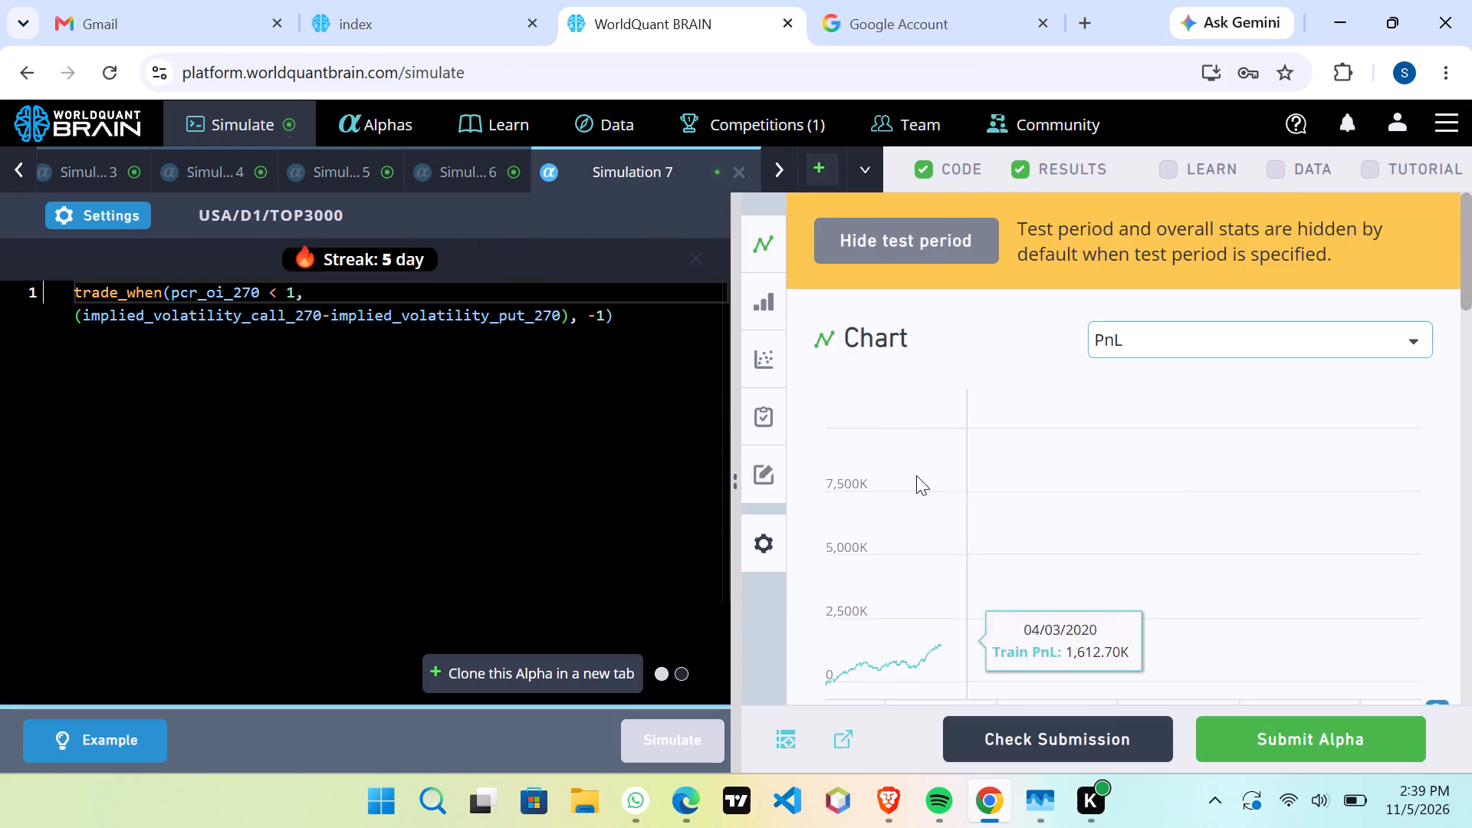
pyautogui.scroll(-2, 969, 523)
pyautogui.click(1262, 741)
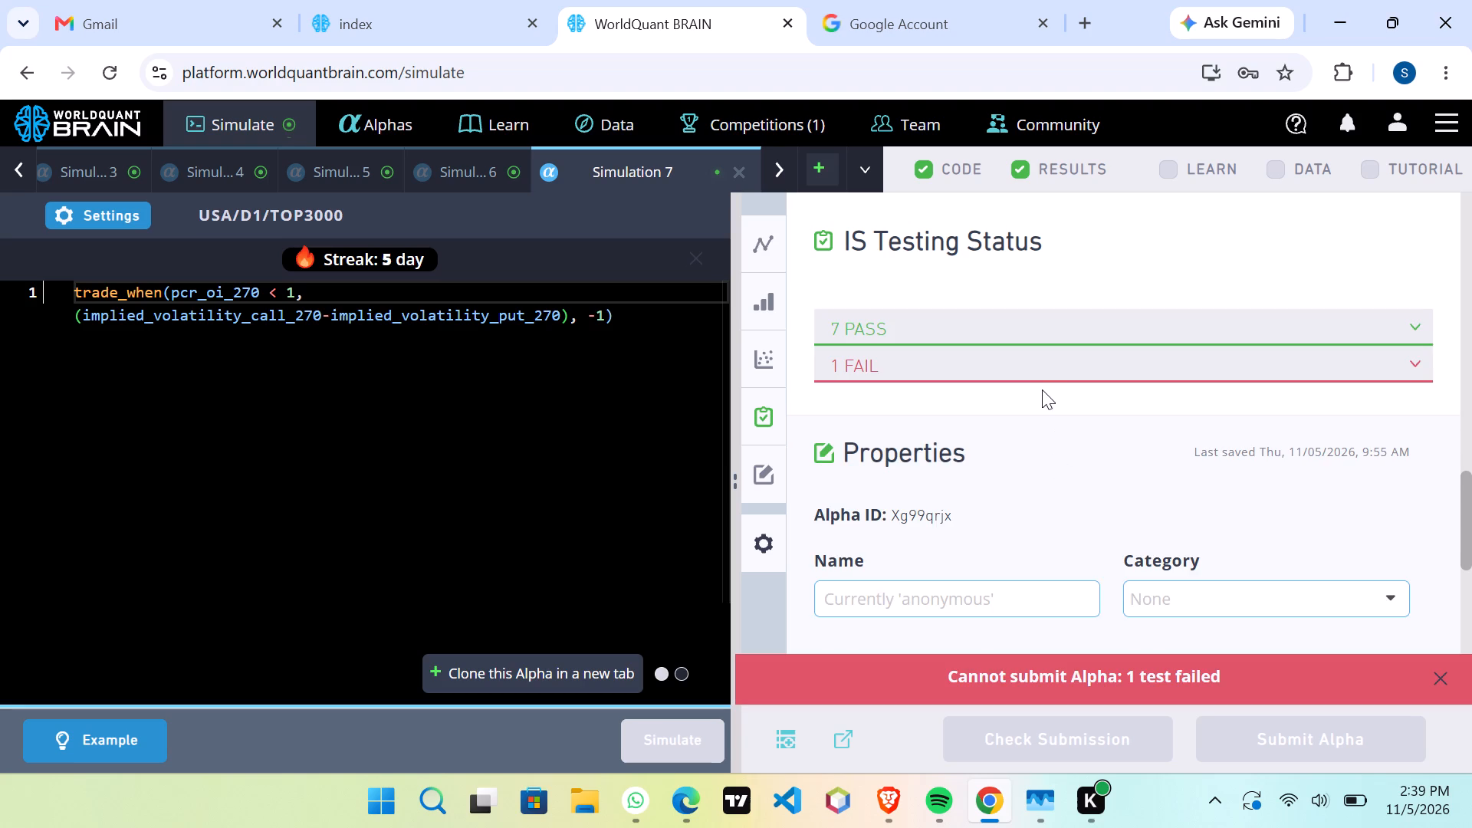
pyautogui.click(1069, 347)
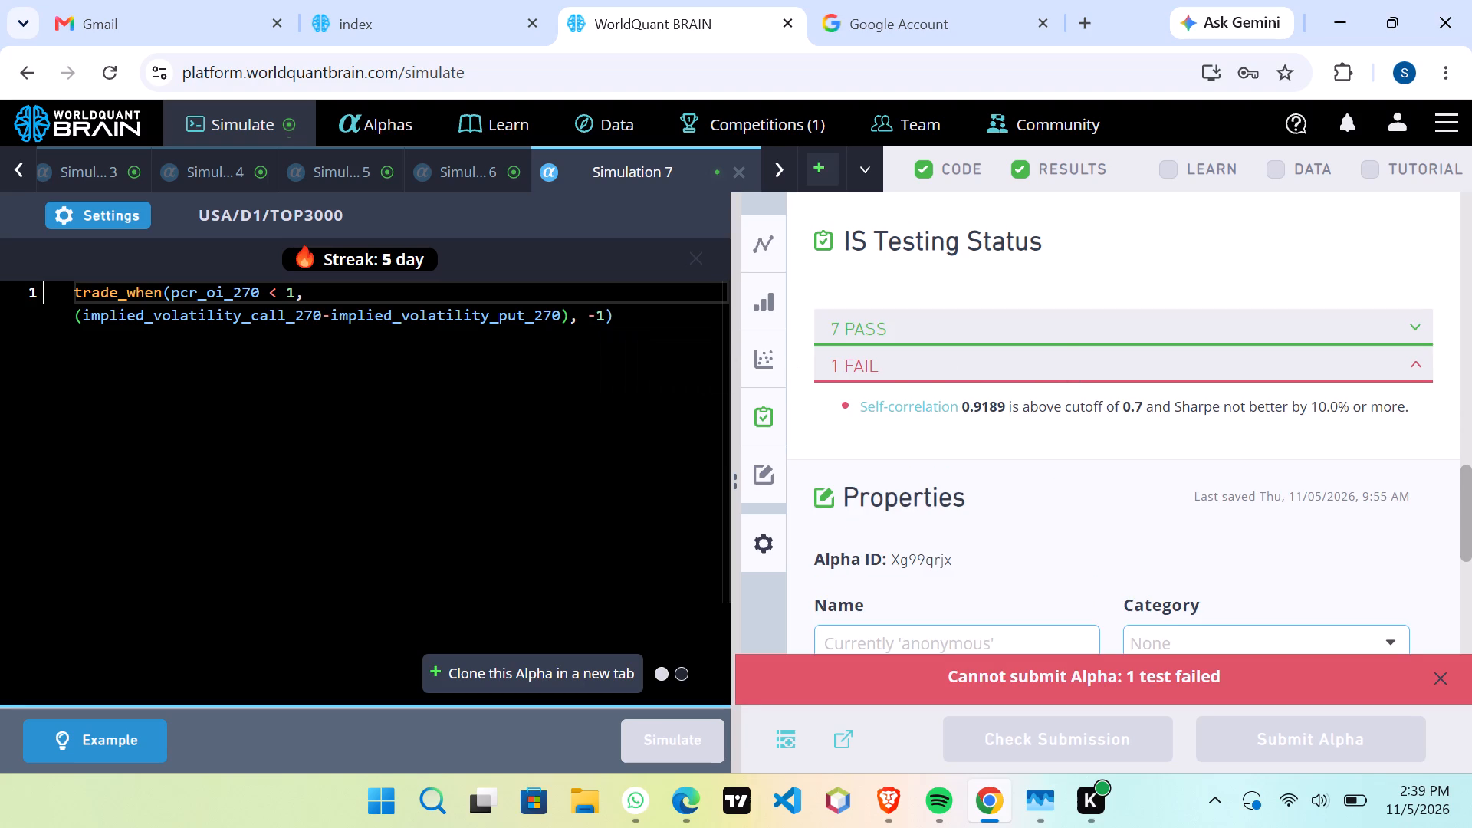
# Open the results of Simulation 6 and show its test period.
pyautogui.click(445, 180)
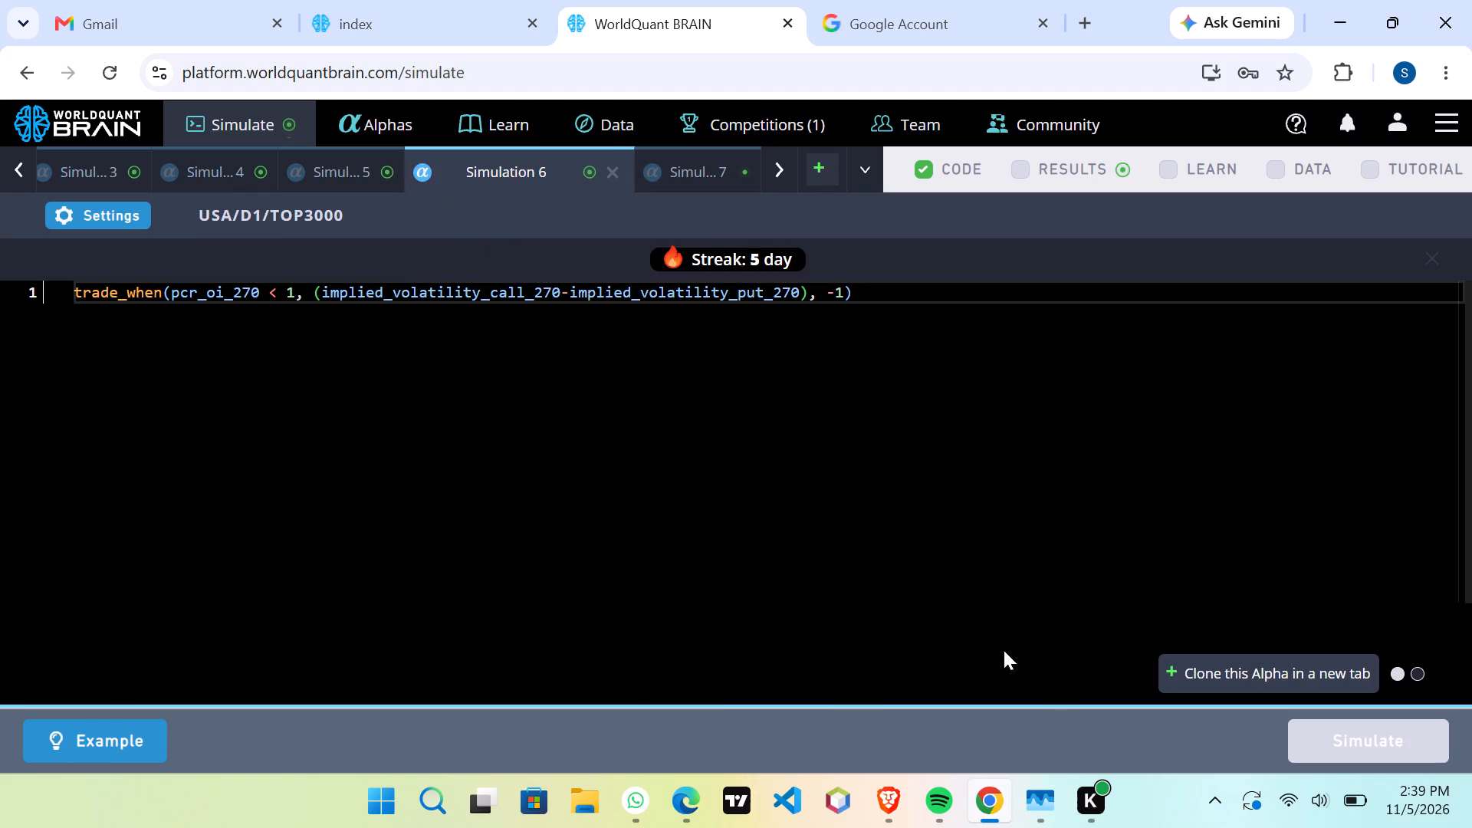
pyautogui.click(1018, 173)
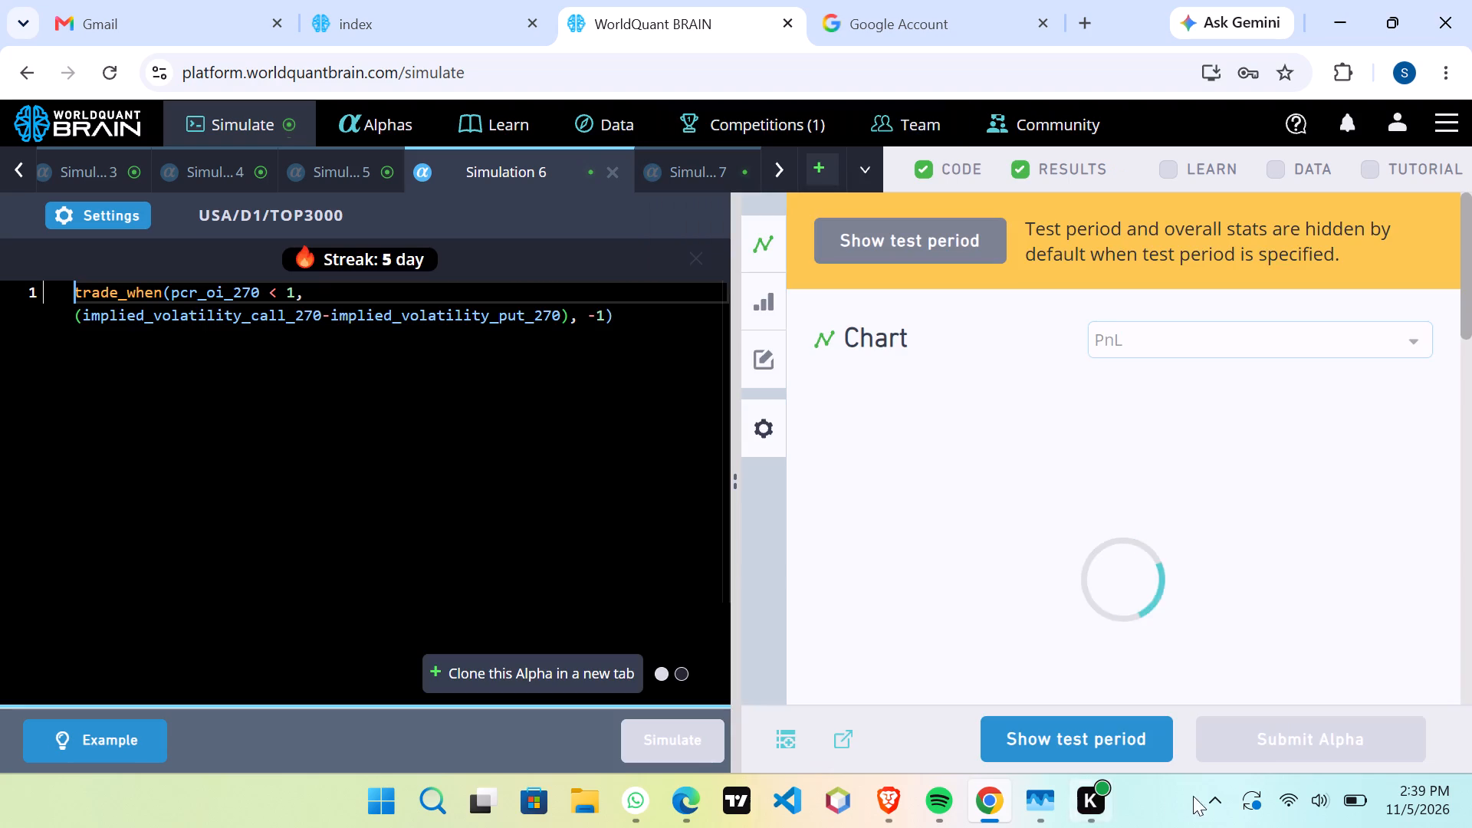
pyautogui.click(1120, 750)
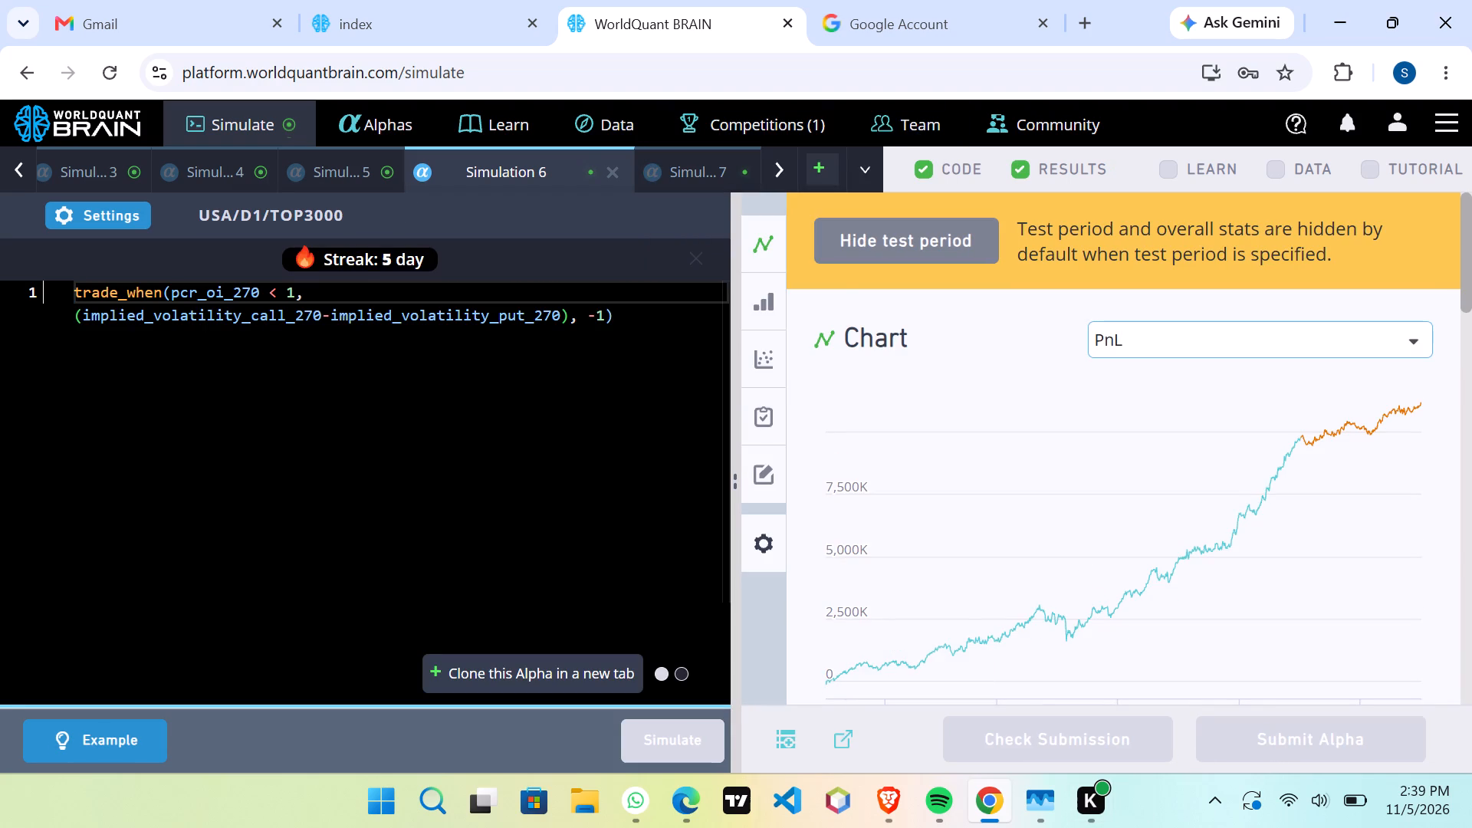
# Copy the Simulation 6 expression, view its simulation settings, and paste the expression over the whole Simulation 2 alpha in Edge.
pyautogui.moveTo(627, 316); pyautogui.dragTo(69, 291)
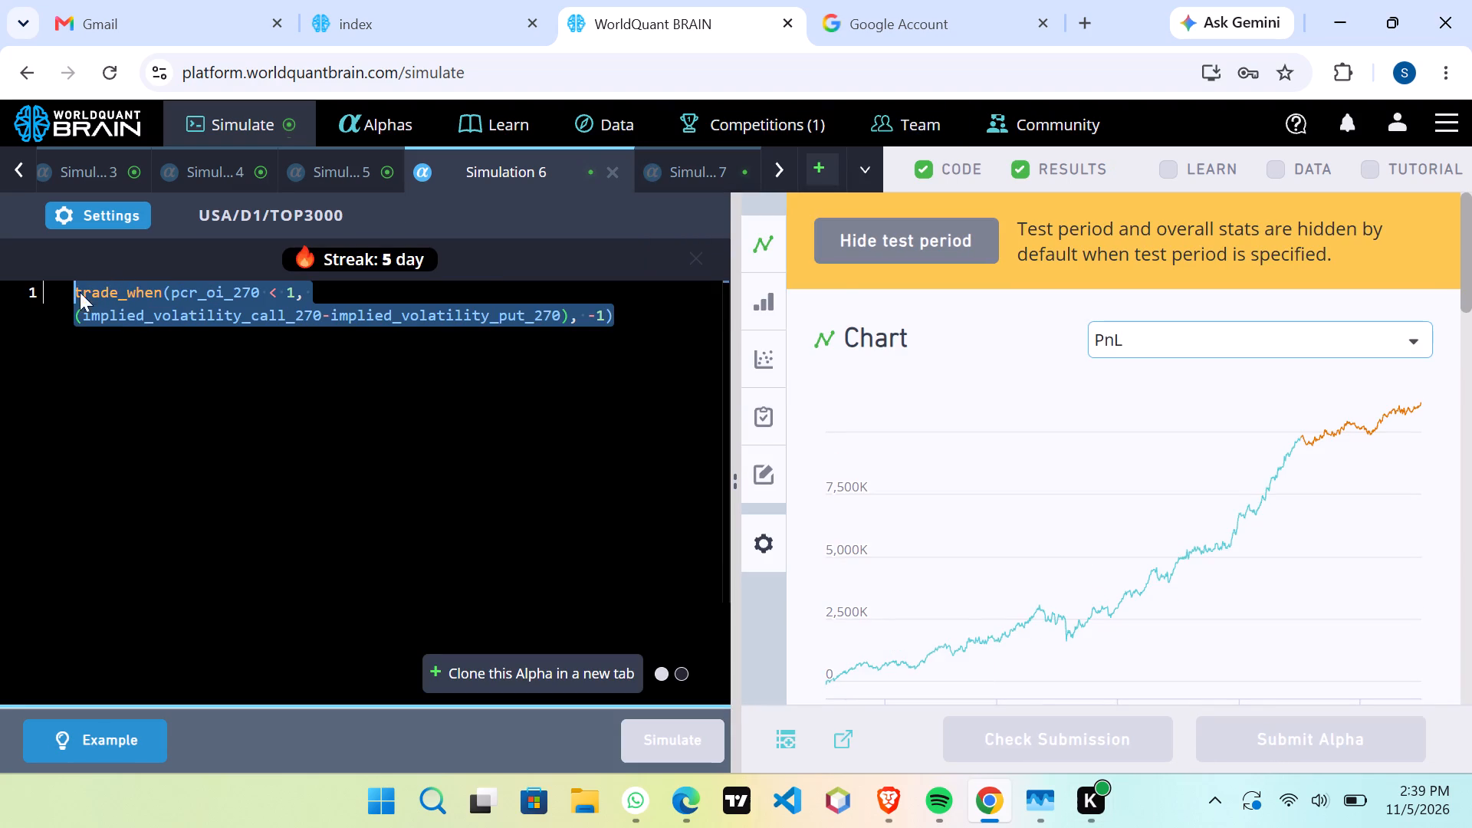
pyautogui.rightClick(123, 318)
pyautogui.click(216, 413)
pyautogui.click(148, 220)
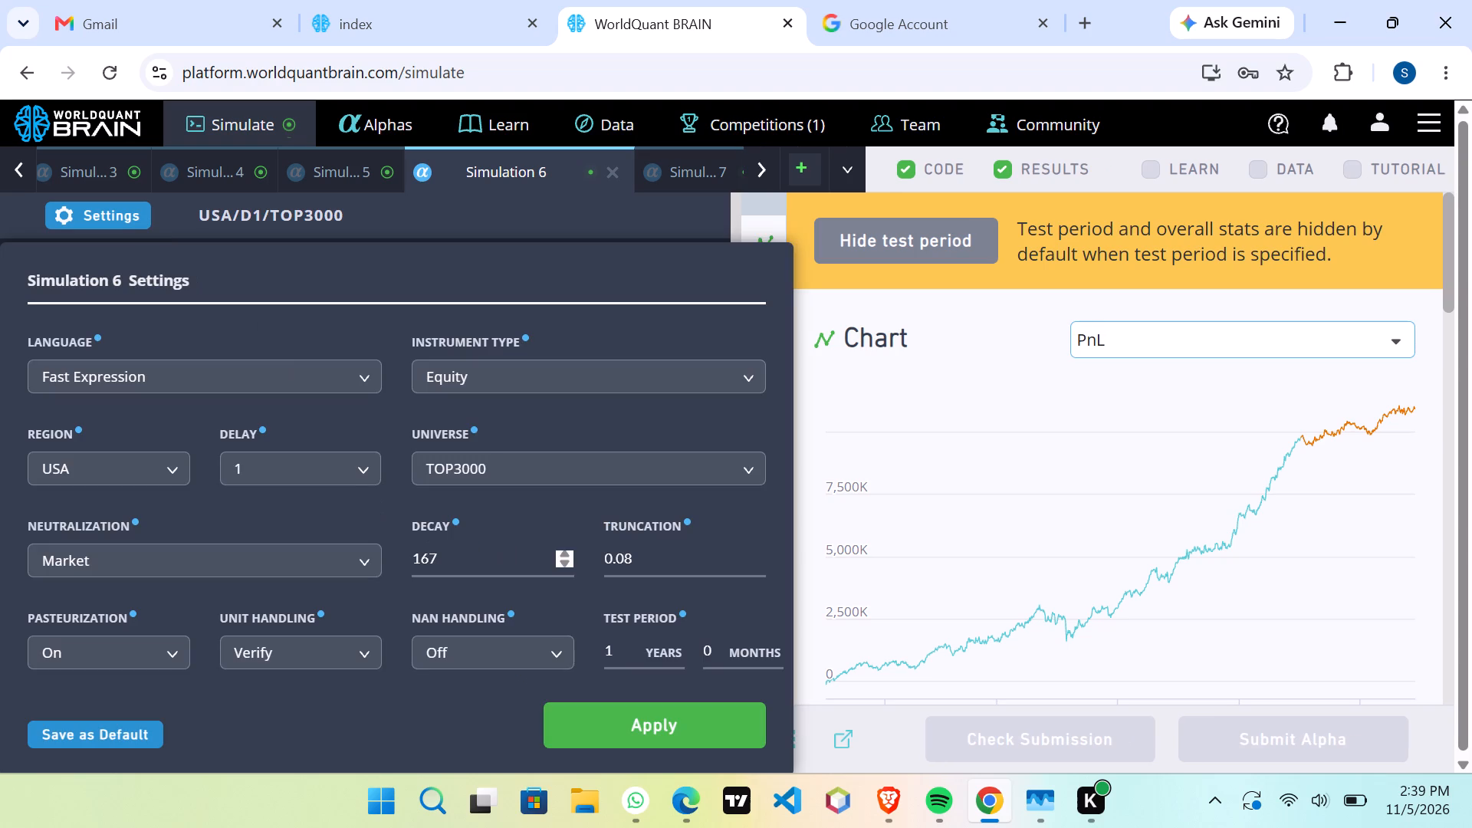
pyautogui.click(670, 807)
pyautogui.moveTo(647, 310); pyautogui.dragTo(184, 282)
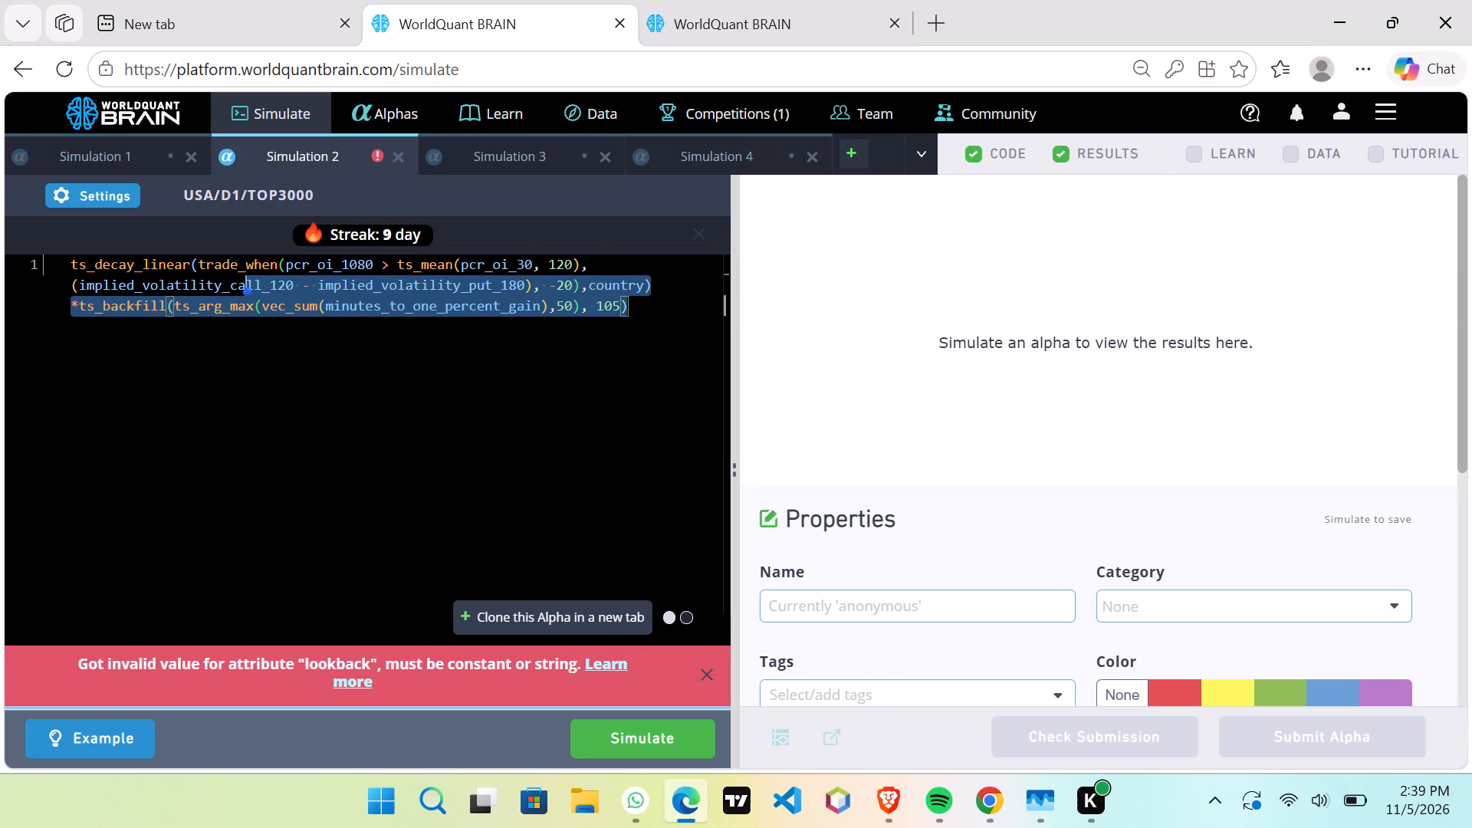
pyautogui.moveTo(184, 282); pyautogui.dragTo(0, 248)
pyautogui.rightClick(248, 282)
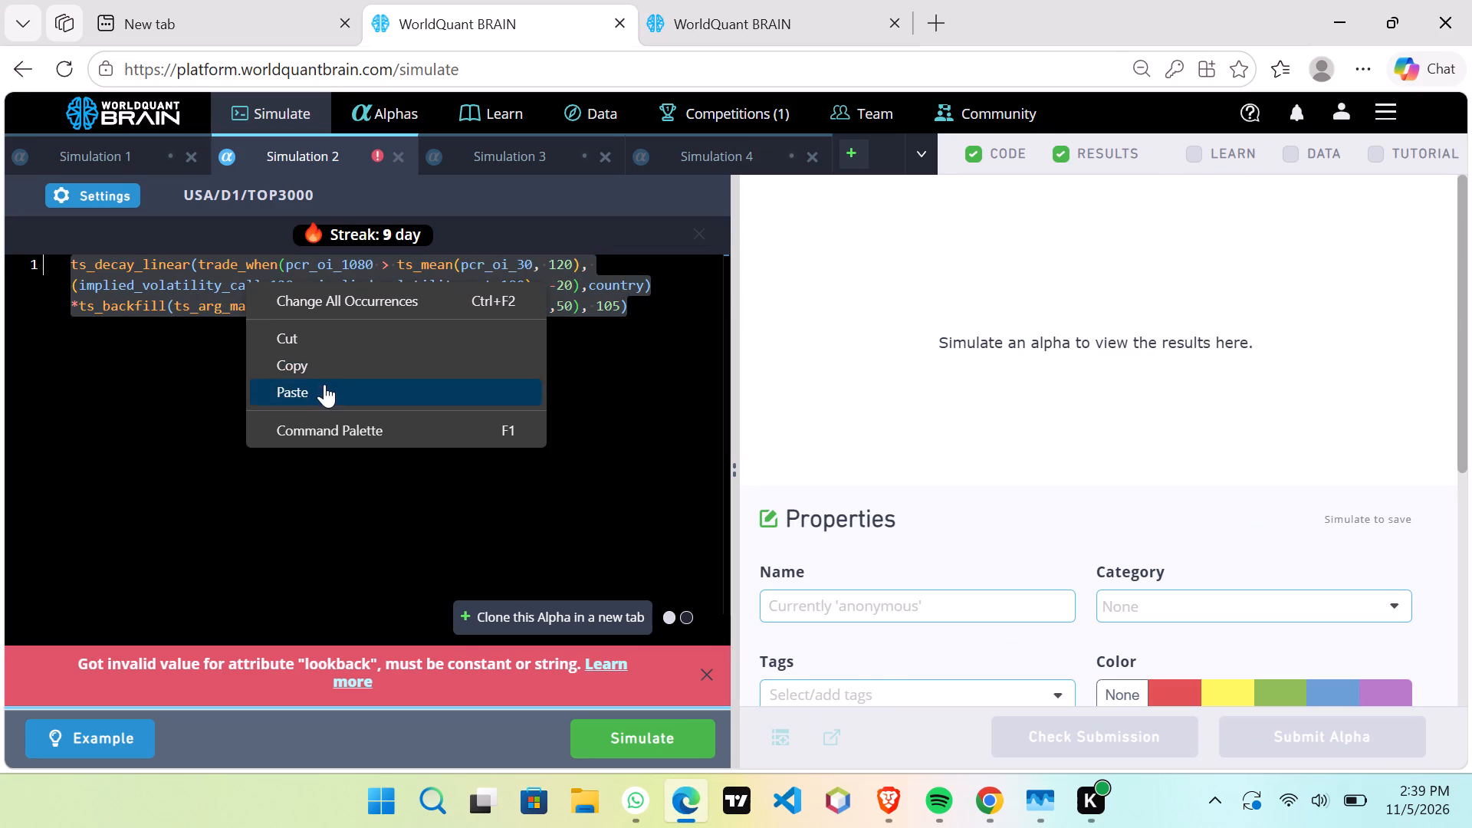
pyautogui.click(324, 384)
# Set Simulation 2's neutralization to Market and decay to 167, apply the settings, and simulate the alpha.
pyautogui.click(84, 204)
pyautogui.click(258, 505)
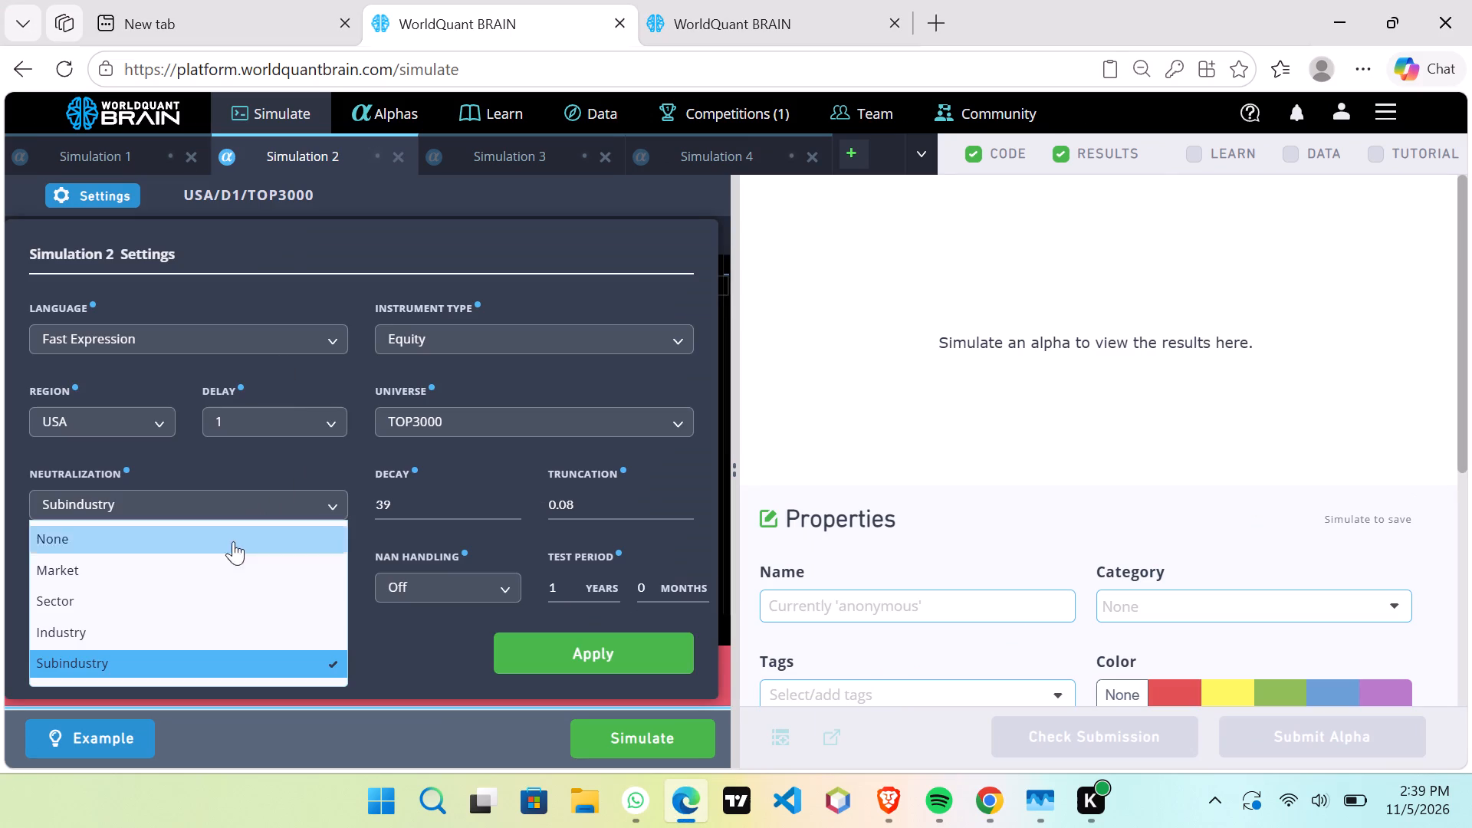
pyautogui.click(195, 569)
pyautogui.click(410, 504)
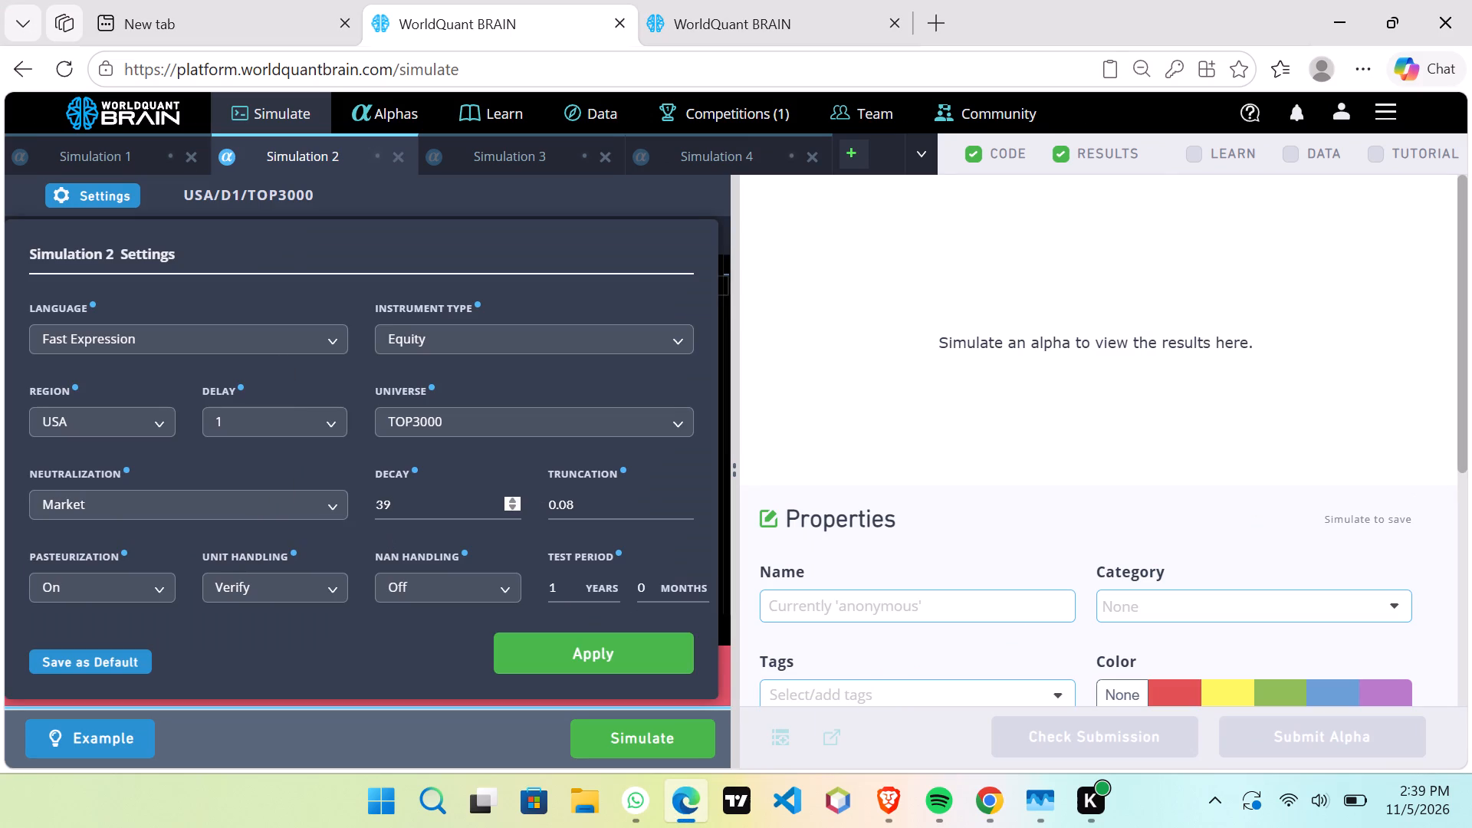
pyautogui.press('BackSpace')
pyautogui.press('BackSpace')
pyautogui.press('BackSpace')
pyautogui.write('15')
pyautogui.press('BackSpace')
pyautogui.write('67')
pyautogui.click(573, 665)
pyautogui.click(667, 744)
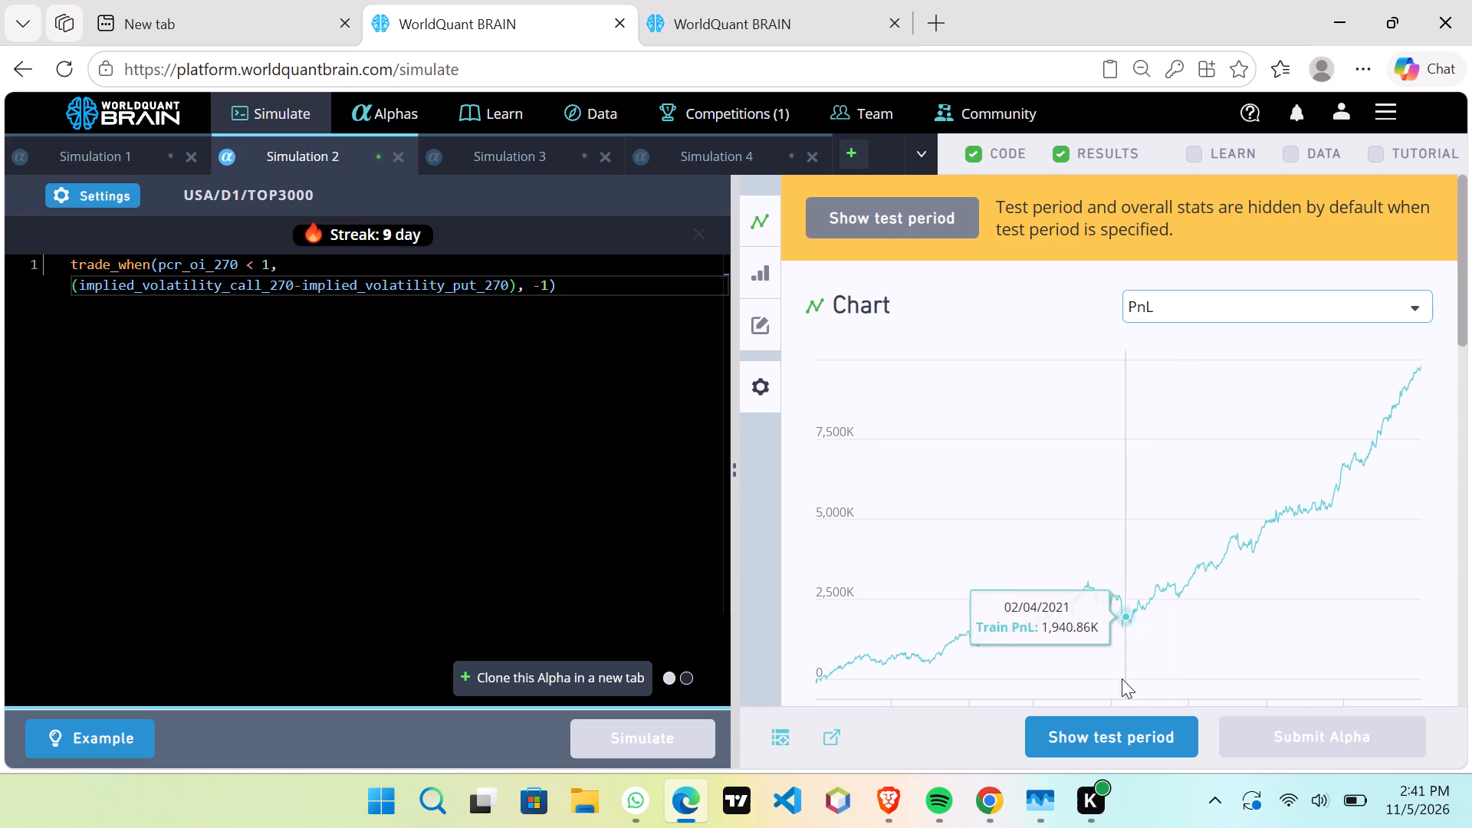
# Show the test period in Simulation 2's results.
pyautogui.click(1110, 748)
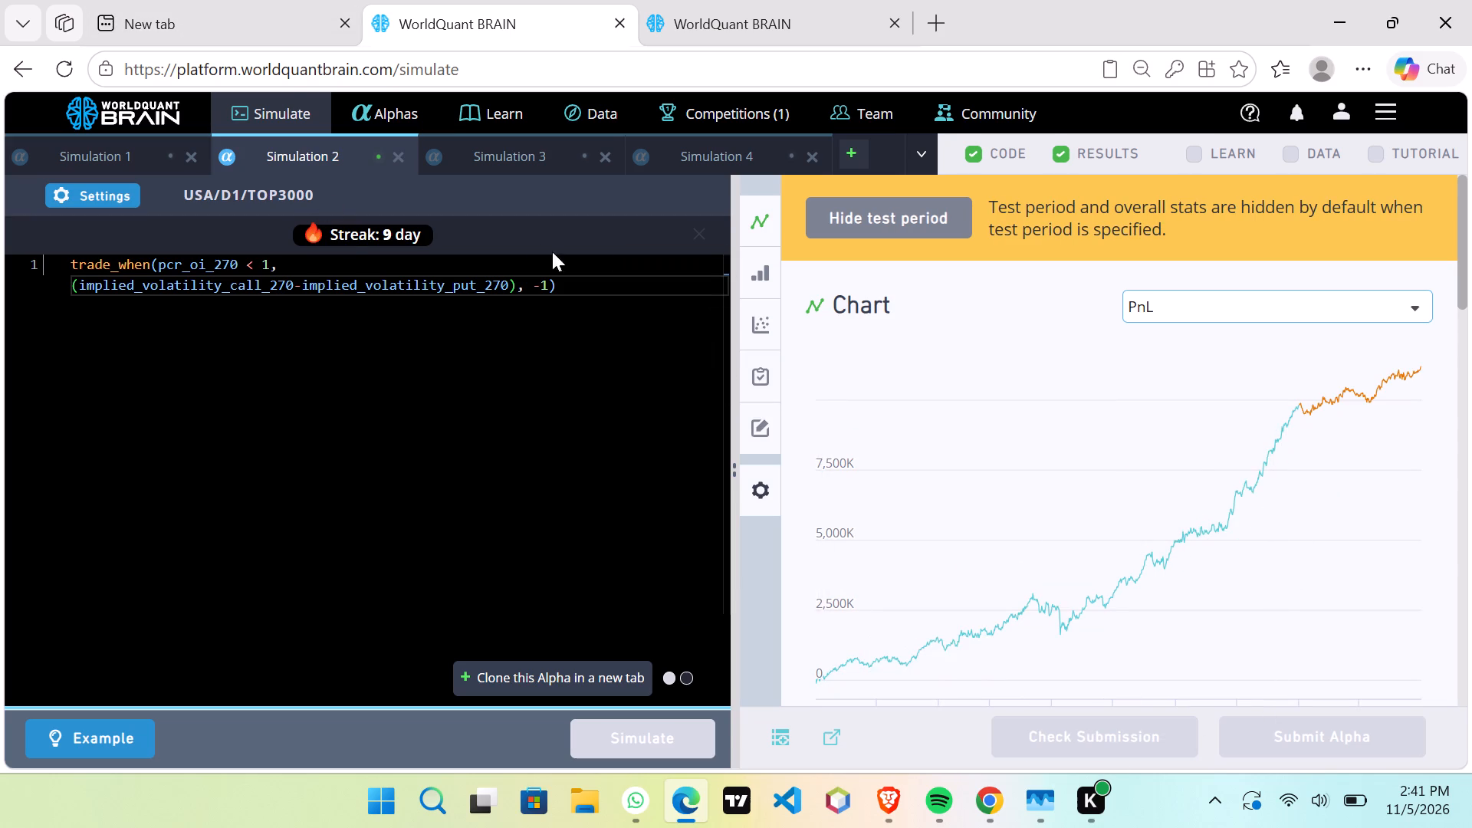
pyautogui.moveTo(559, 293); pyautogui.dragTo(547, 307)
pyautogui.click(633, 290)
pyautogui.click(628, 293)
# View the account's performance metrics and return to the simulation page.
pyautogui.click(1329, 103)
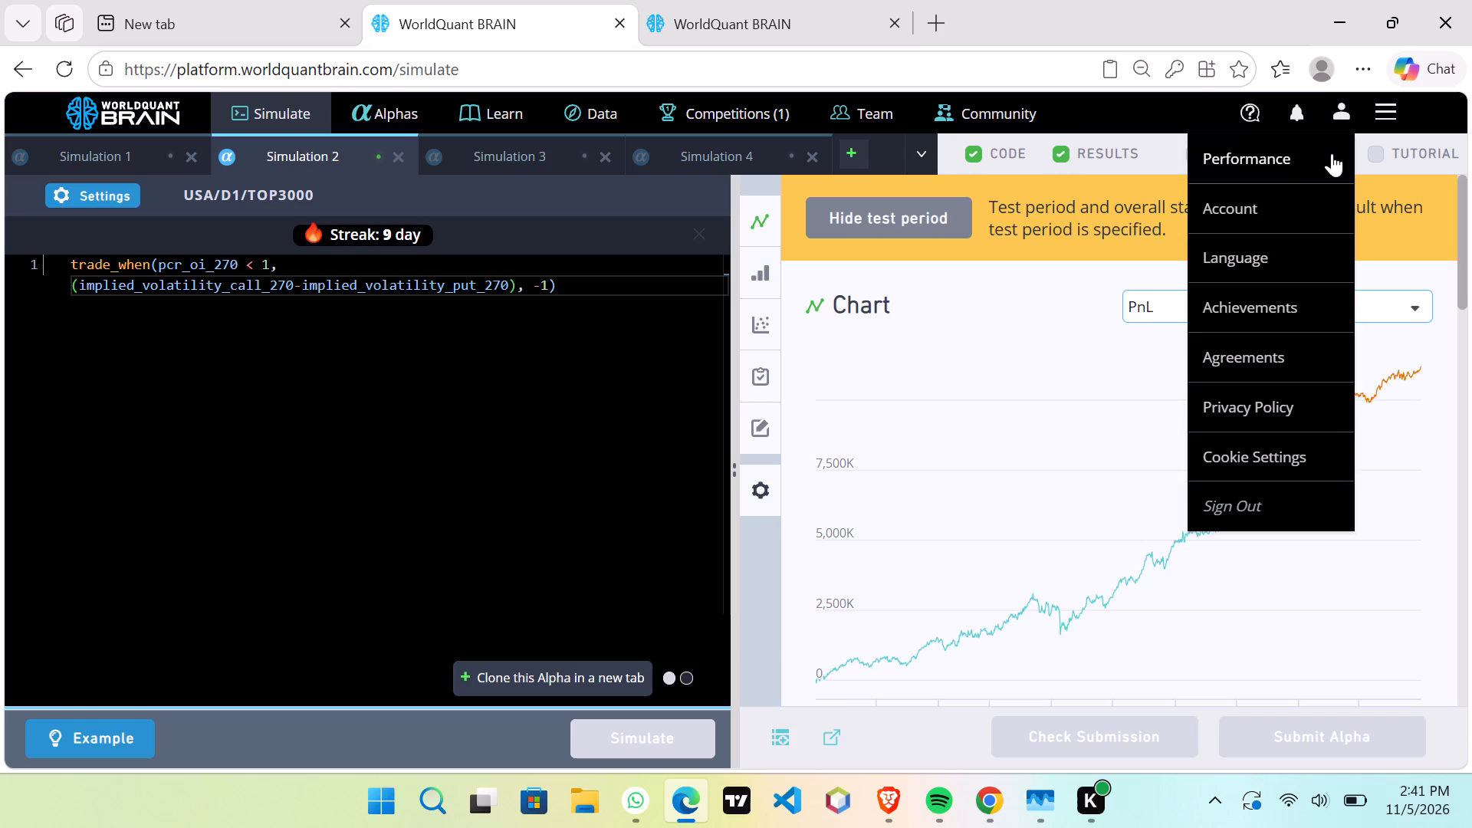
pyautogui.click(1312, 156)
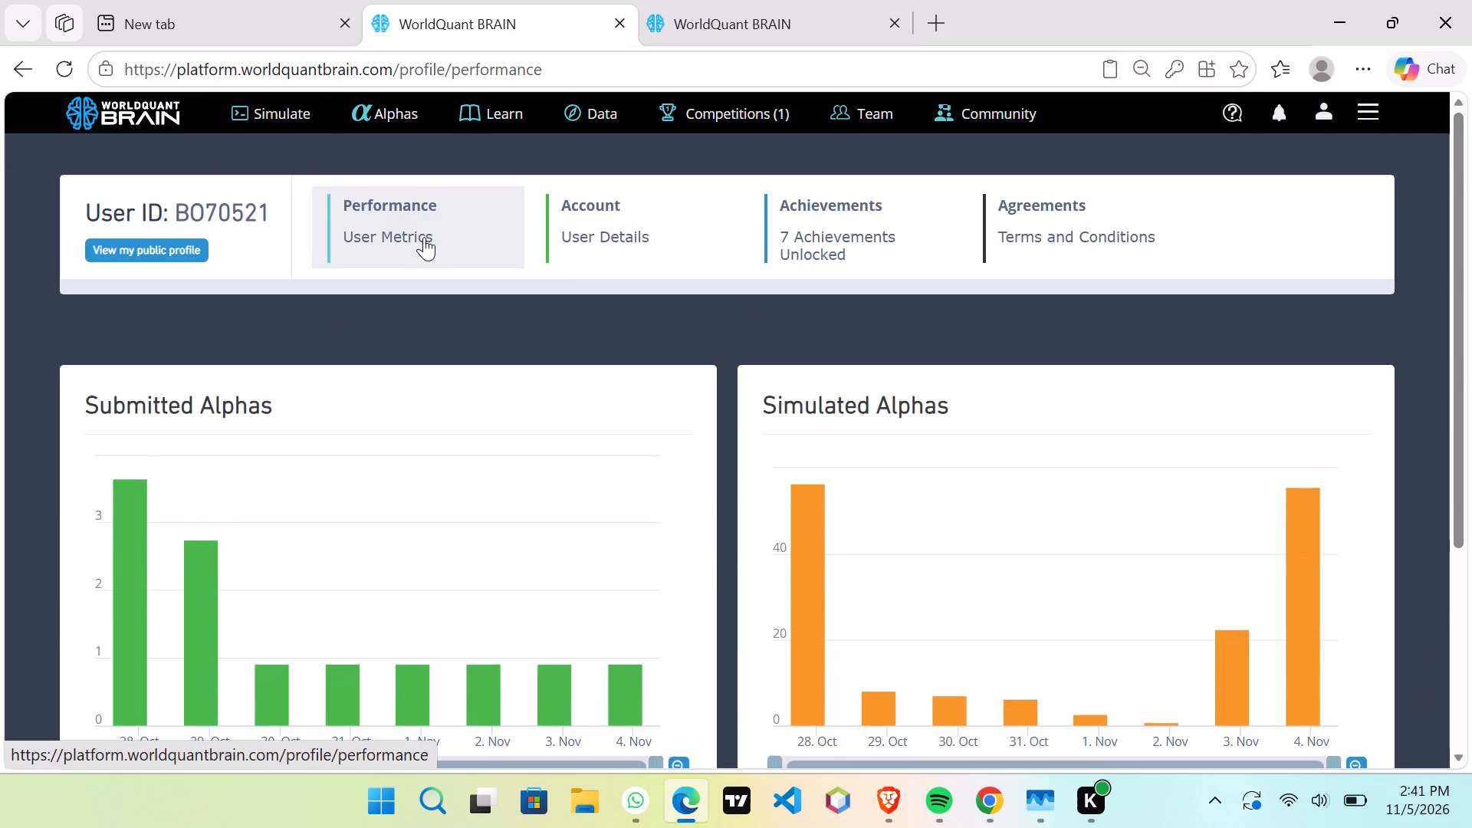
pyautogui.moveTo(278, 117); pyautogui.dragTo(278, 124)
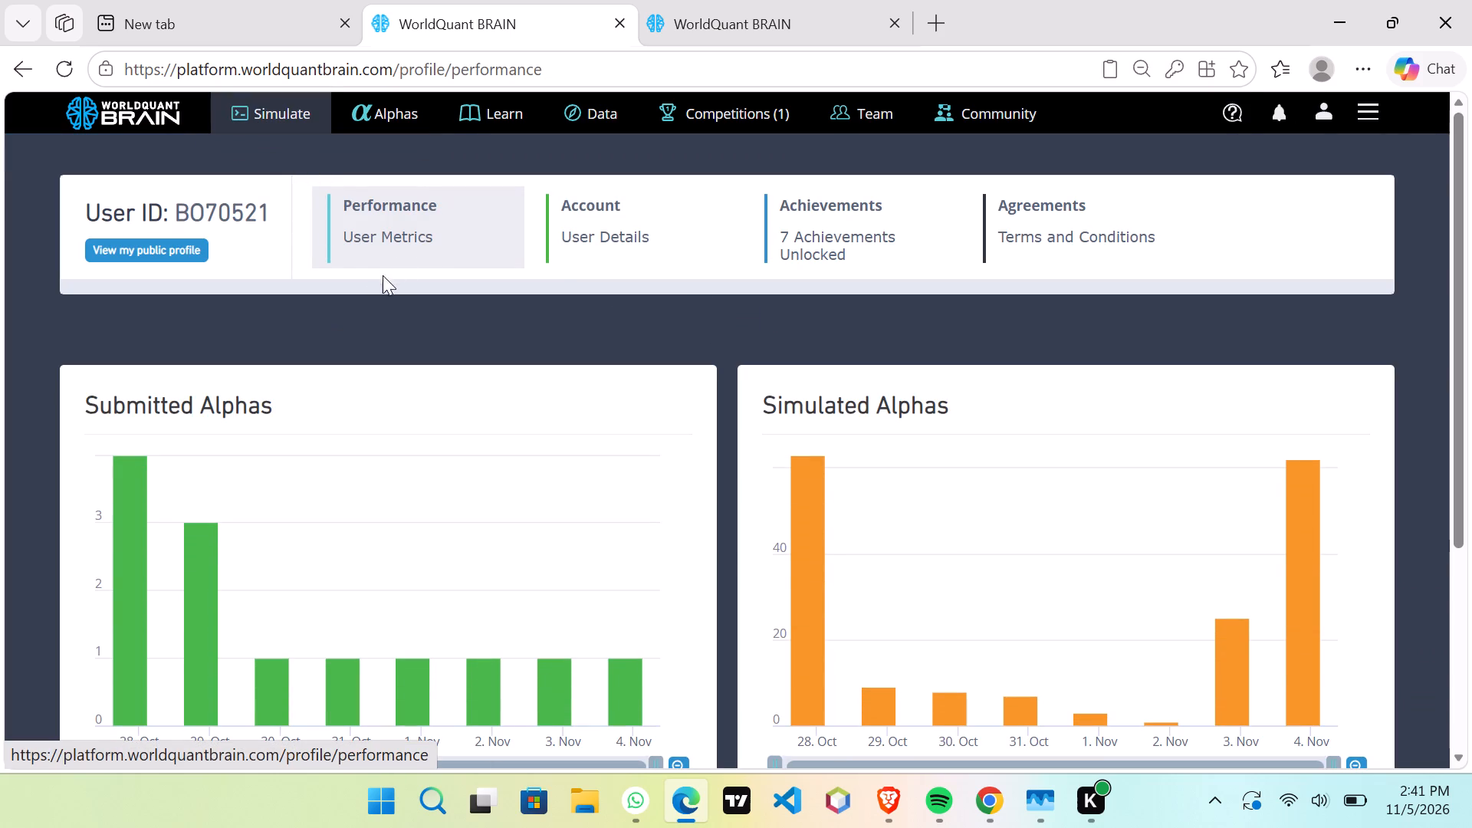
pyautogui.click(297, 101)
pyautogui.doubleClick(297, 109)
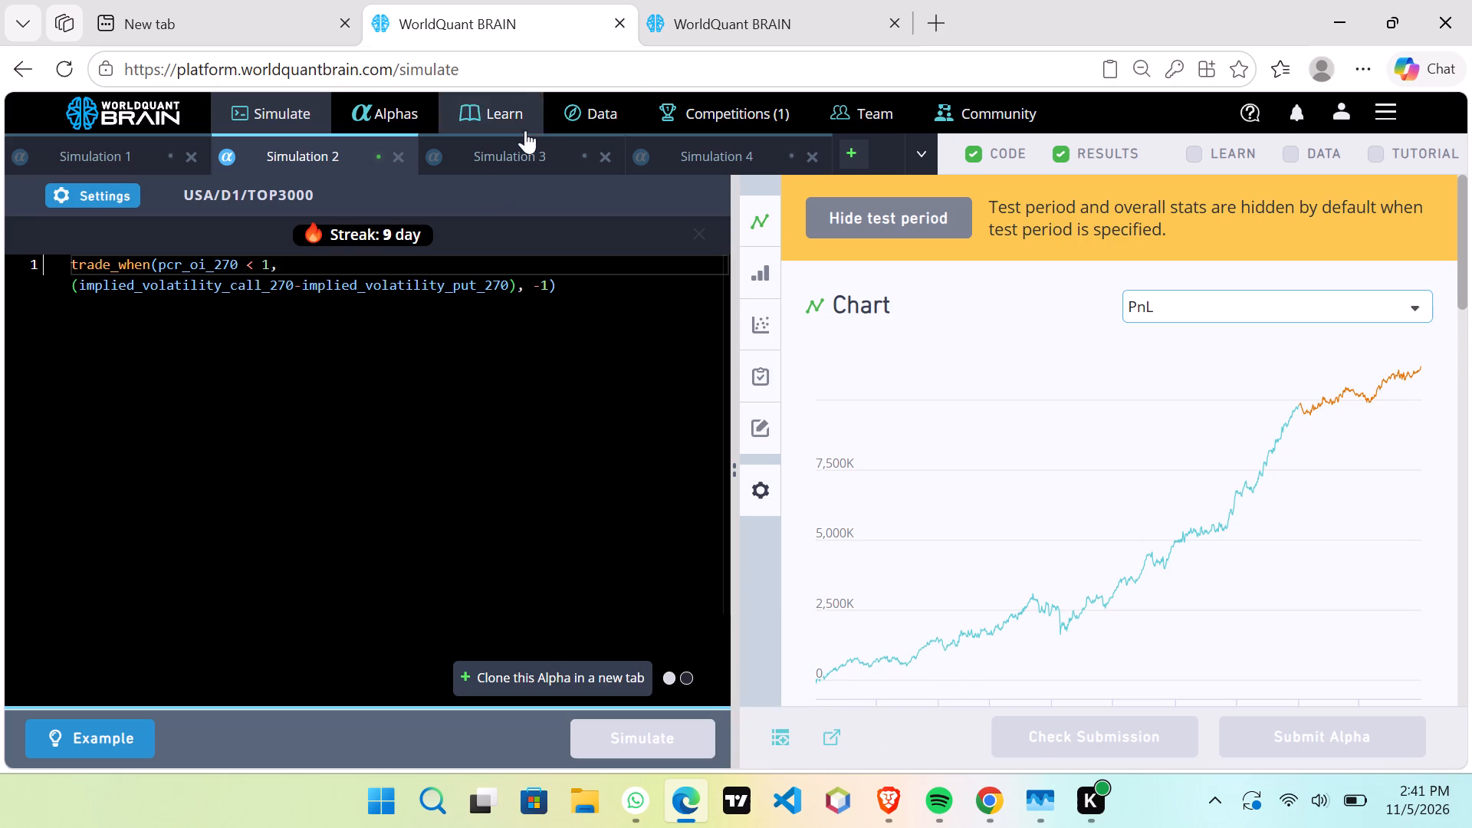
# Open the submitted alpha created 11/03/2026 and copy its whole expression.
pyautogui.click(390, 107)
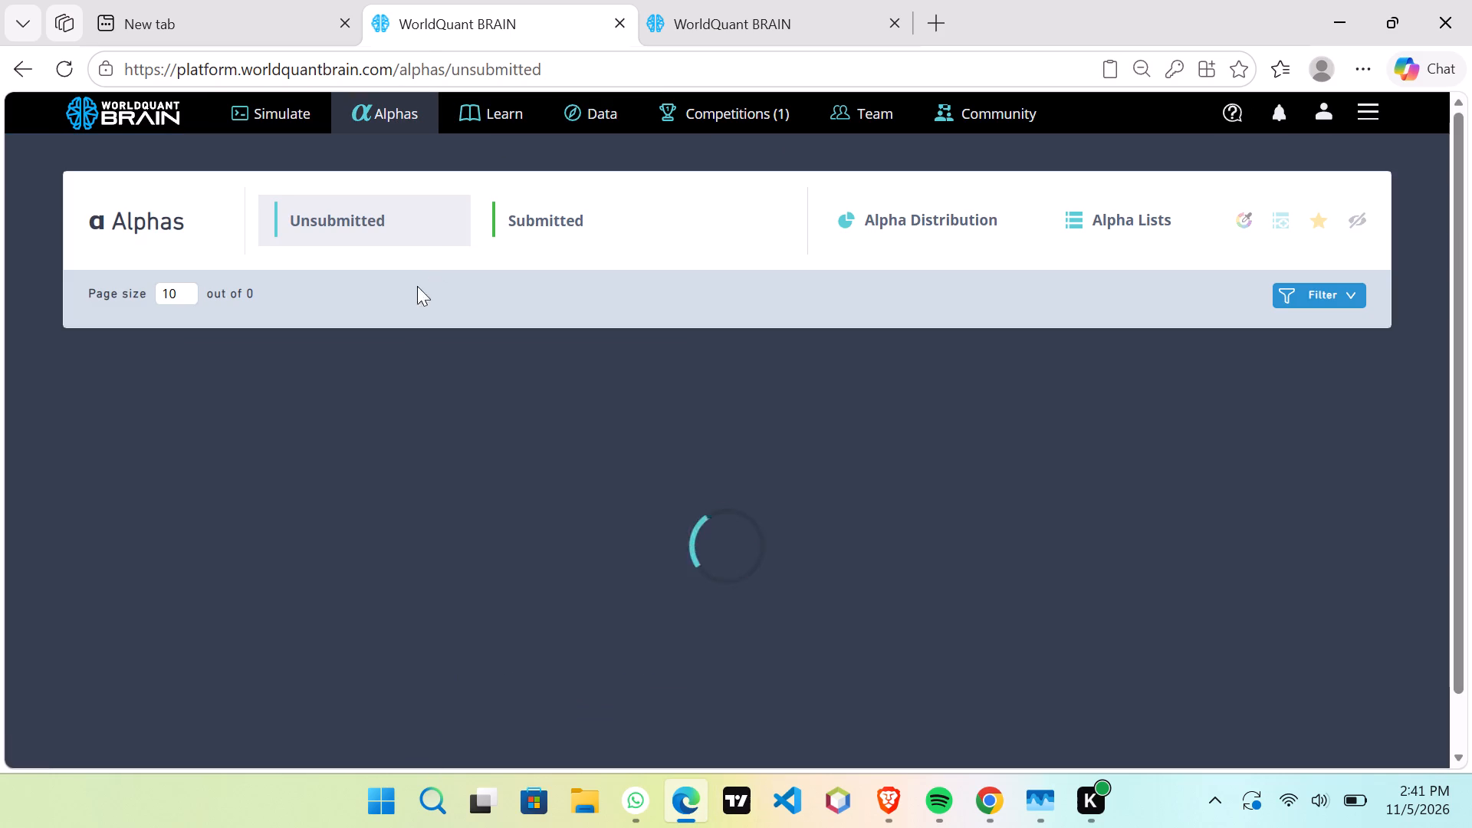
pyautogui.click(523, 228)
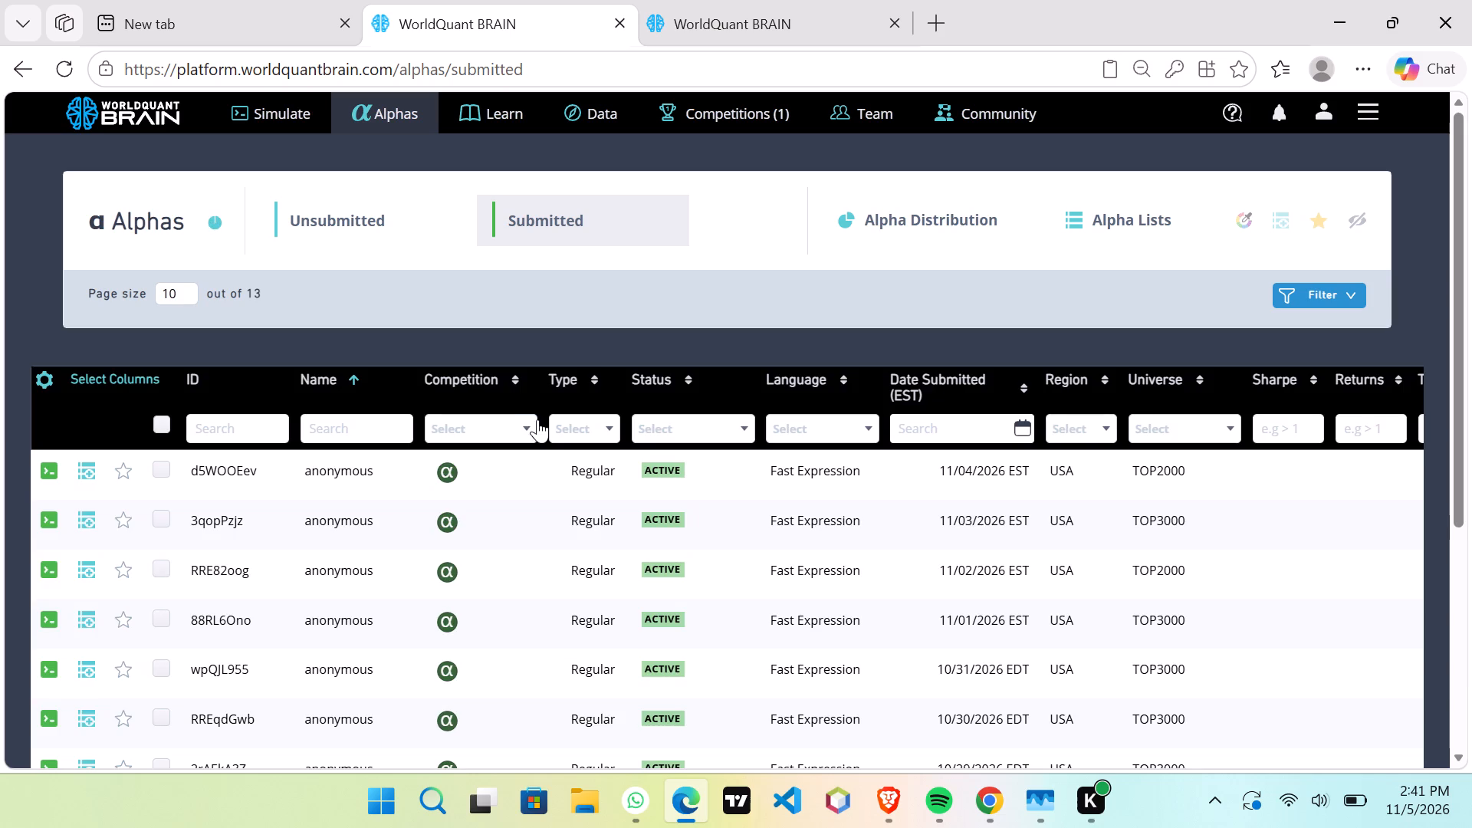
pyautogui.click(406, 540)
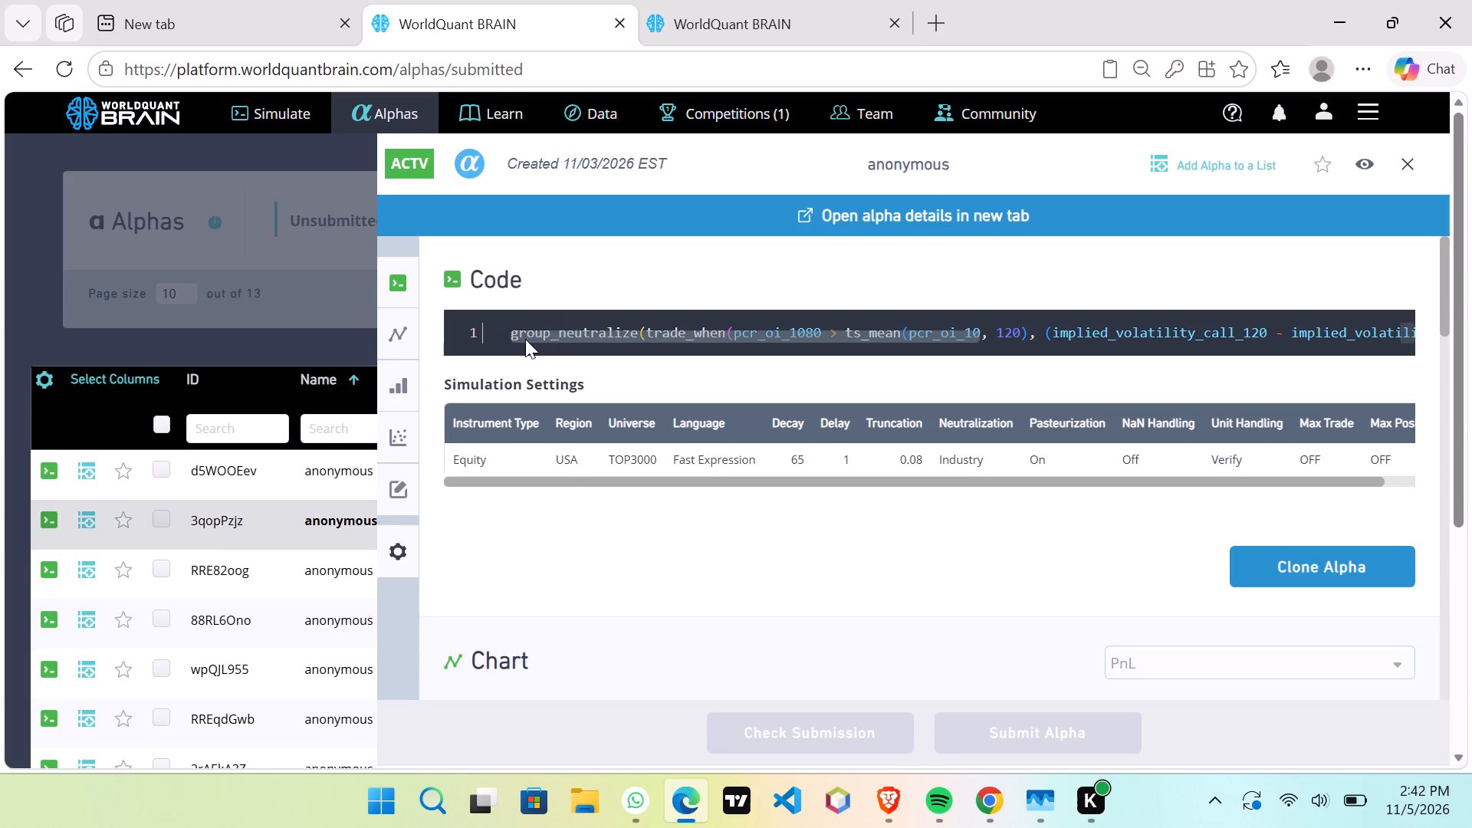
pyautogui.moveTo(513, 328); pyautogui.dragTo(1174, 338)
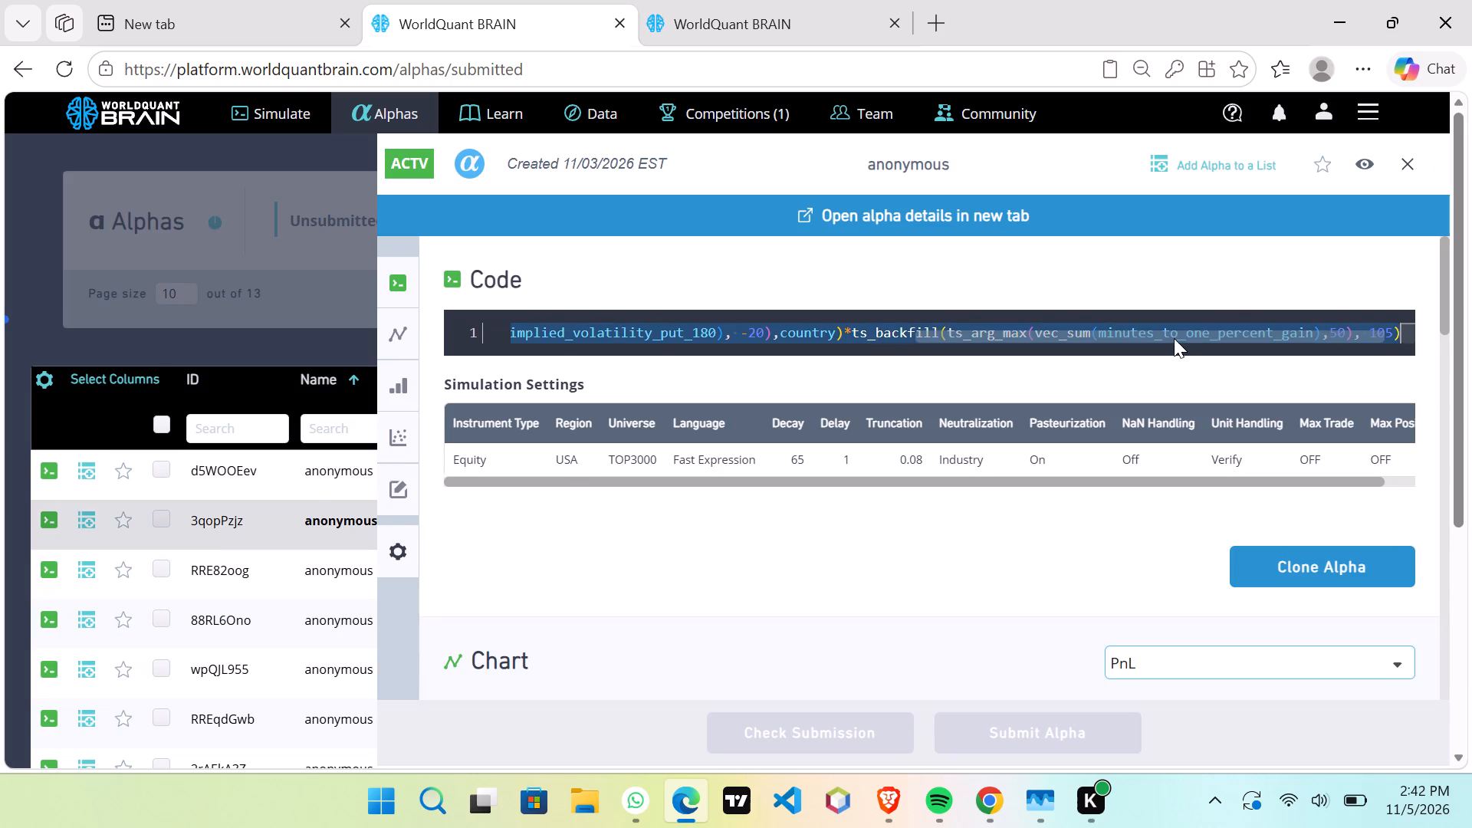
pyautogui.rightClick(1179, 327)
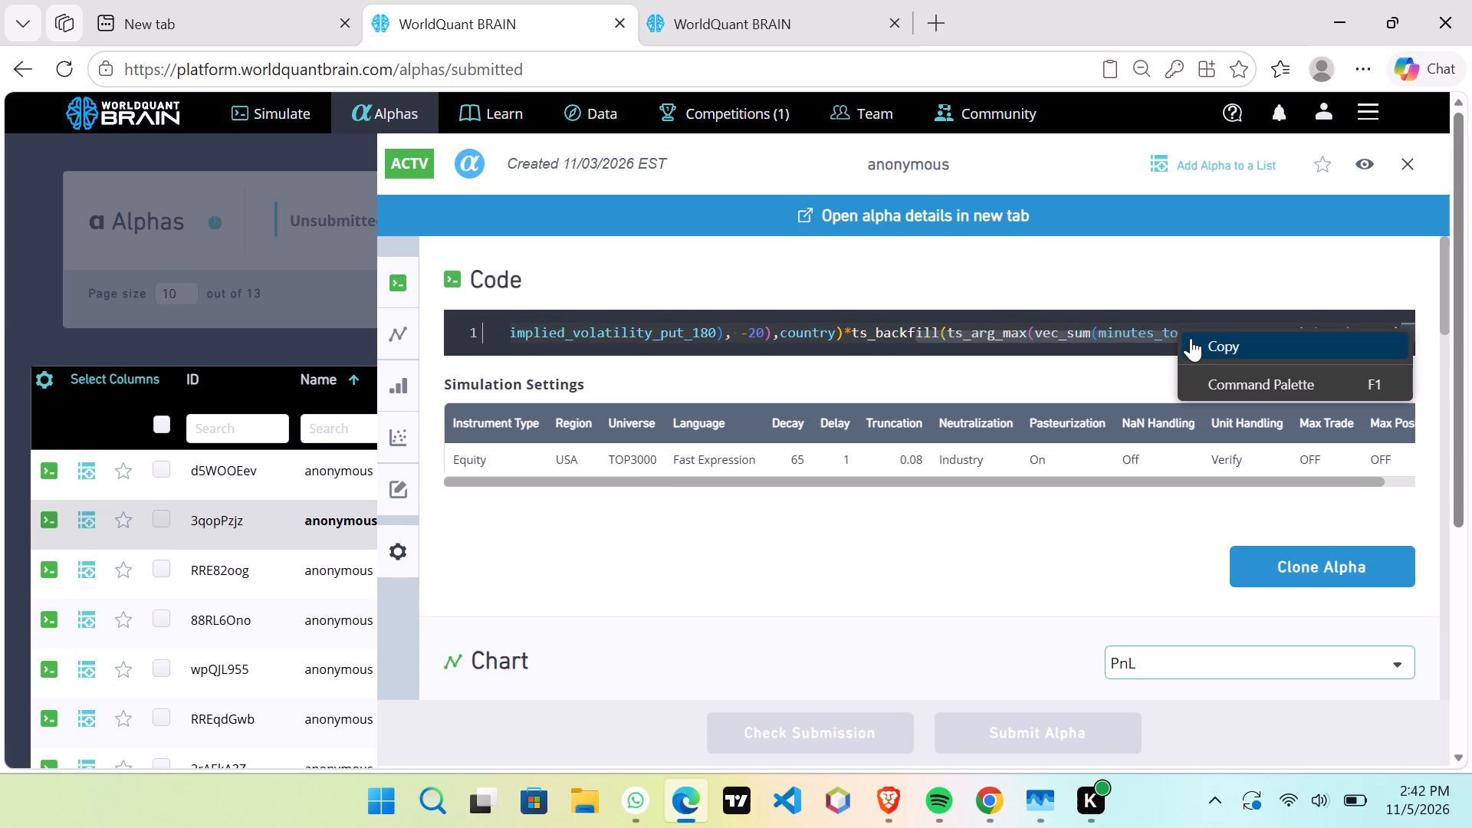
pyautogui.click(1191, 338)
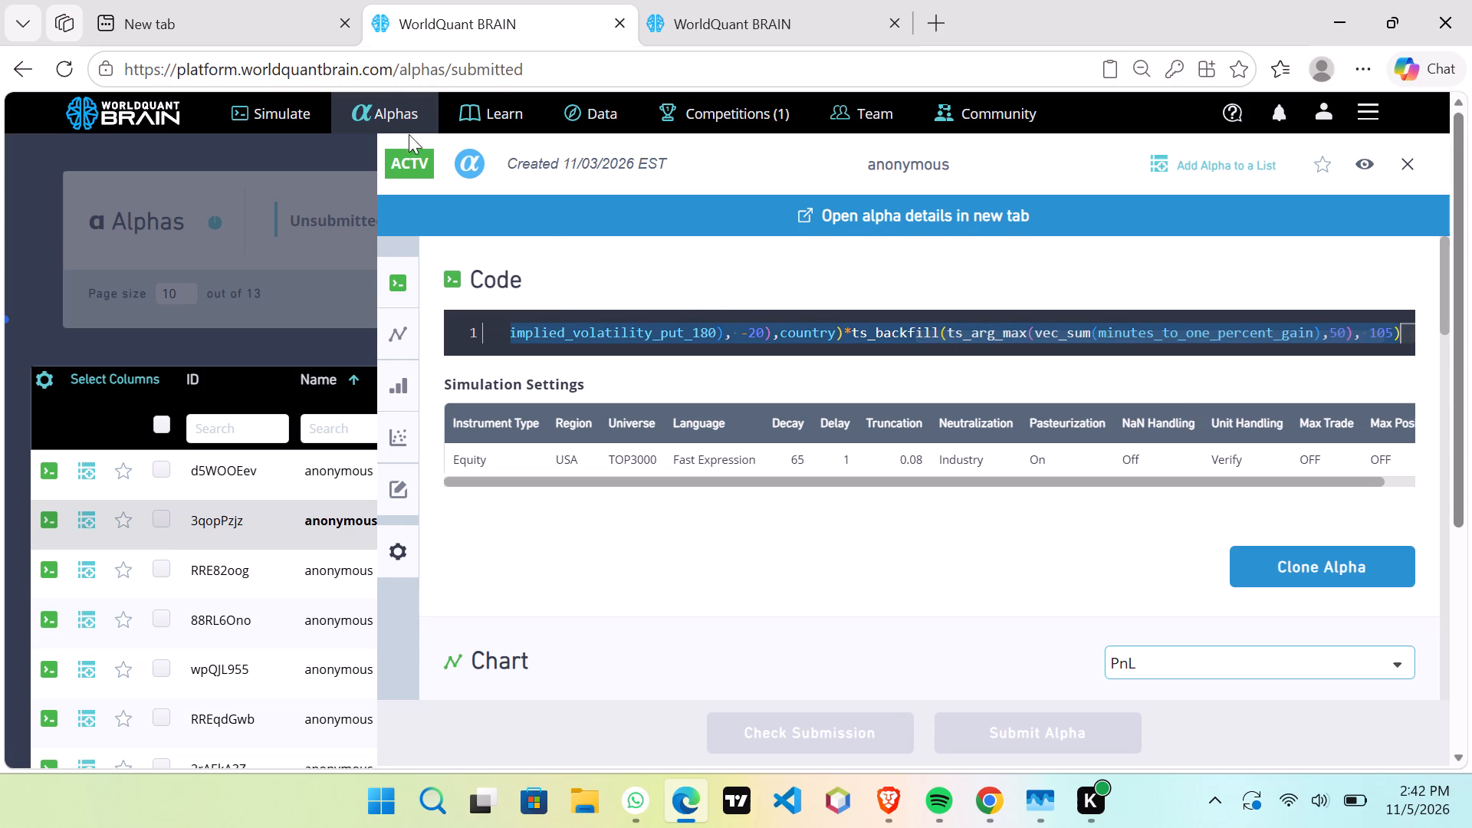
# Examine the user rankings on the first page of the Challenge - Kenya leaderboard in the other WorldQuant BRAIN browser tab.
pyautogui.click(749, 34)
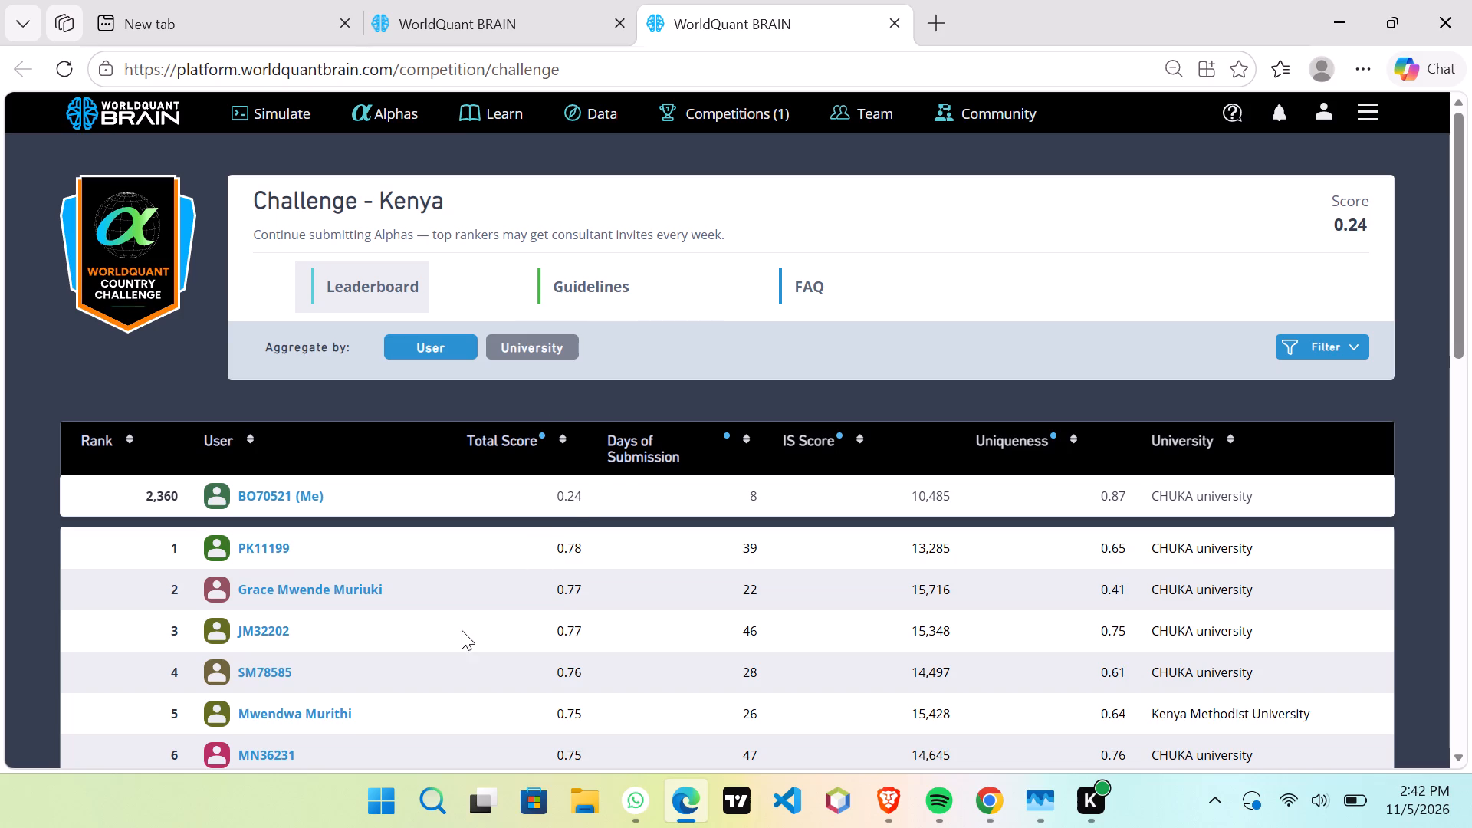
pyautogui.scroll(-1, 451, 619)
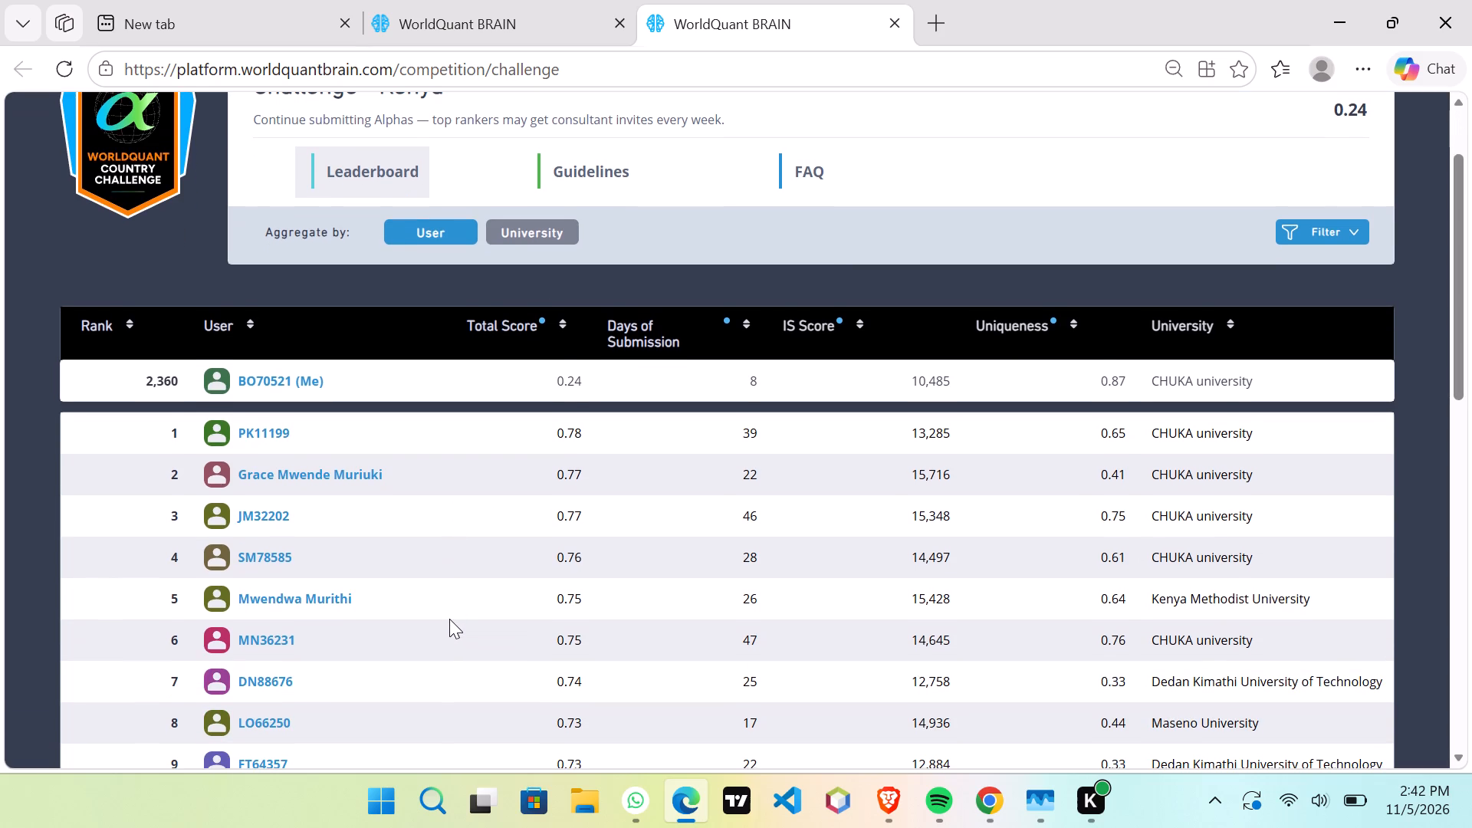
pyautogui.scroll(-2, 449, 619)
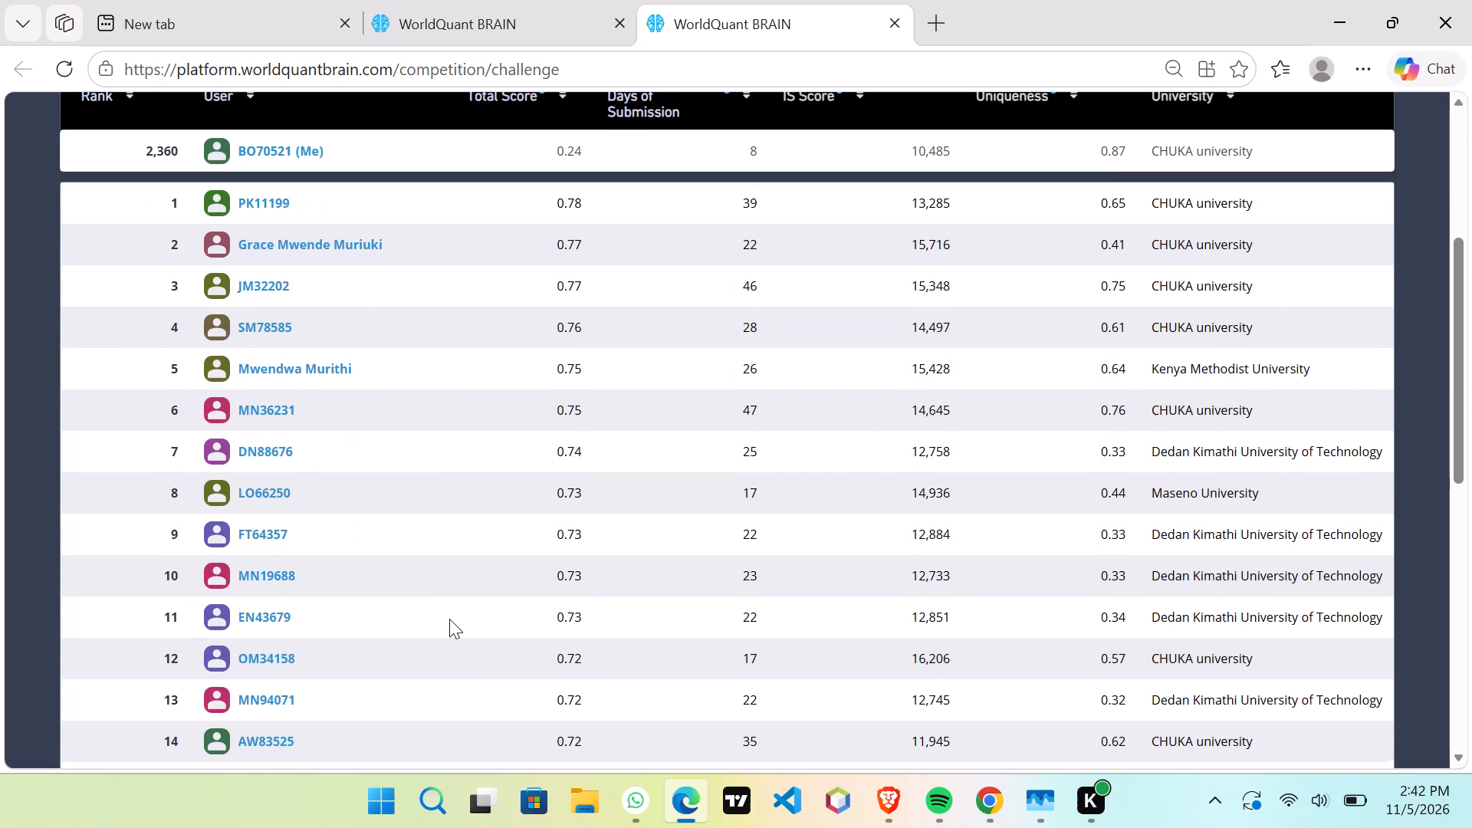
pyautogui.scroll(-1, 452, 616)
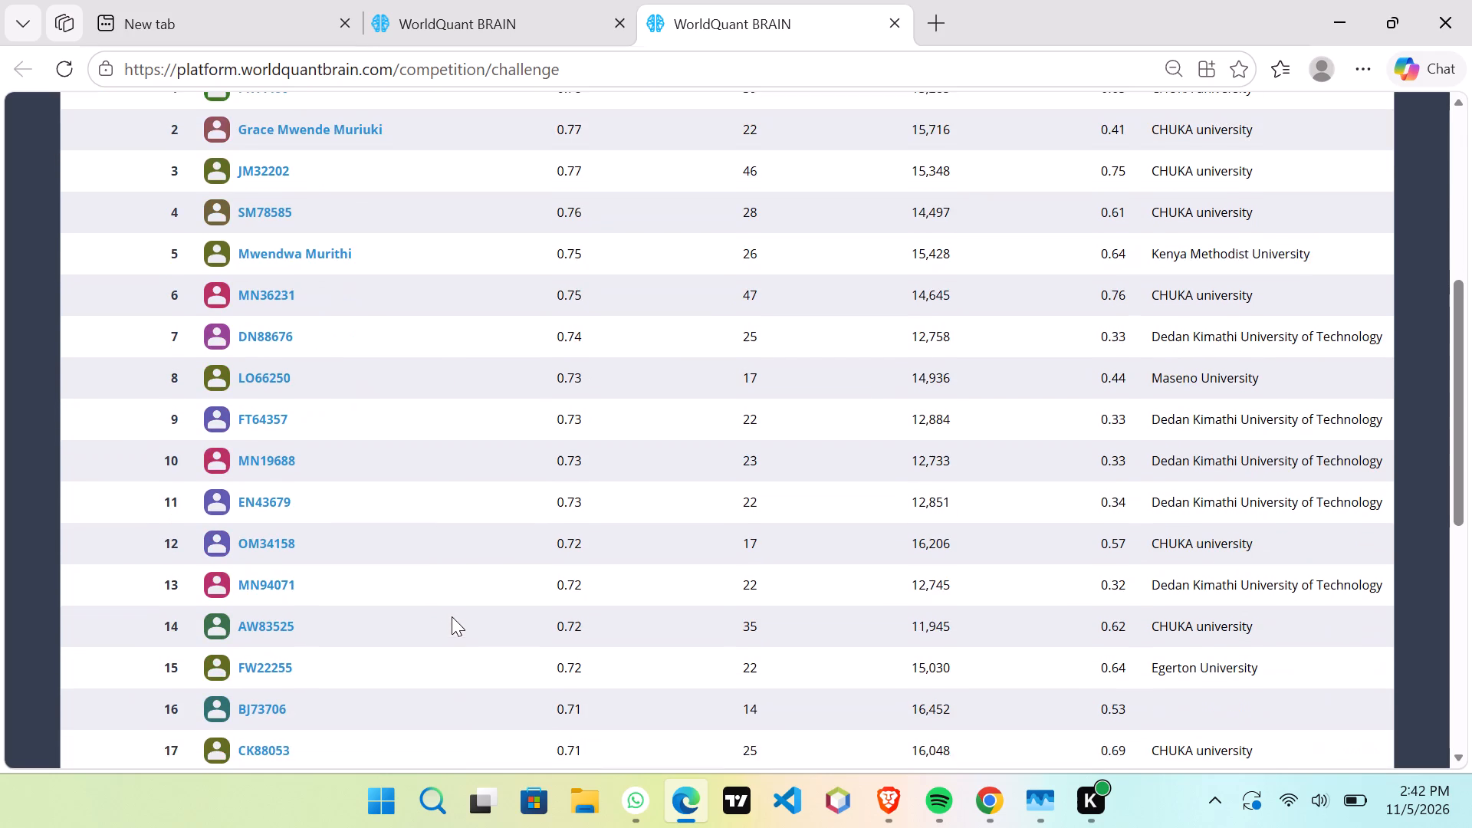
pyautogui.scroll(-1, 452, 619)
pyautogui.scroll(1, 452, 616)
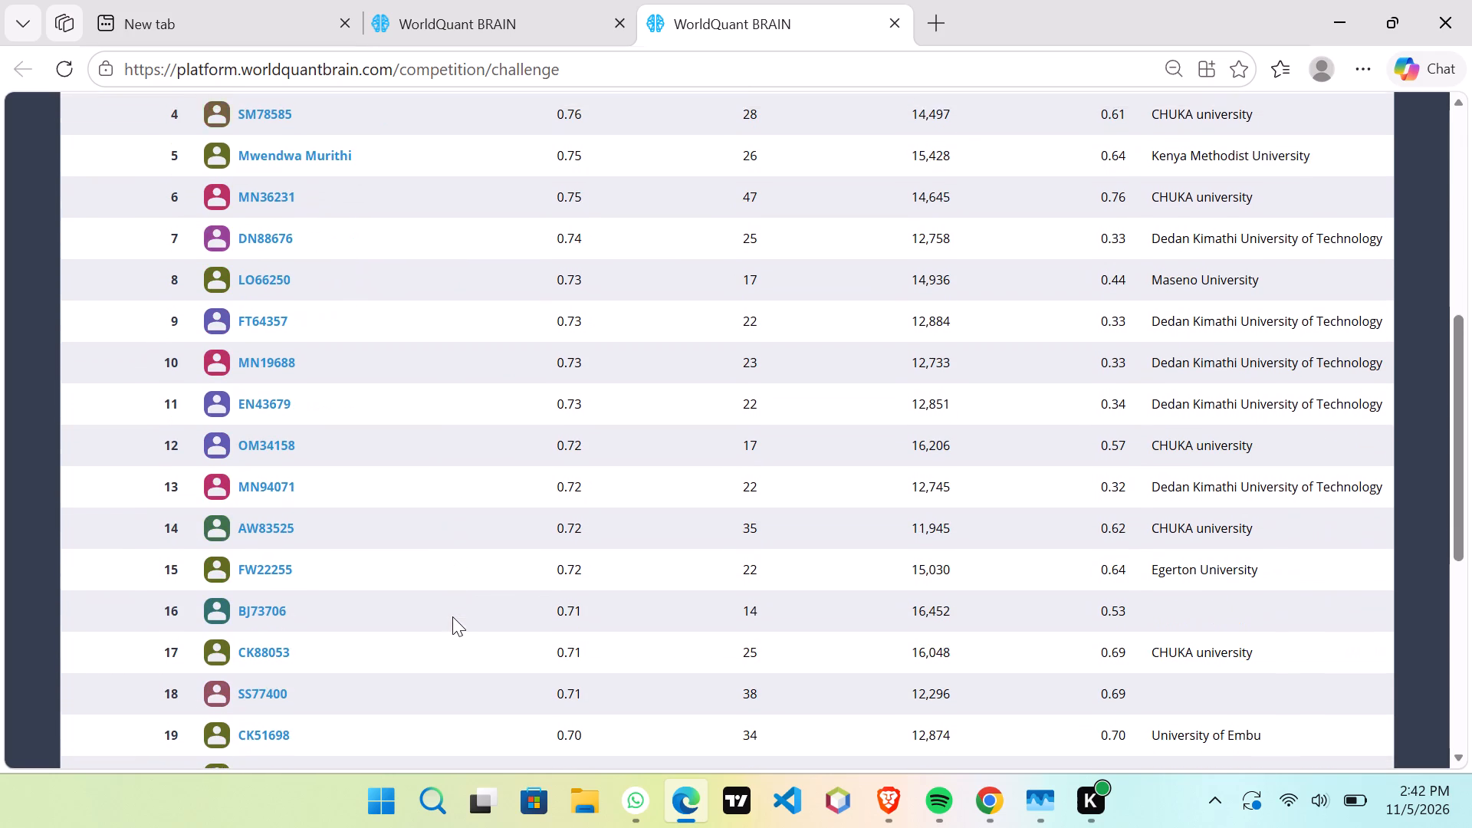
pyautogui.scroll(1, 452, 616)
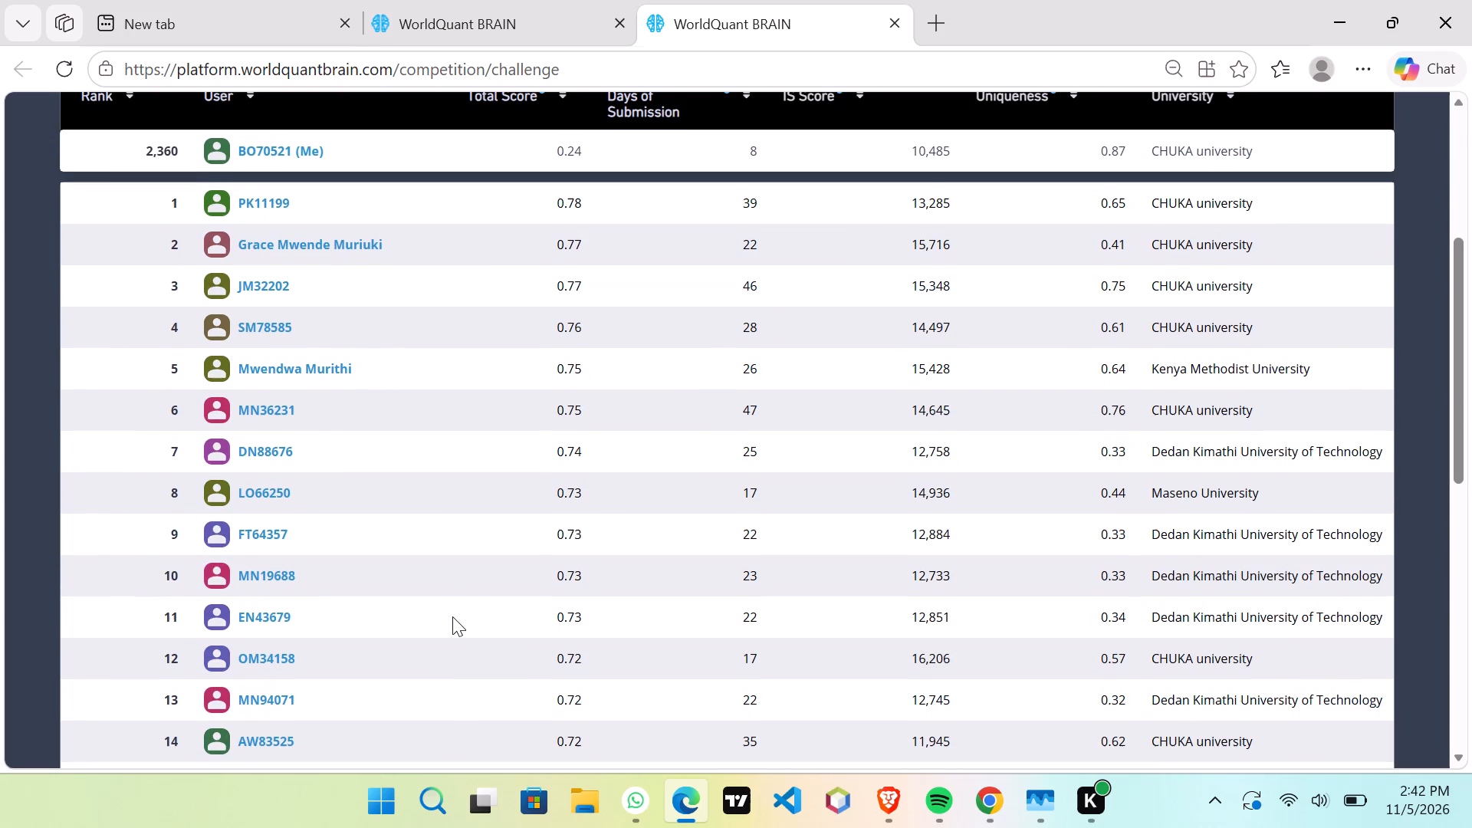
pyautogui.scroll(-2, 652, 488)
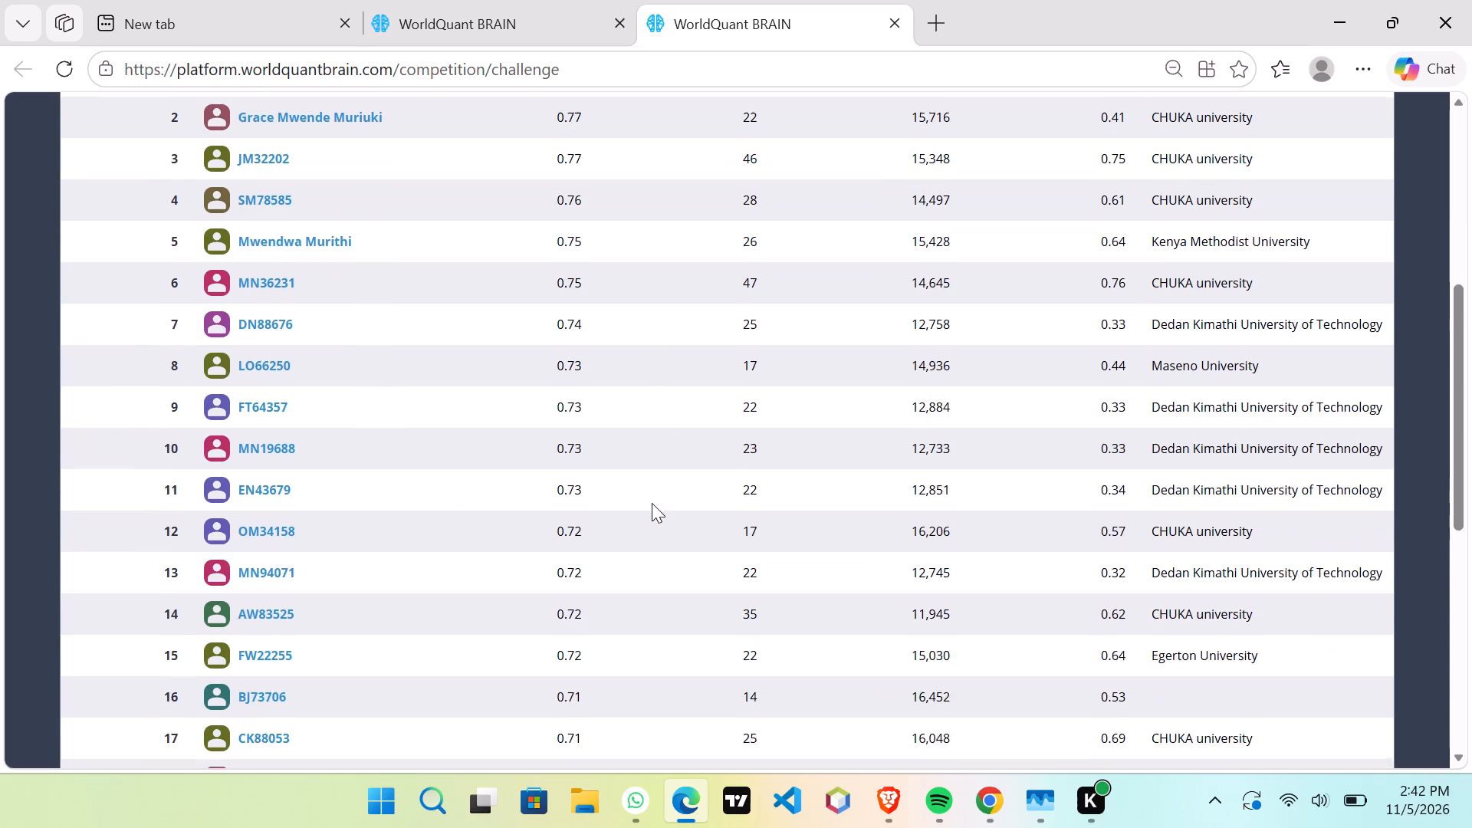
pyautogui.scroll(-2, 651, 508)
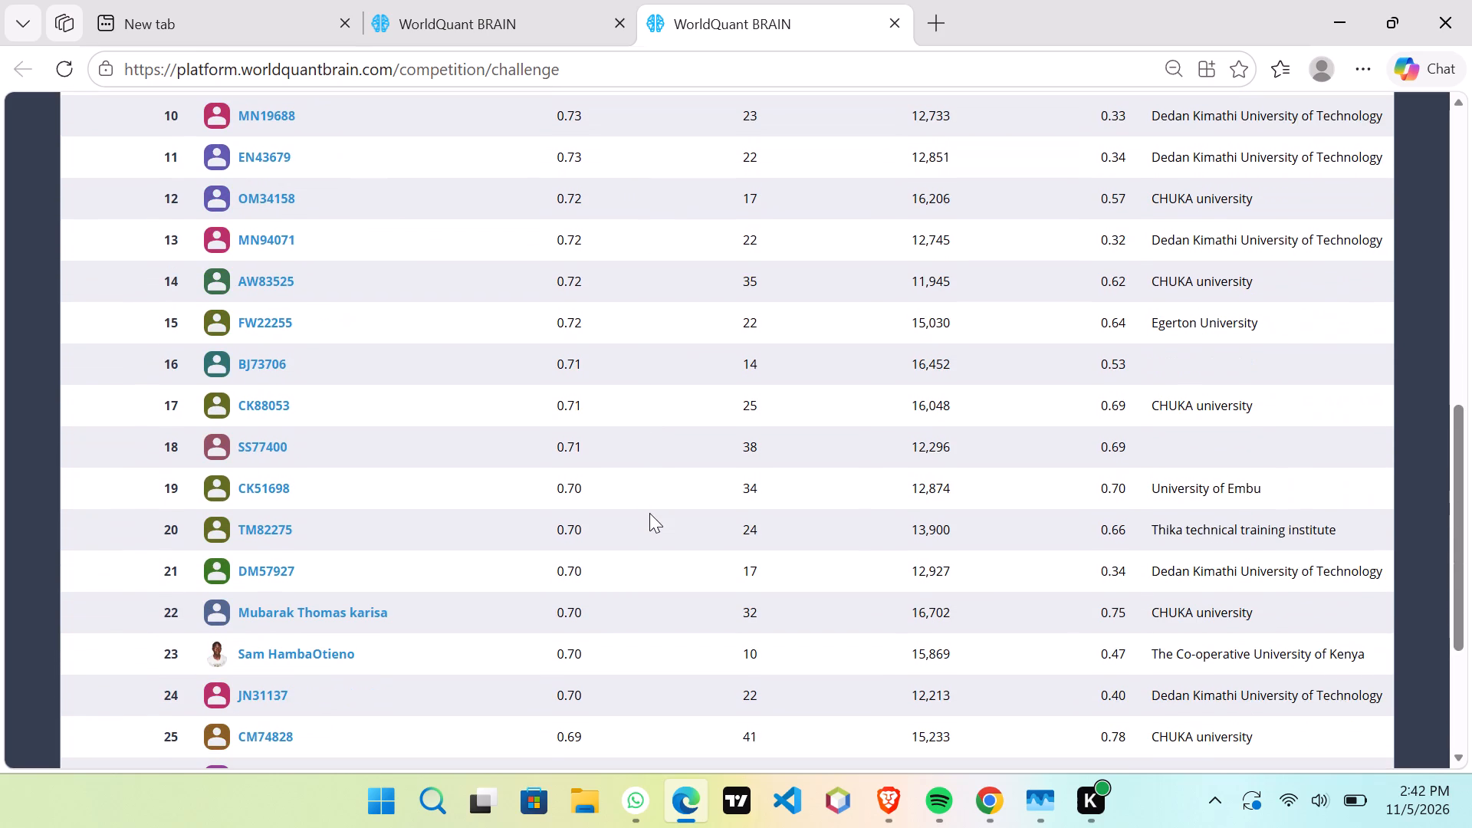
pyautogui.scroll(-4, 649, 513)
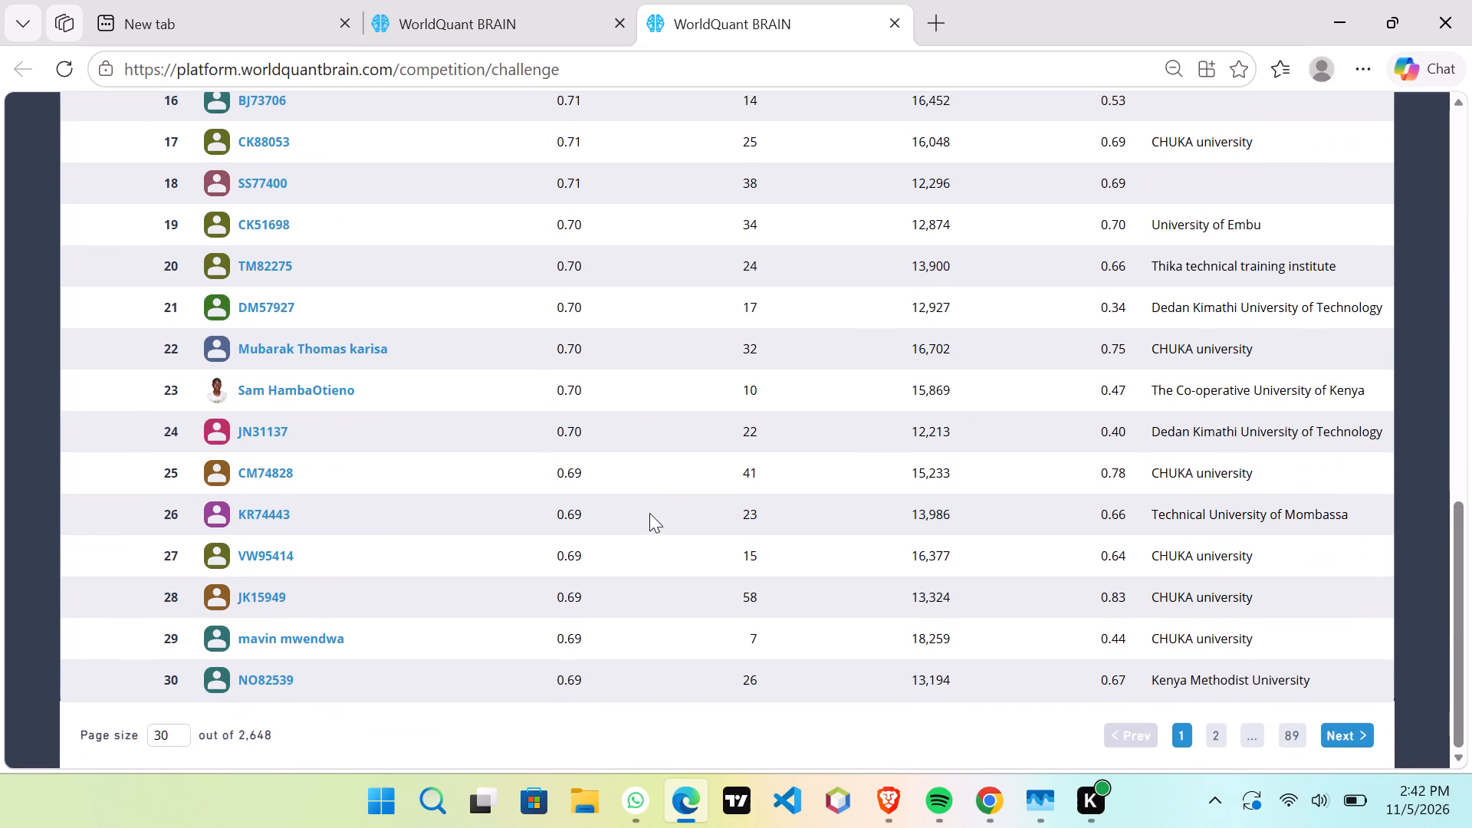
# Examine the rankings on pages 2 and 3 of the Kenya challenge leaderboard.
pyautogui.click(1222, 733)
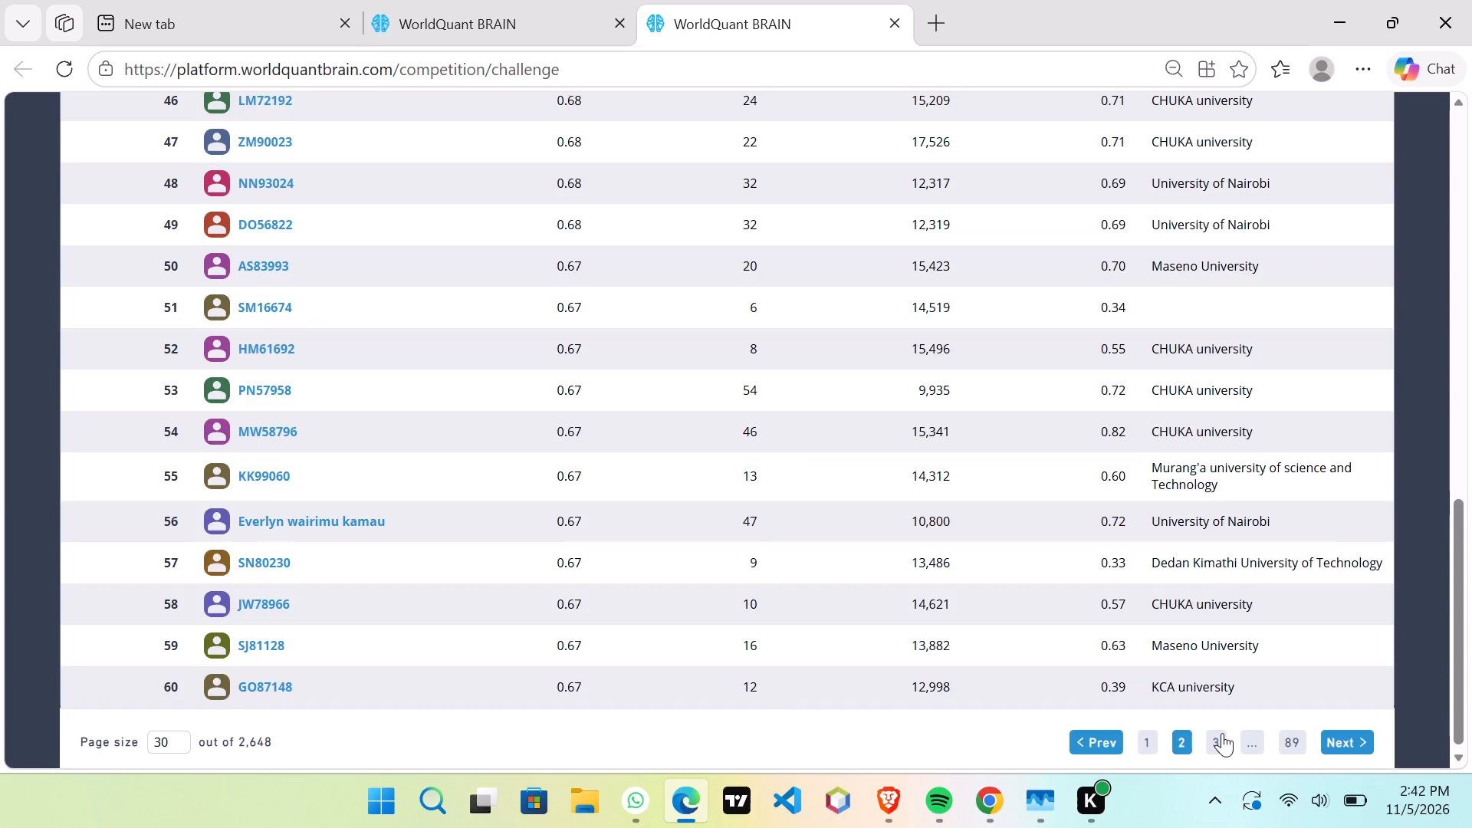
pyautogui.click(1216, 740)
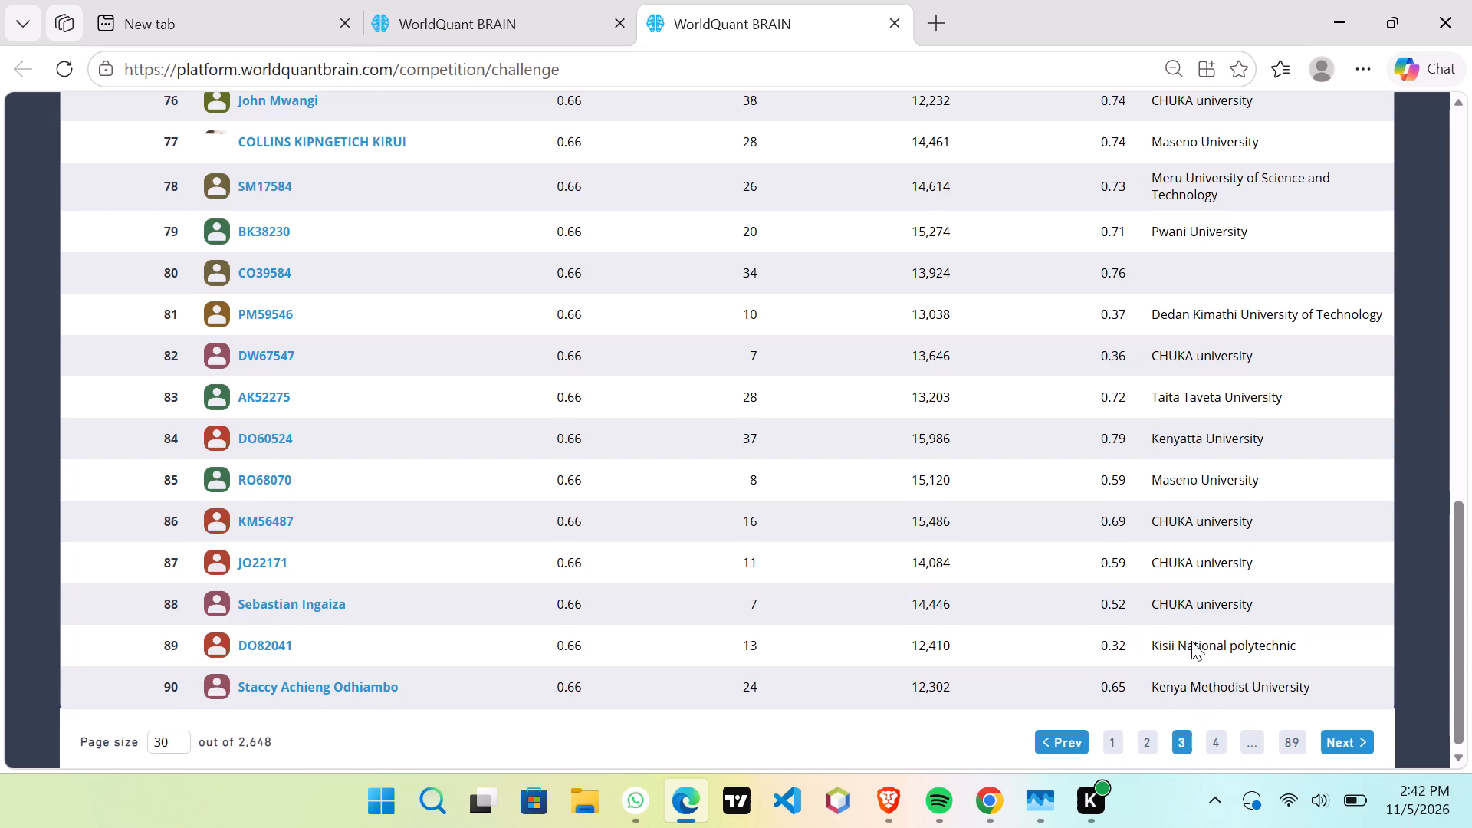
pyautogui.scroll(7, 1190, 605)
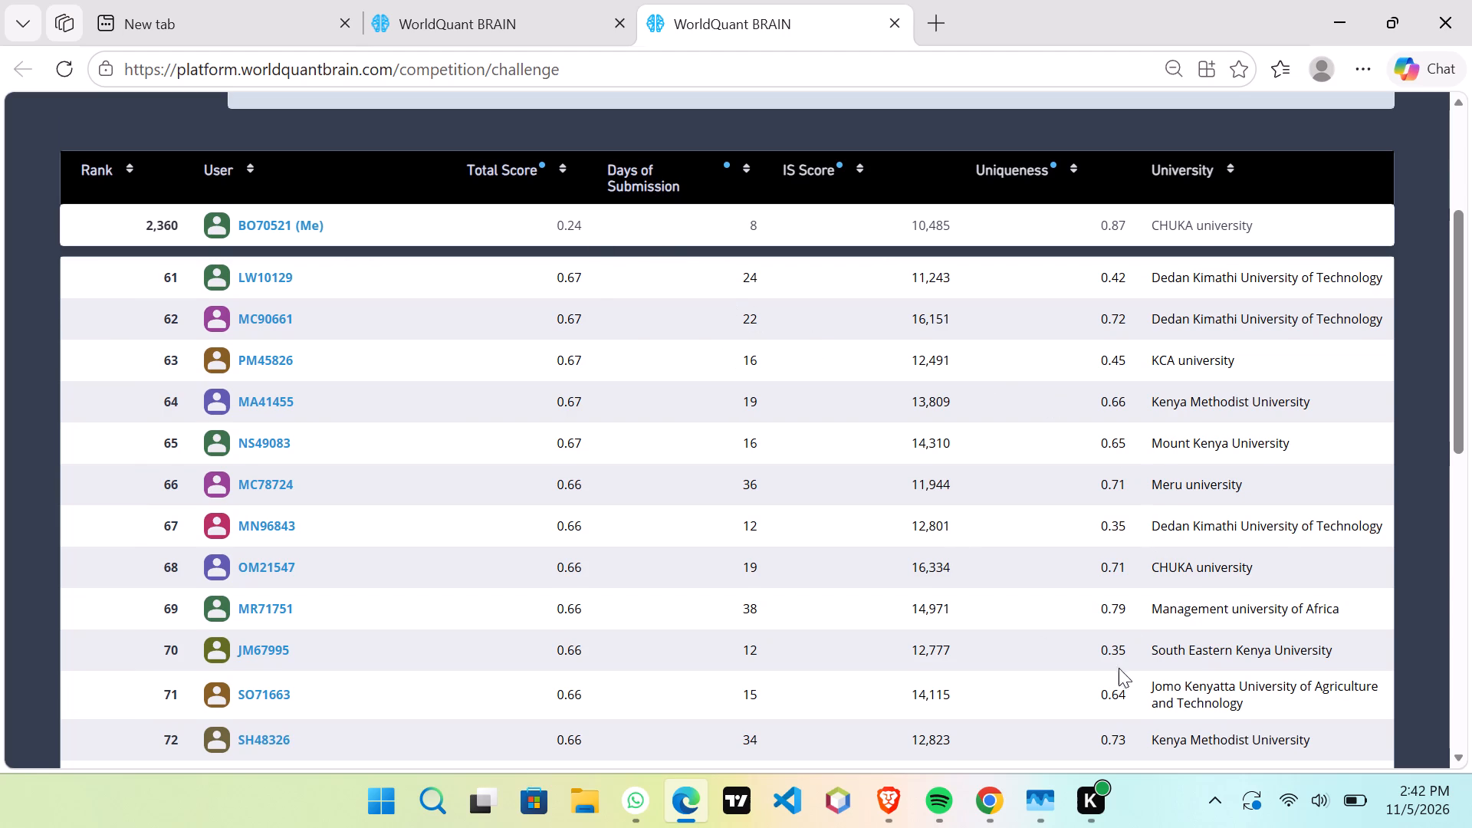
pyautogui.scroll(-9, 1130, 629)
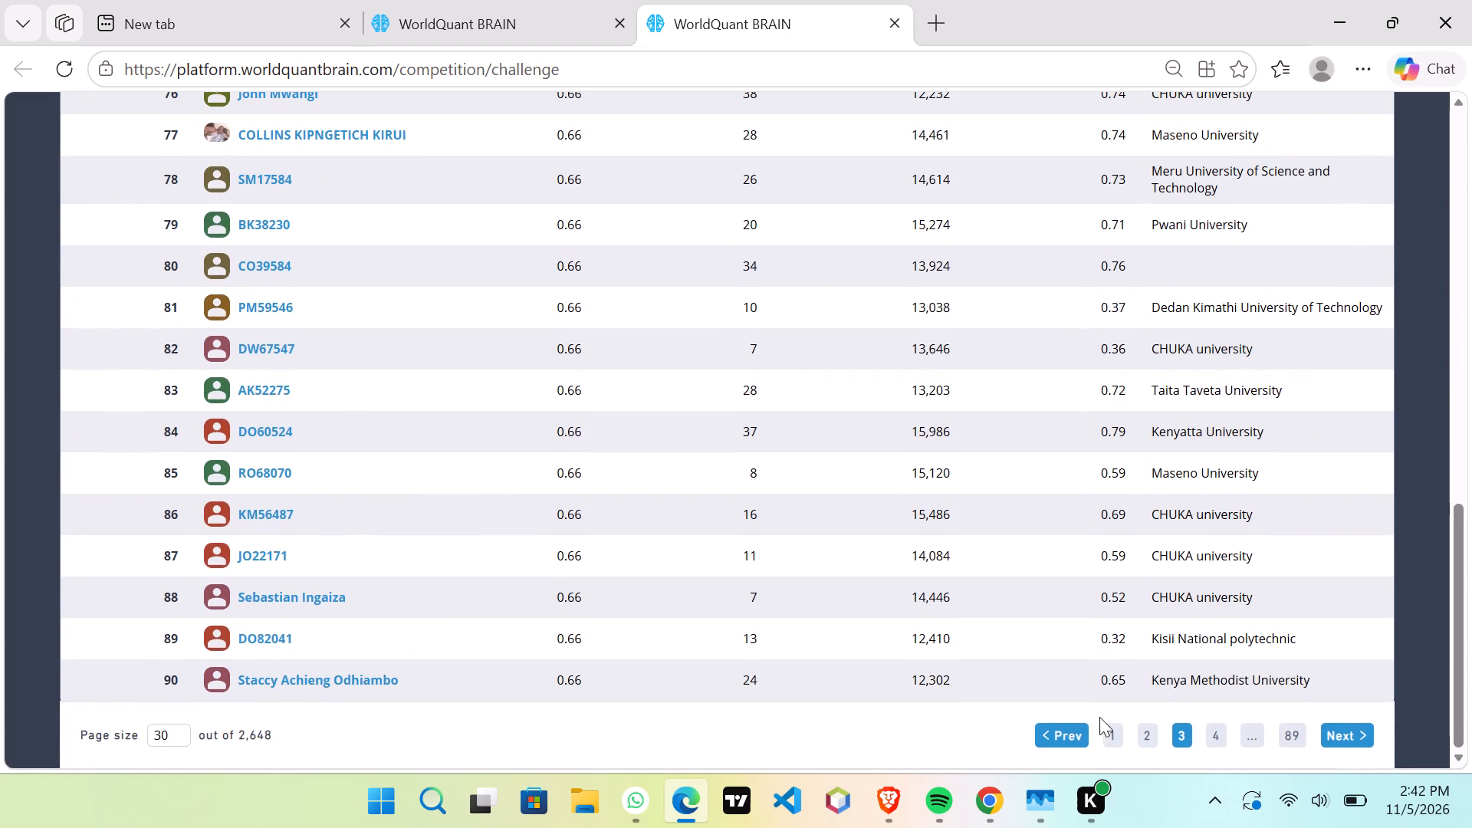
# Return to page 1 of the Kenya leaderboard and review the rankings from the bottom up to the top.
pyautogui.click(1117, 734)
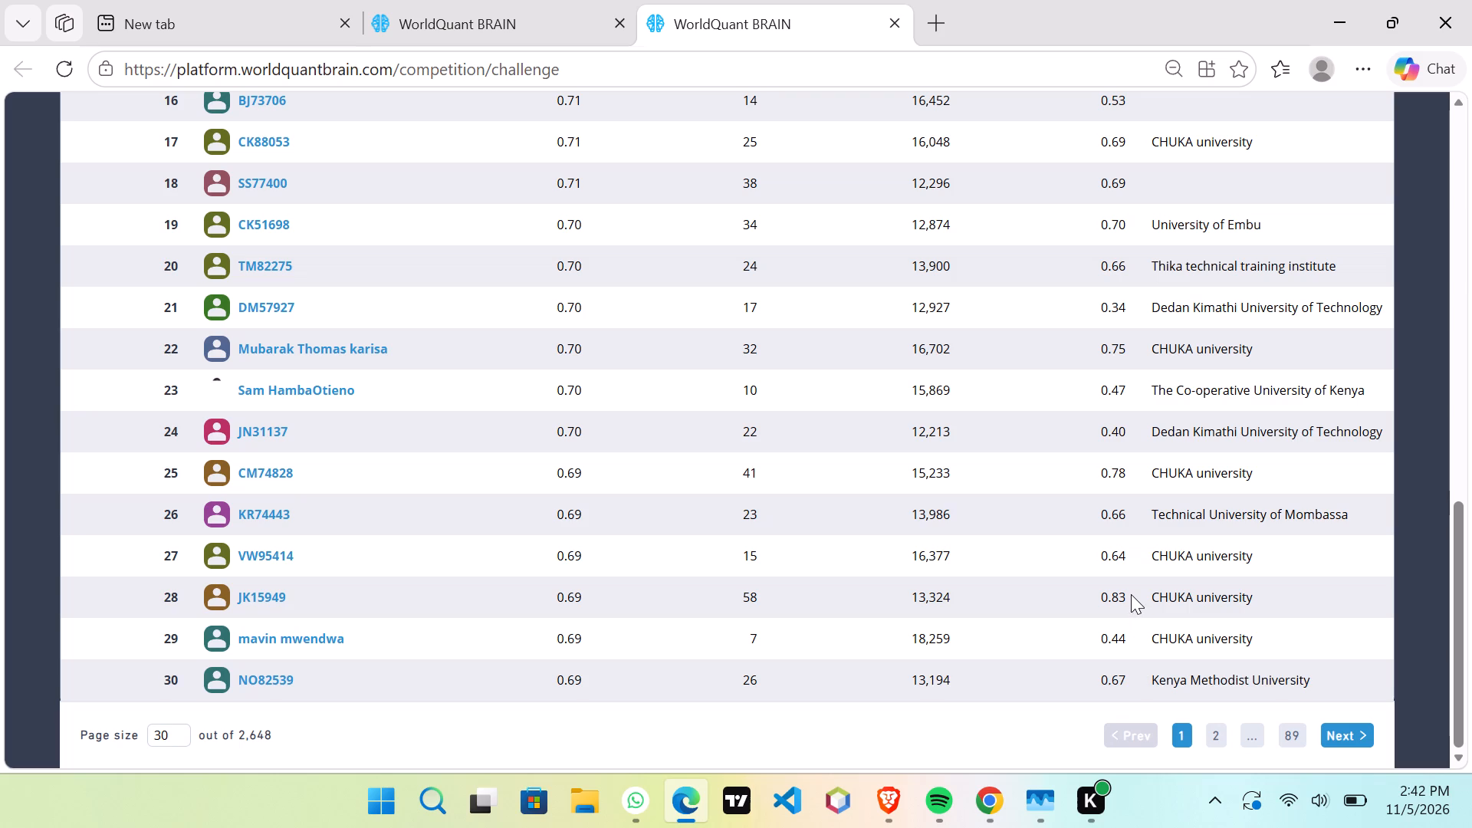
pyautogui.scroll(-2, 1130, 596)
pyautogui.scroll(1, 1106, 594)
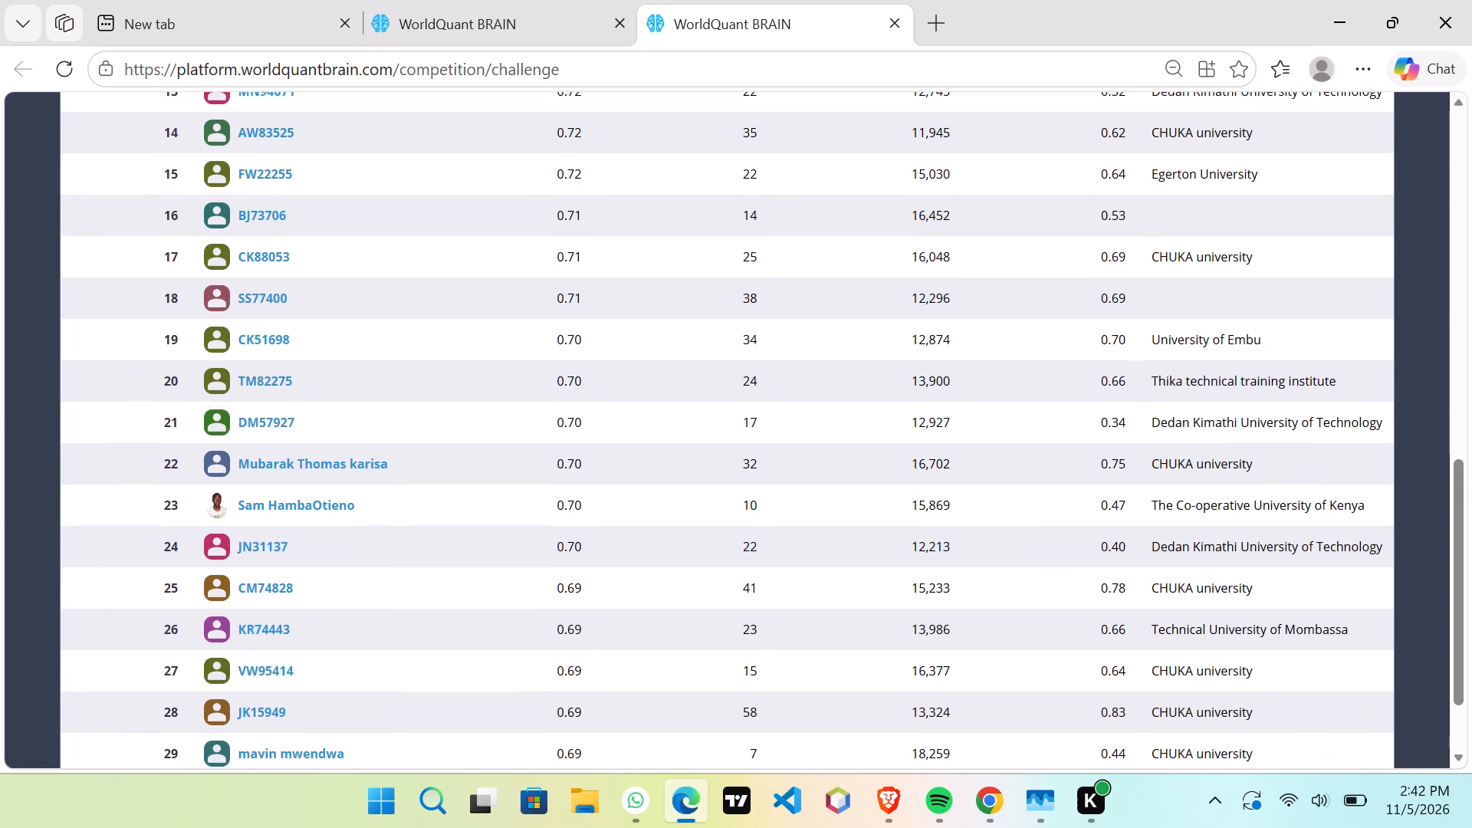
pyautogui.scroll(1, 1105, 585)
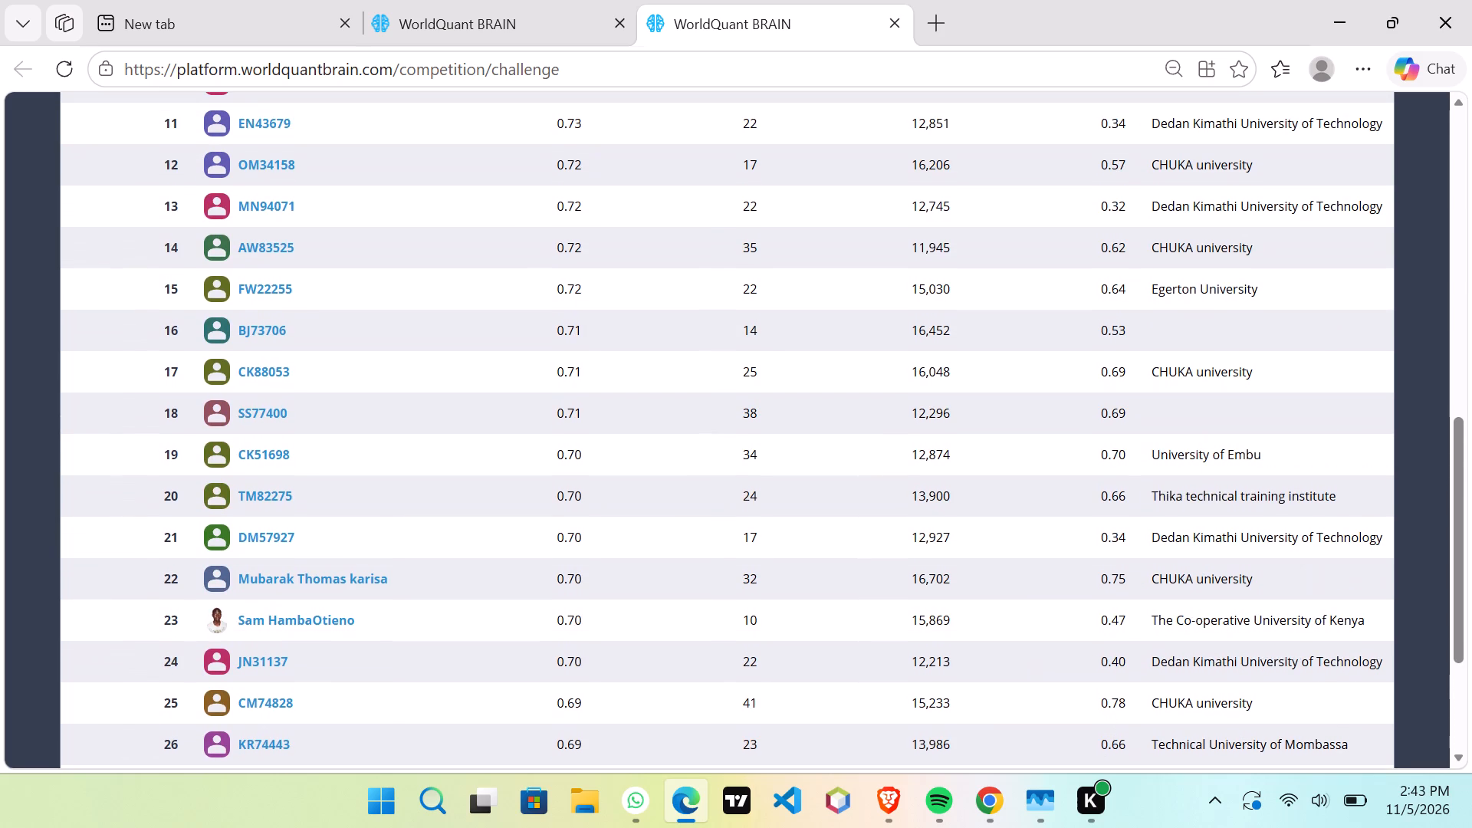
pyautogui.scroll(2, 1105, 585)
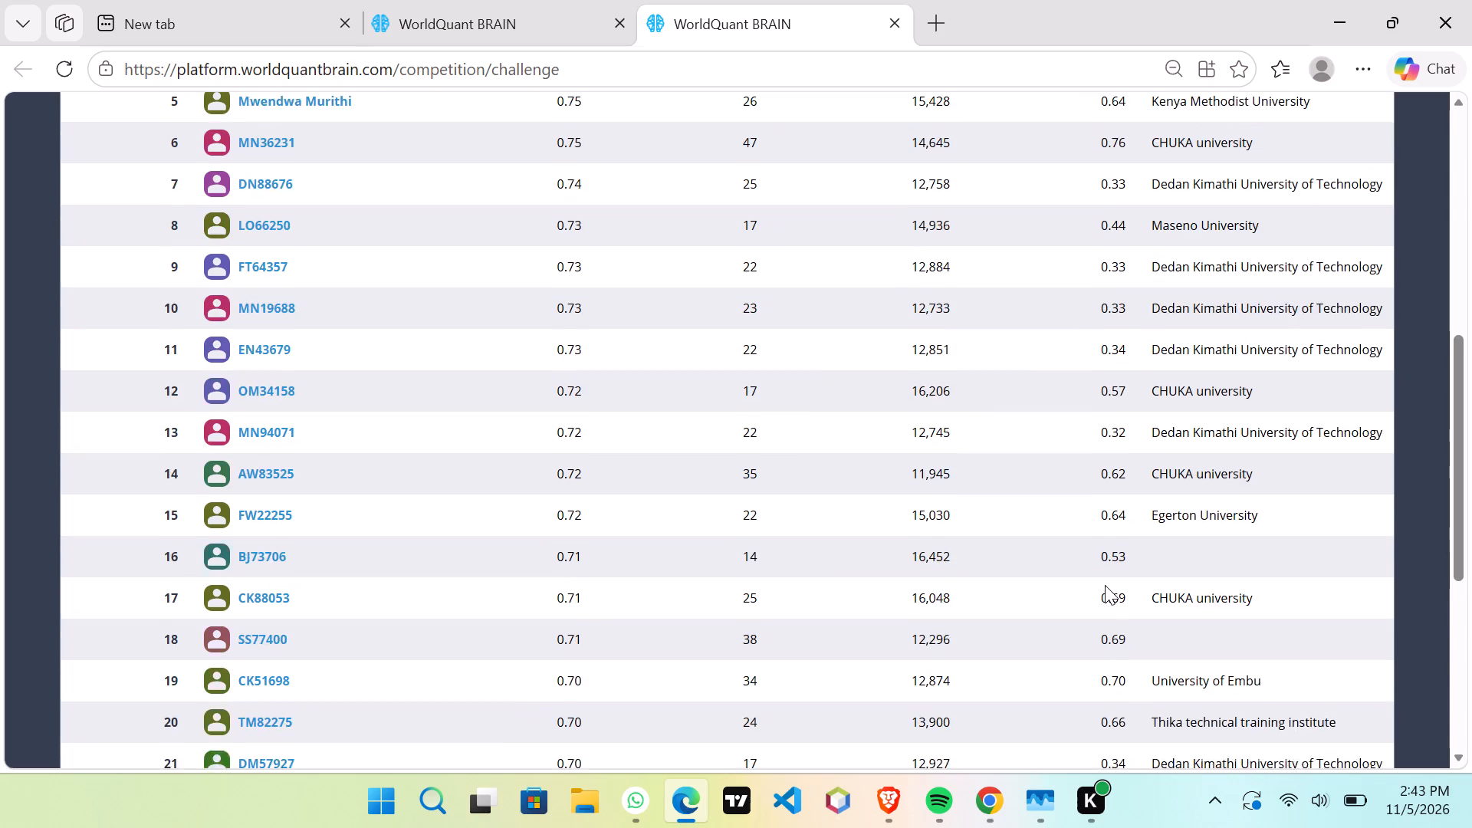
pyautogui.scroll(3, 1105, 585)
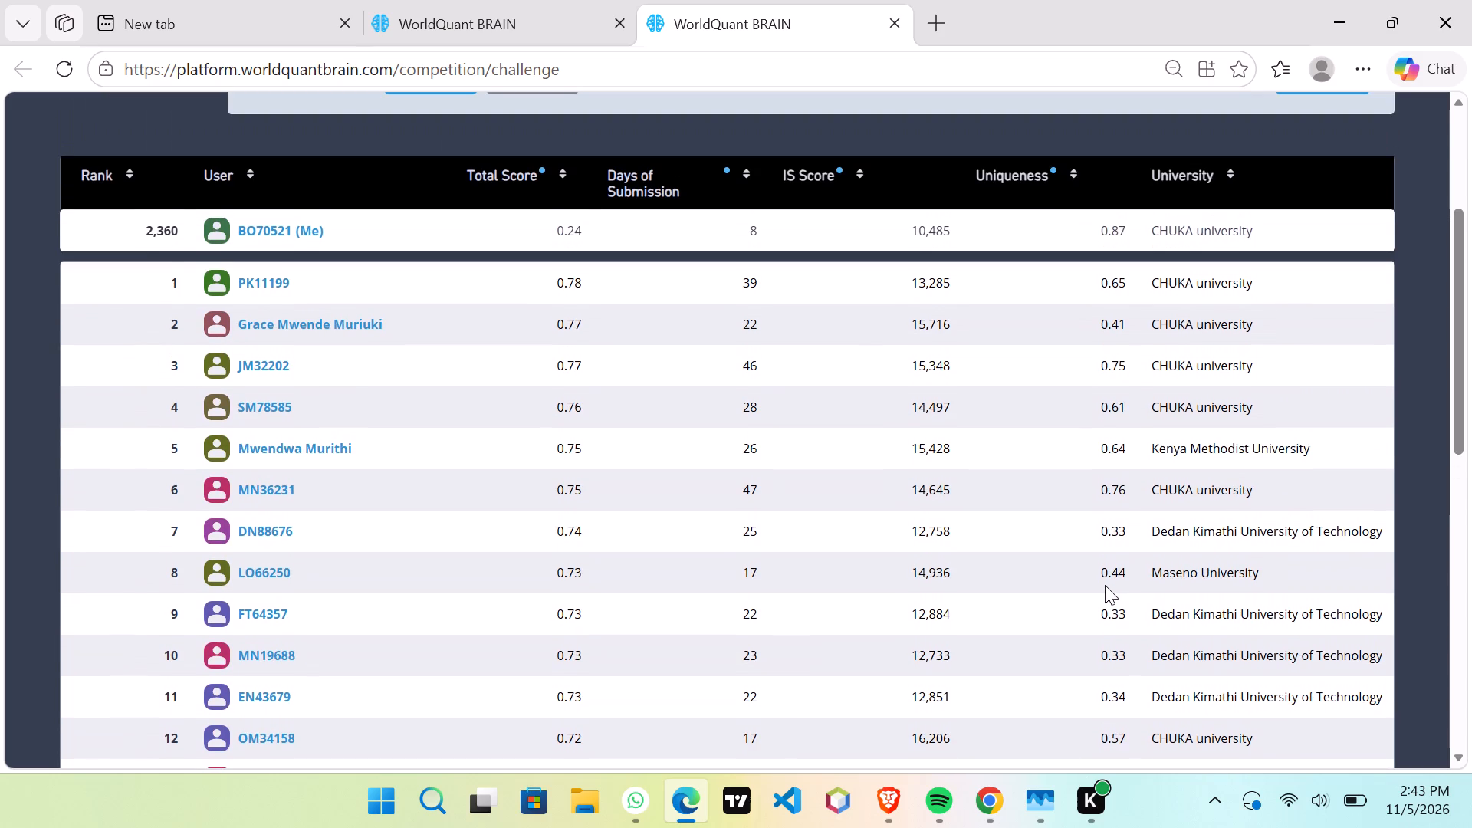
pyautogui.scroll(1, 485, 184)
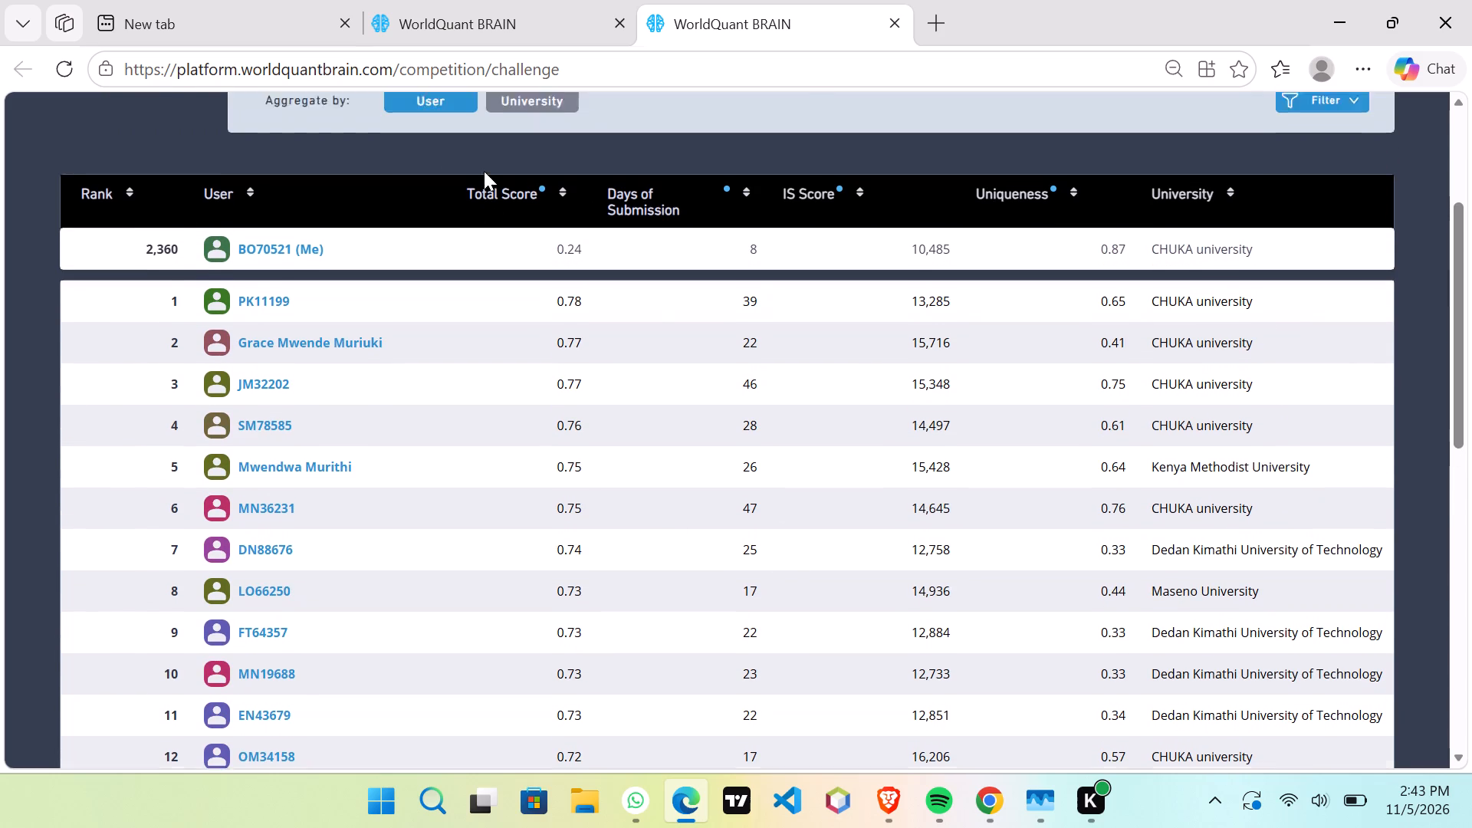
pyautogui.scroll(1, 484, 171)
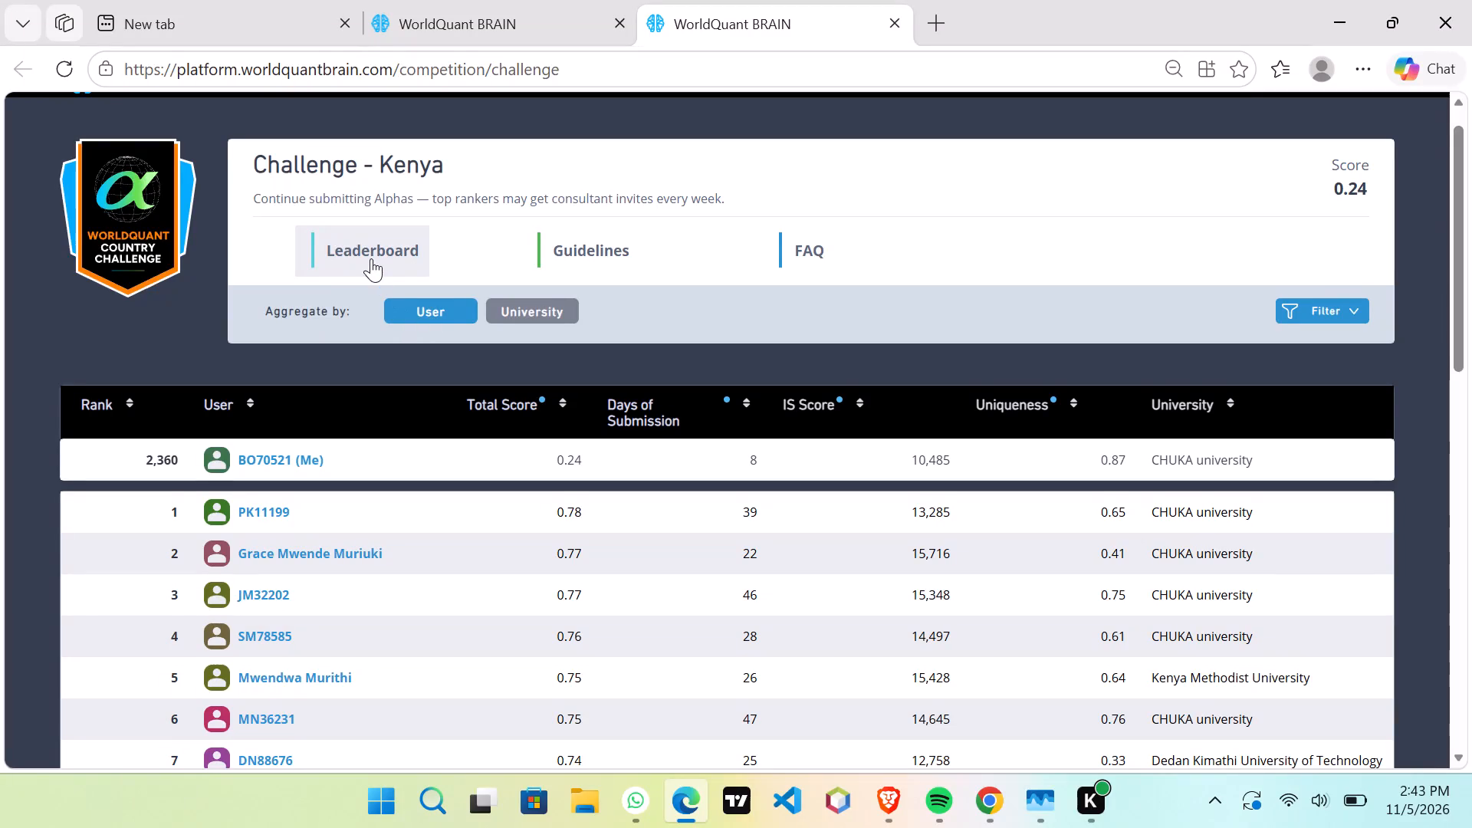
pyautogui.scroll(4, 297, 229)
# Add a new simulation, Simulation 2, on the Simulate page and paste the copied alpha expression into it.
pyautogui.click(260, 110)
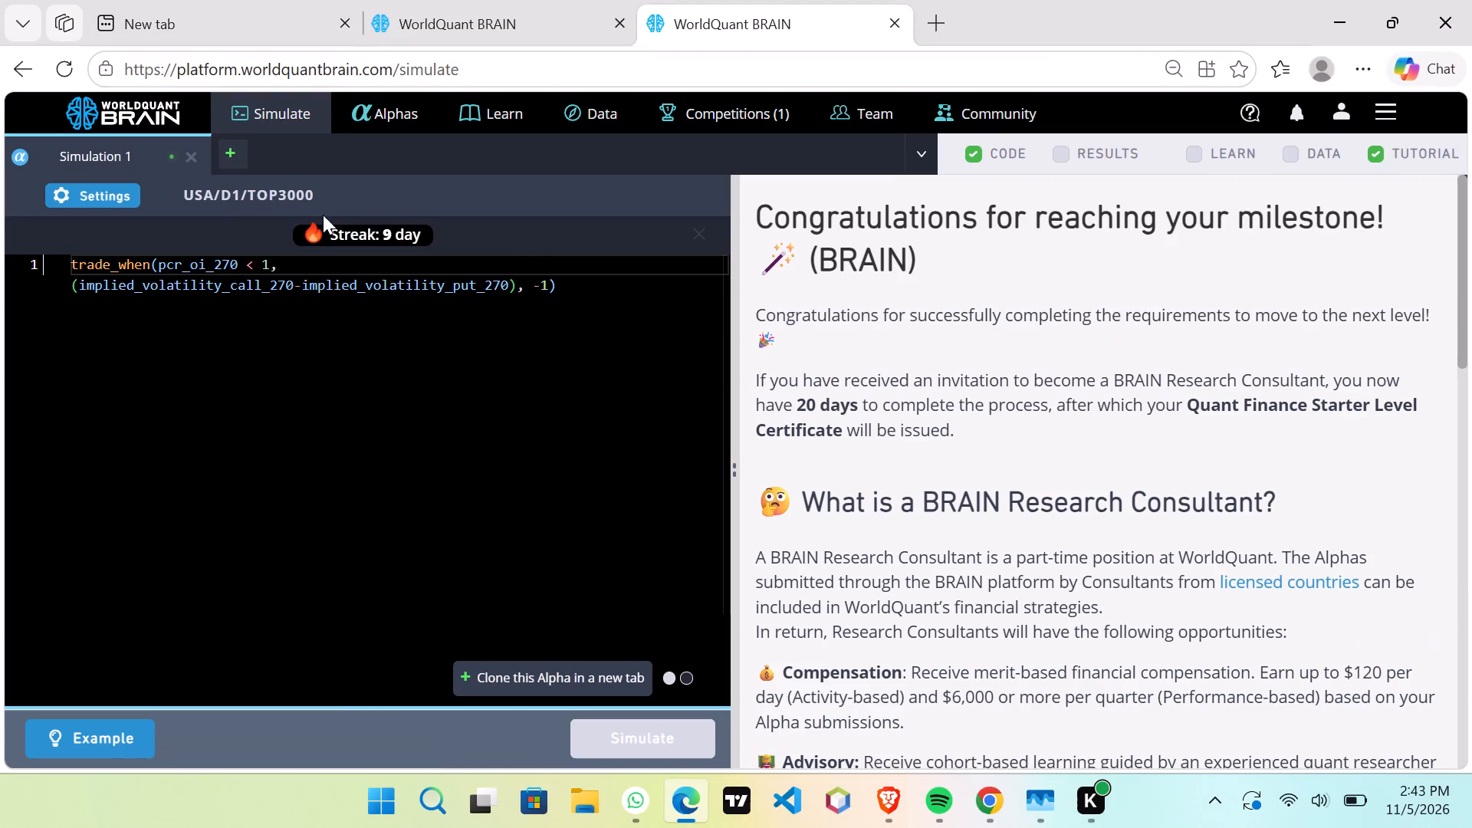
pyautogui.click(230, 162)
pyautogui.rightClick(389, 432)
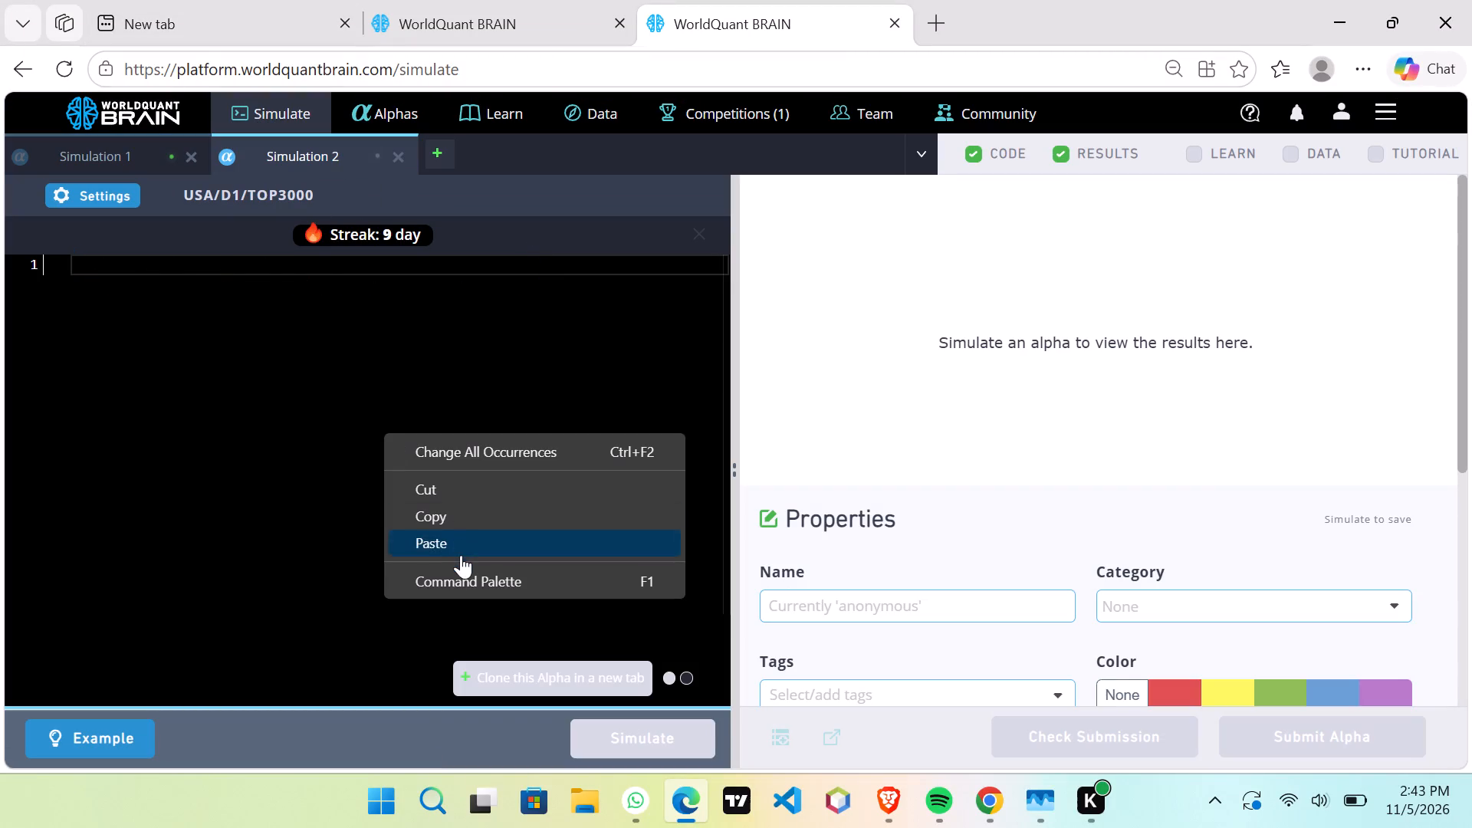
pyautogui.click(458, 544)
# Set Simulation 2's neutralization to Sector and decay to 20, apply the settings, and simulate the alpha.
pyautogui.click(88, 184)
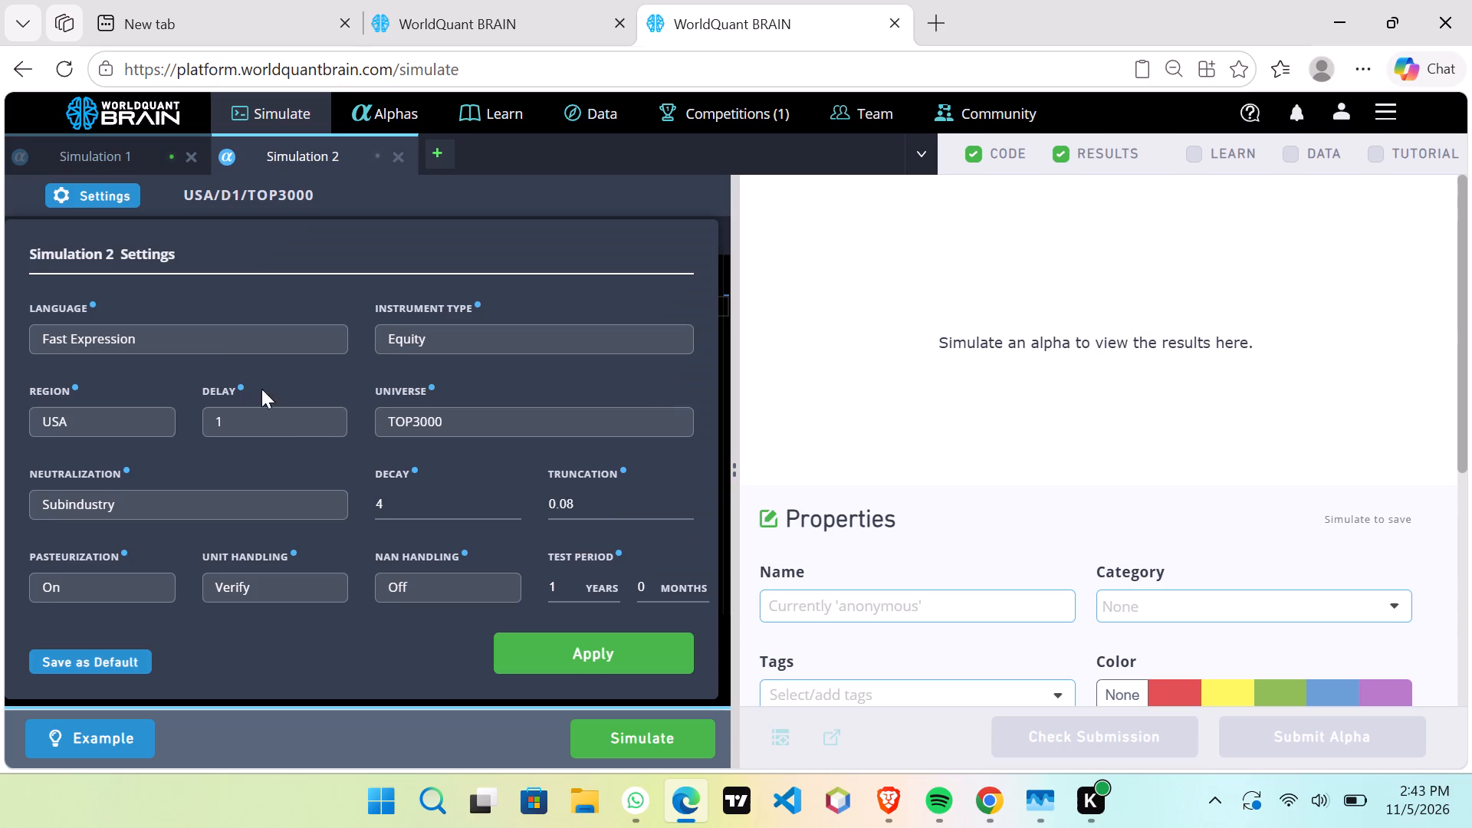
pyautogui.click(346, 492)
pyautogui.click(258, 596)
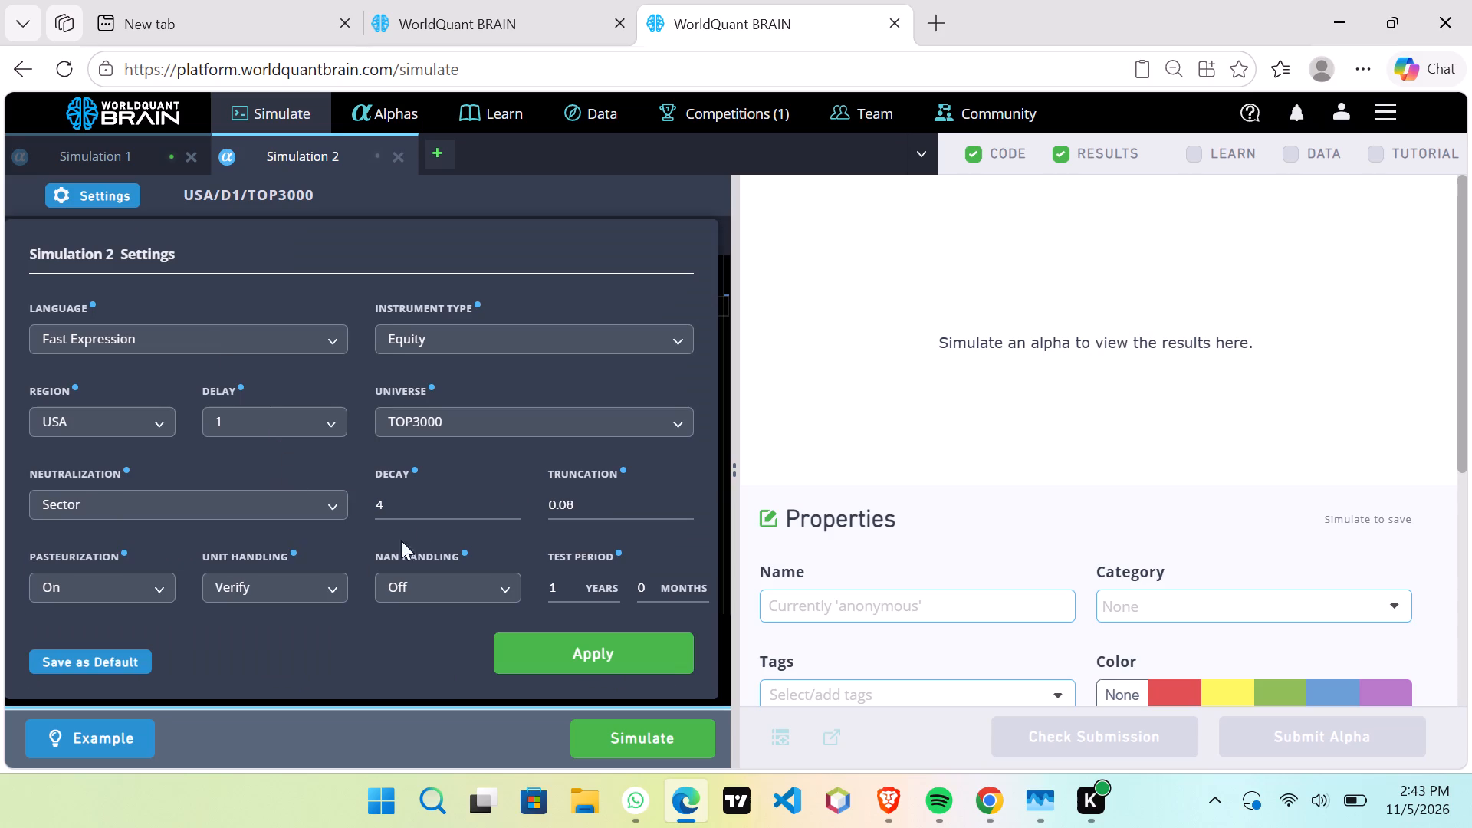
pyautogui.moveTo(432, 495); pyautogui.dragTo(424, 504)
pyautogui.scroll(6, 424, 504)
pyautogui.scroll(-1, 440, 485)
pyautogui.scroll(16, 440, 485)
pyautogui.moveTo(521, 639); pyautogui.dragTo(517, 646)
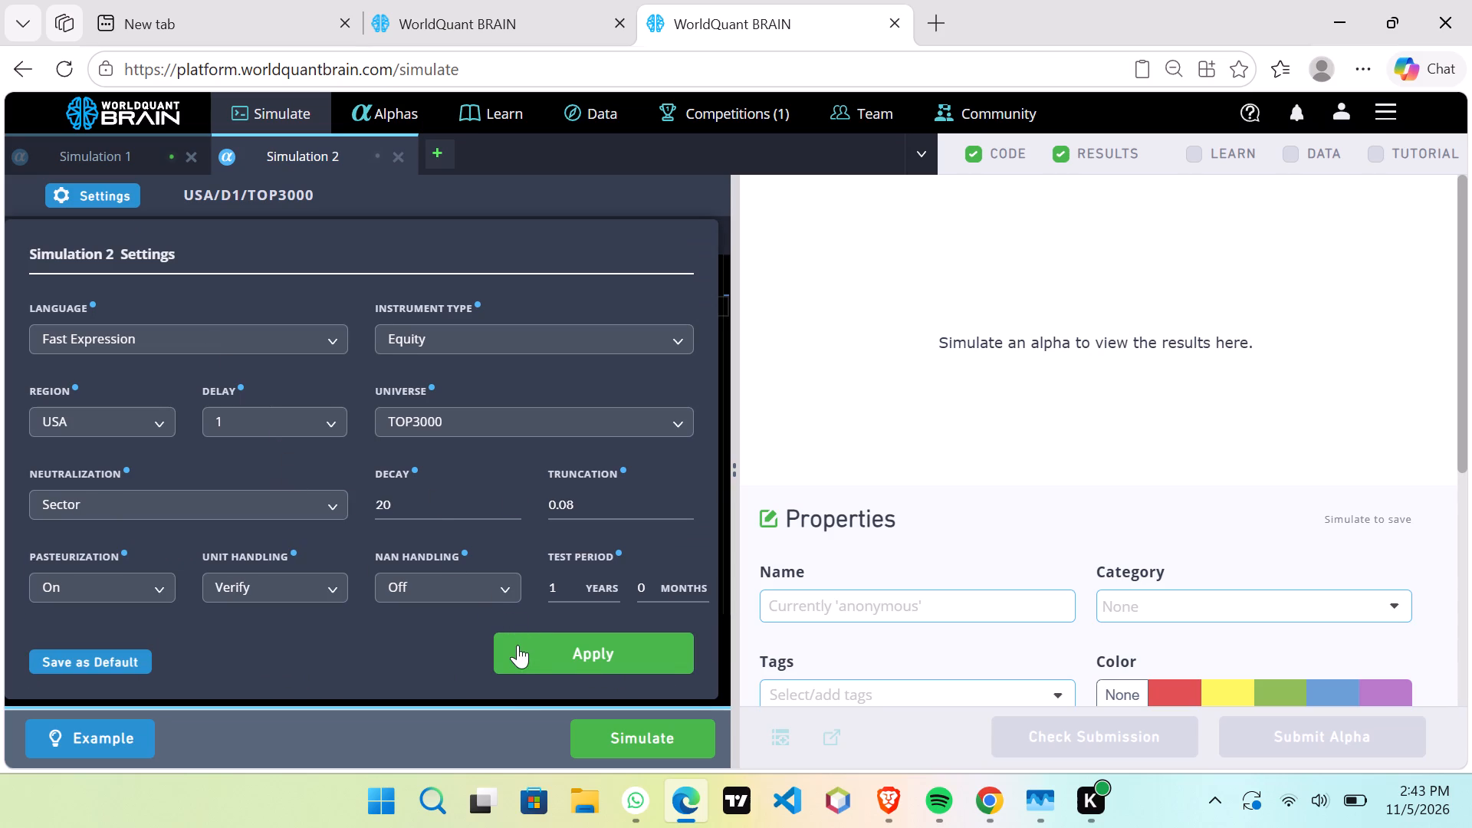
pyautogui.click(610, 742)
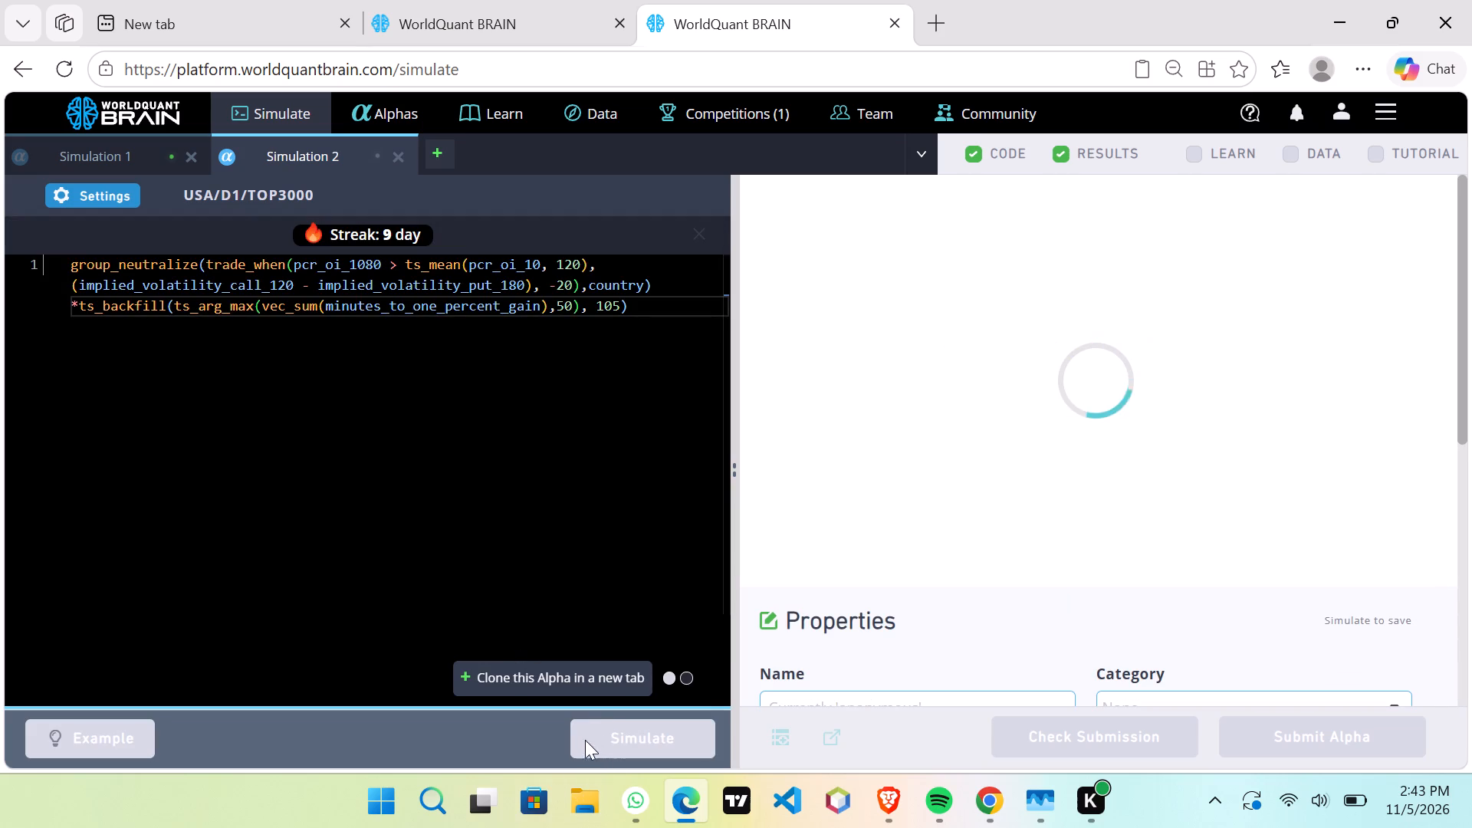
# In a new clone of the alpha, change the first field inside trade_when to pcr_oi_360 and simulate this variant.
pyautogui.click(605, 685)
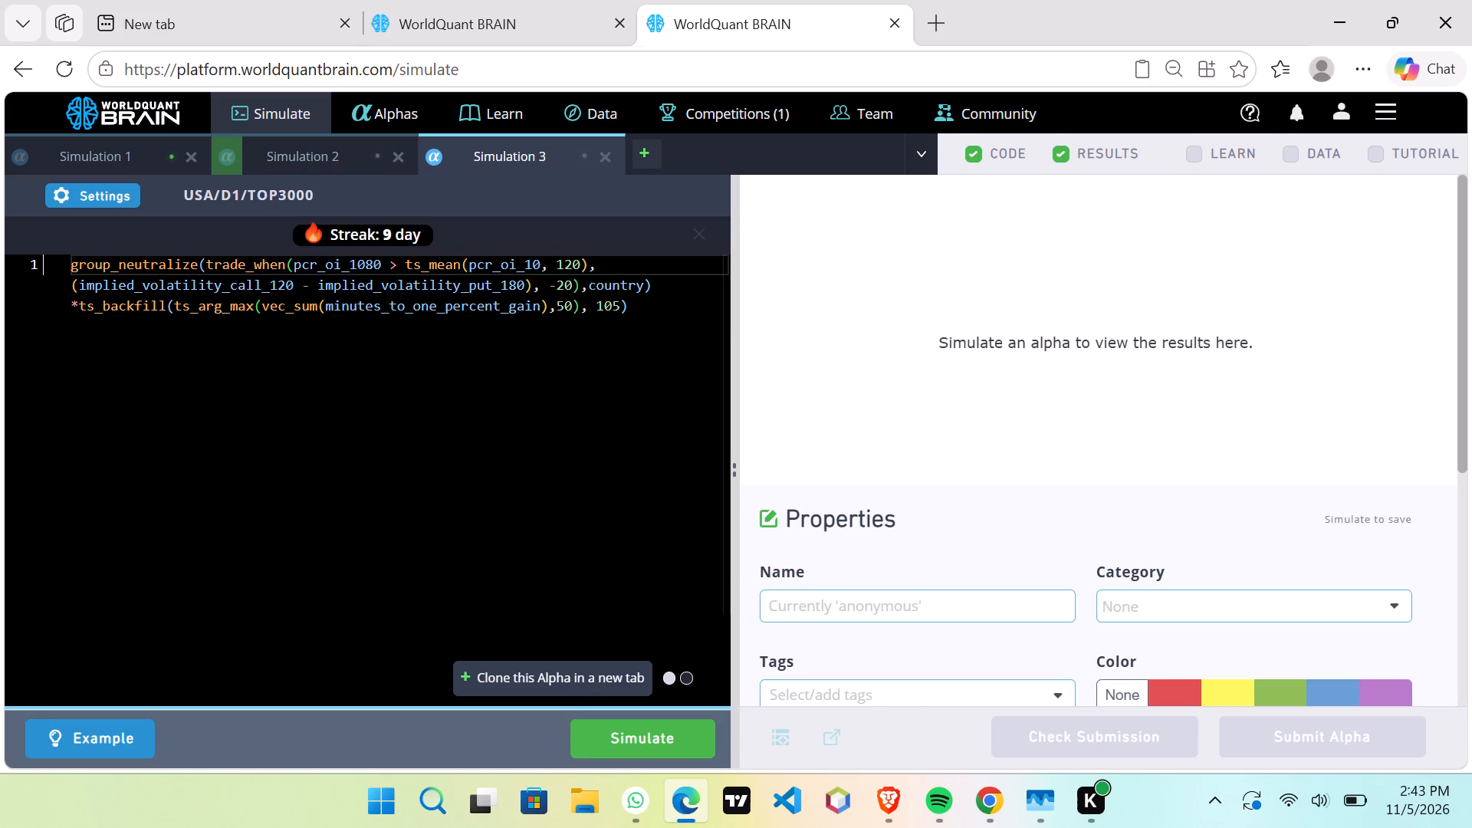
pyautogui.click(376, 261)
pyautogui.click(388, 261)
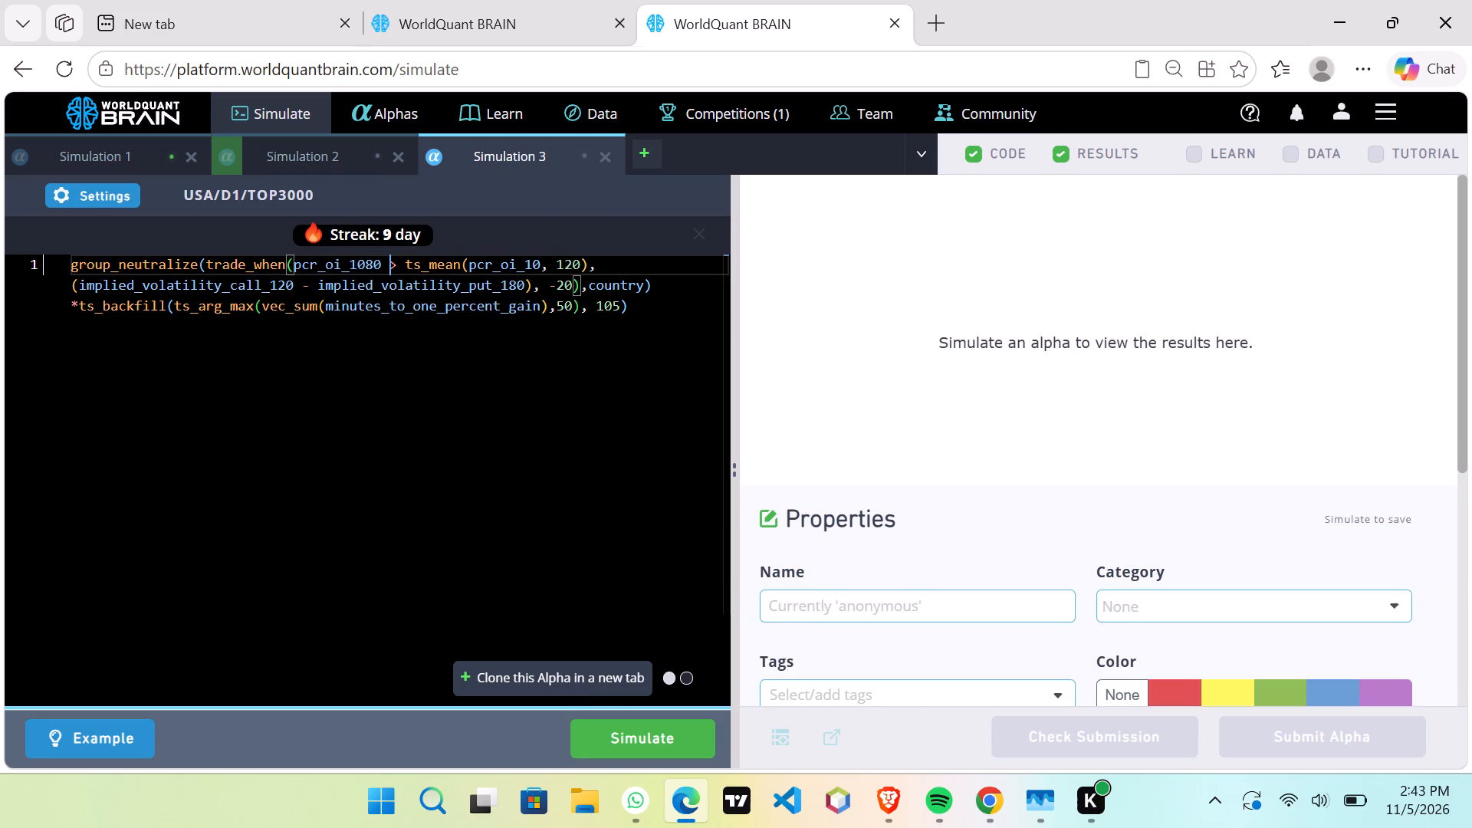
pyautogui.click(383, 259)
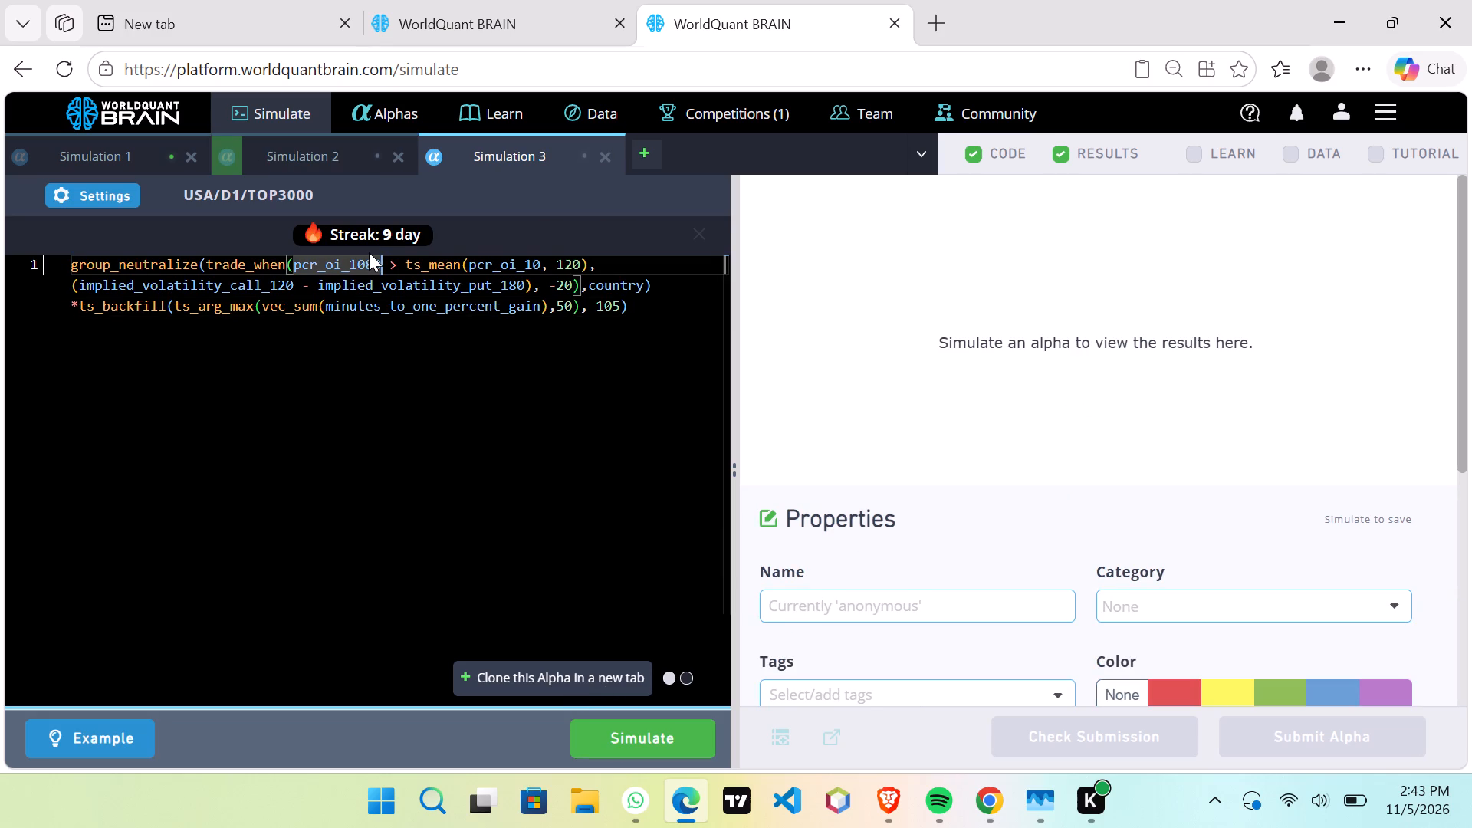
pyautogui.press('BackSpace')
pyautogui.press('BackSpace')
pyautogui.press('BackSpace')
pyautogui.press('BackSpace')
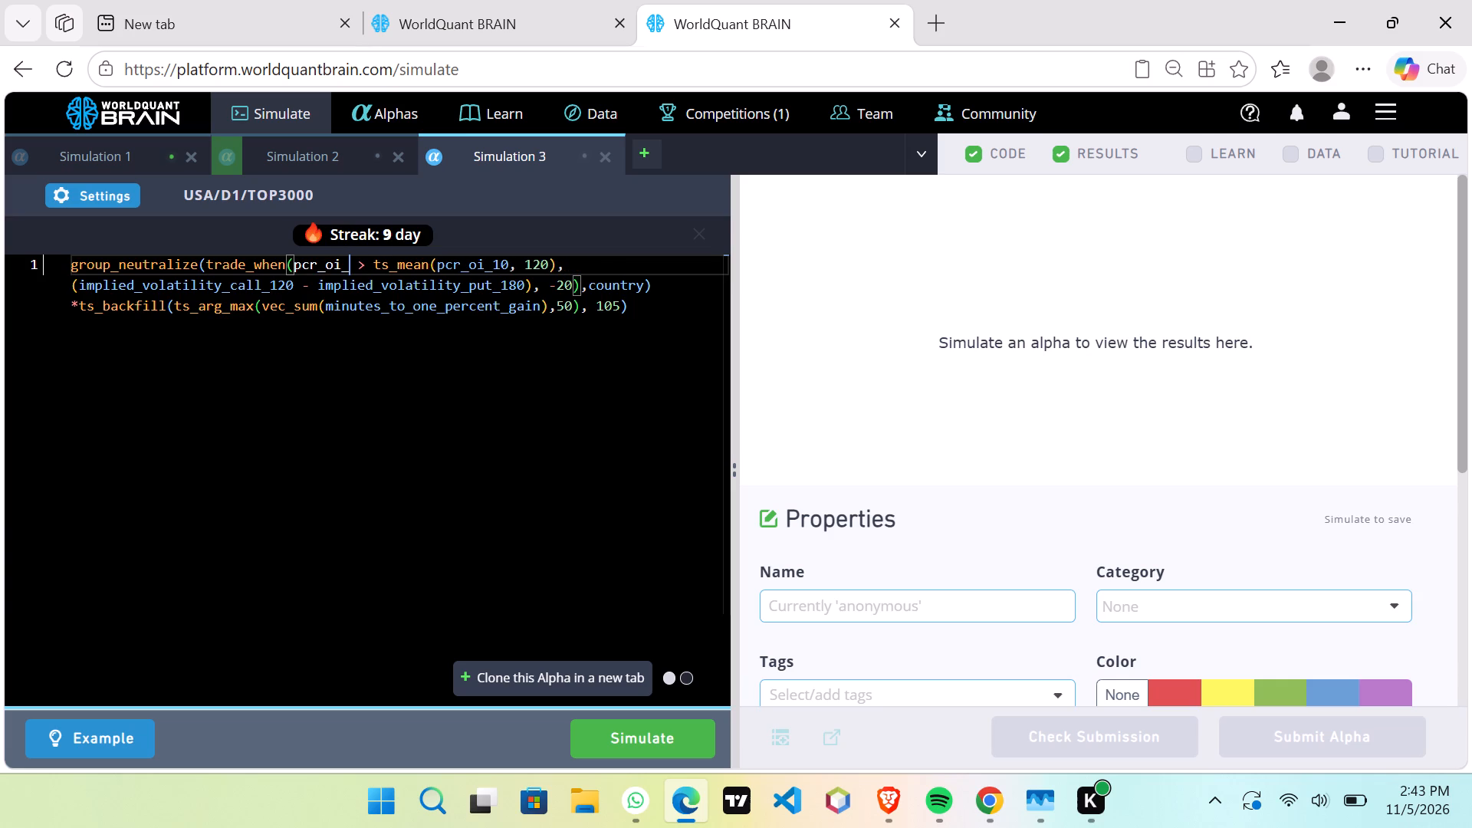
pyautogui.press('3')
pyautogui.write('60')
pyautogui.click(400, 525)
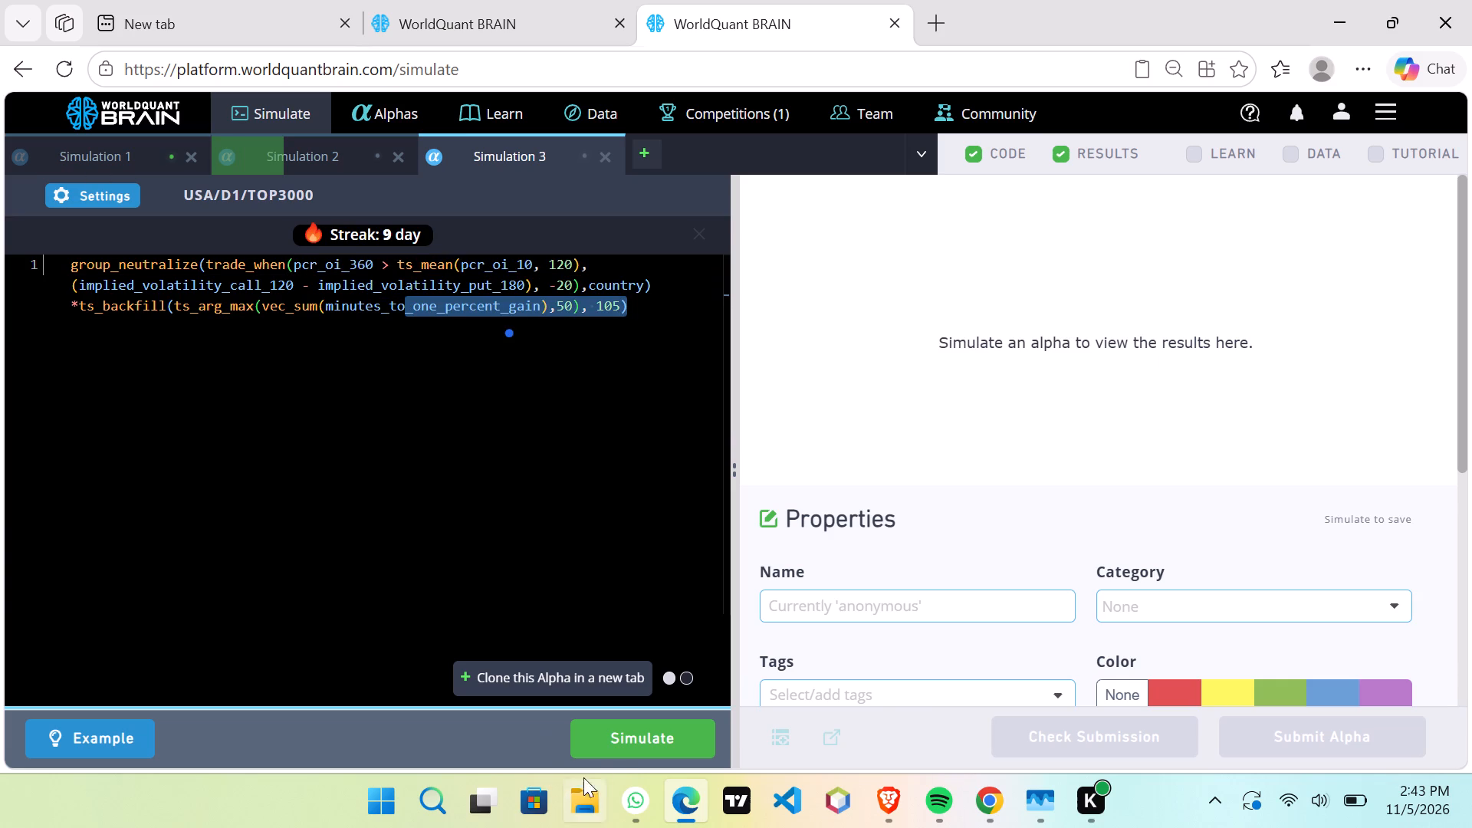
pyautogui.click(617, 744)
# In a new clone of the pcr_oi_360 alpha, set the decay to 84, apply the settings, and simulate this variant.
pyautogui.click(577, 688)
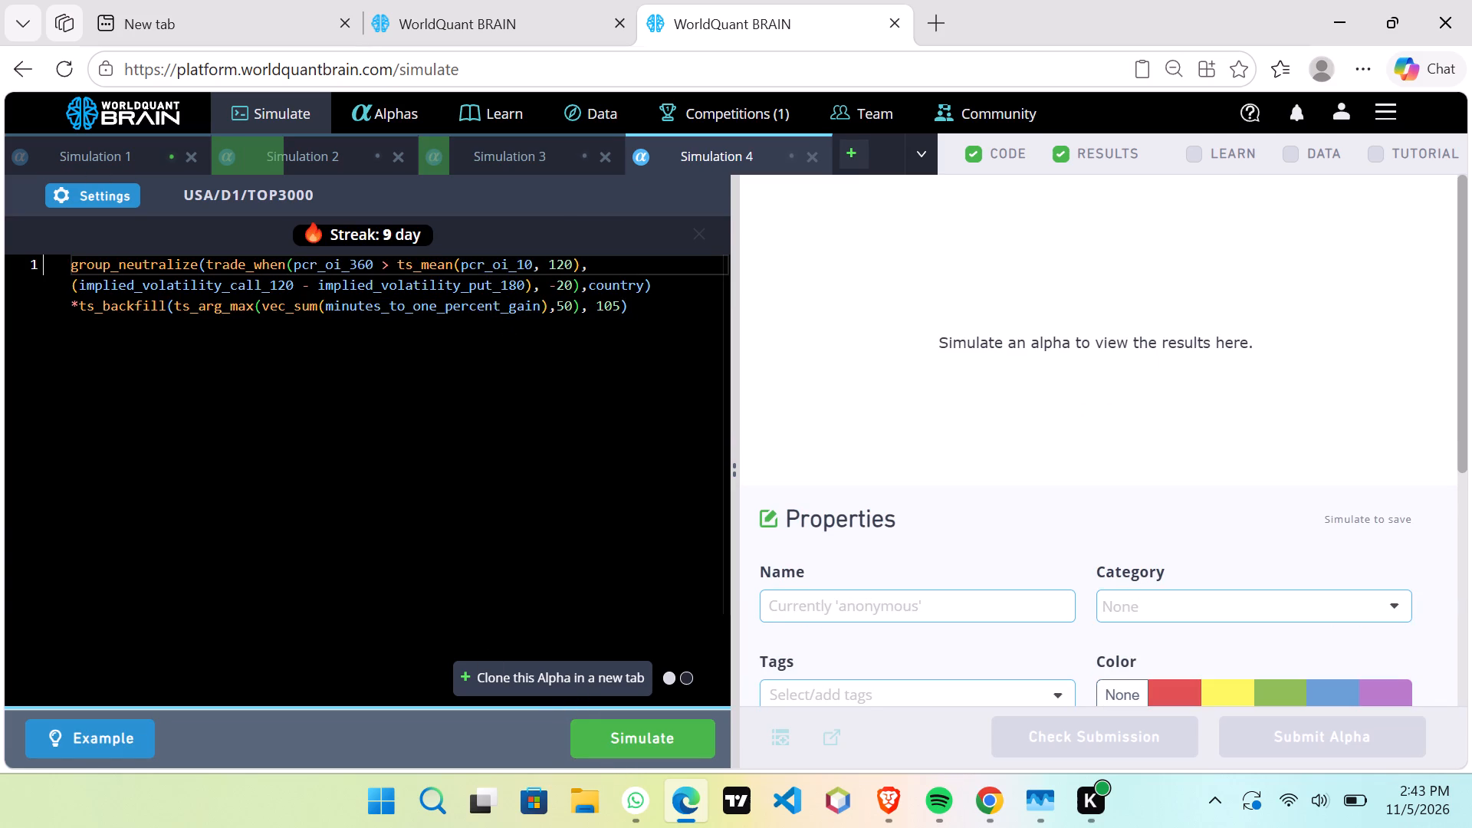
pyautogui.moveTo(99, 202); pyautogui.dragTo(110, 224)
pyautogui.moveTo(120, 190); pyautogui.dragTo(120, 199)
pyautogui.click(435, 498)
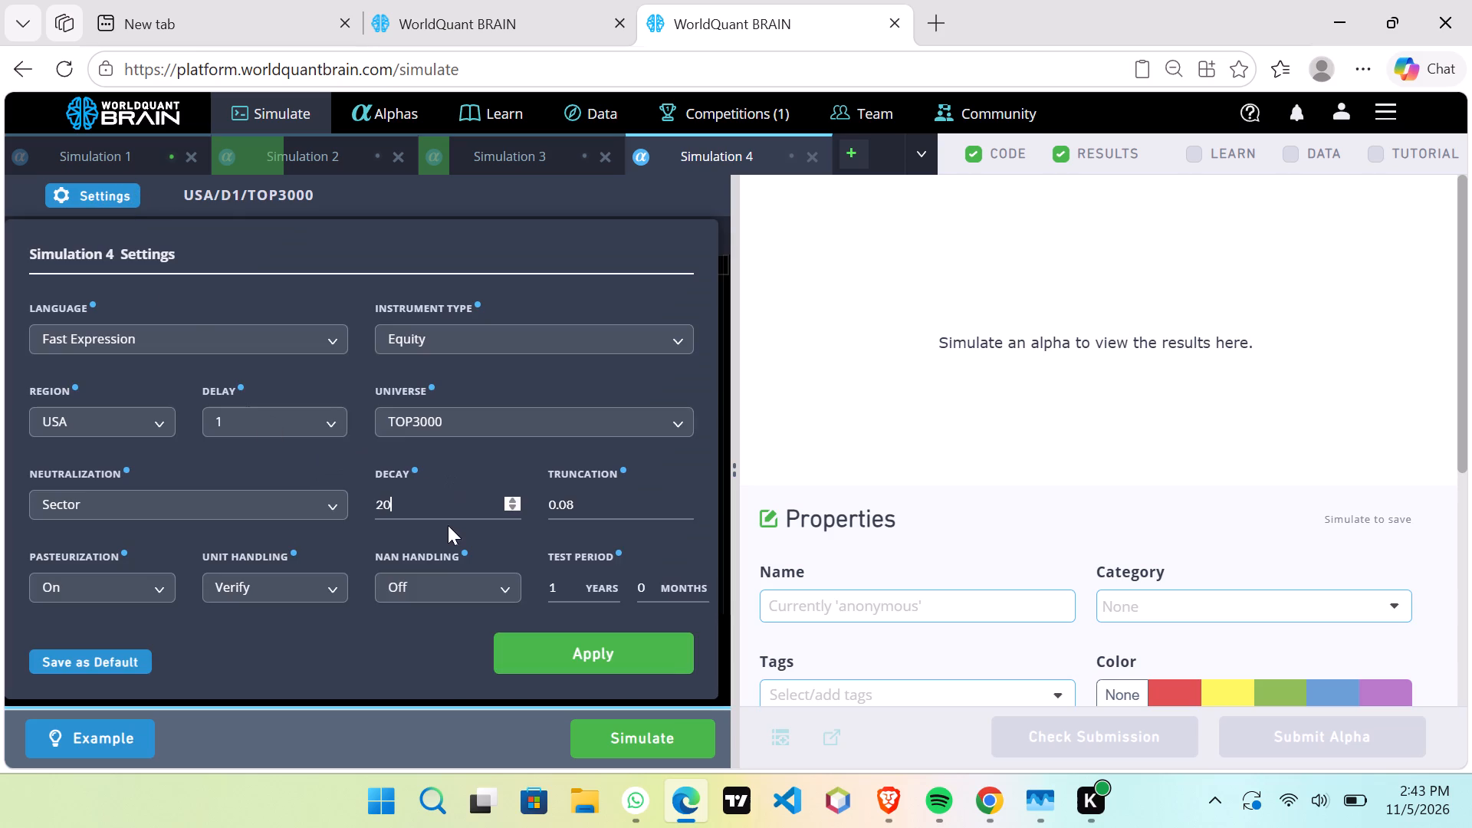
pyautogui.scroll(3, 449, 529)
pyautogui.scroll(20, 452, 495)
pyautogui.scroll(1, 452, 495)
pyautogui.scroll(20, 452, 501)
pyautogui.scroll(9, 452, 501)
pyautogui.scroll(12, 452, 511)
pyautogui.scroll(-1, 443, 517)
pyautogui.scroll(3, 443, 517)
pyautogui.click(546, 655)
pyautogui.click(604, 755)
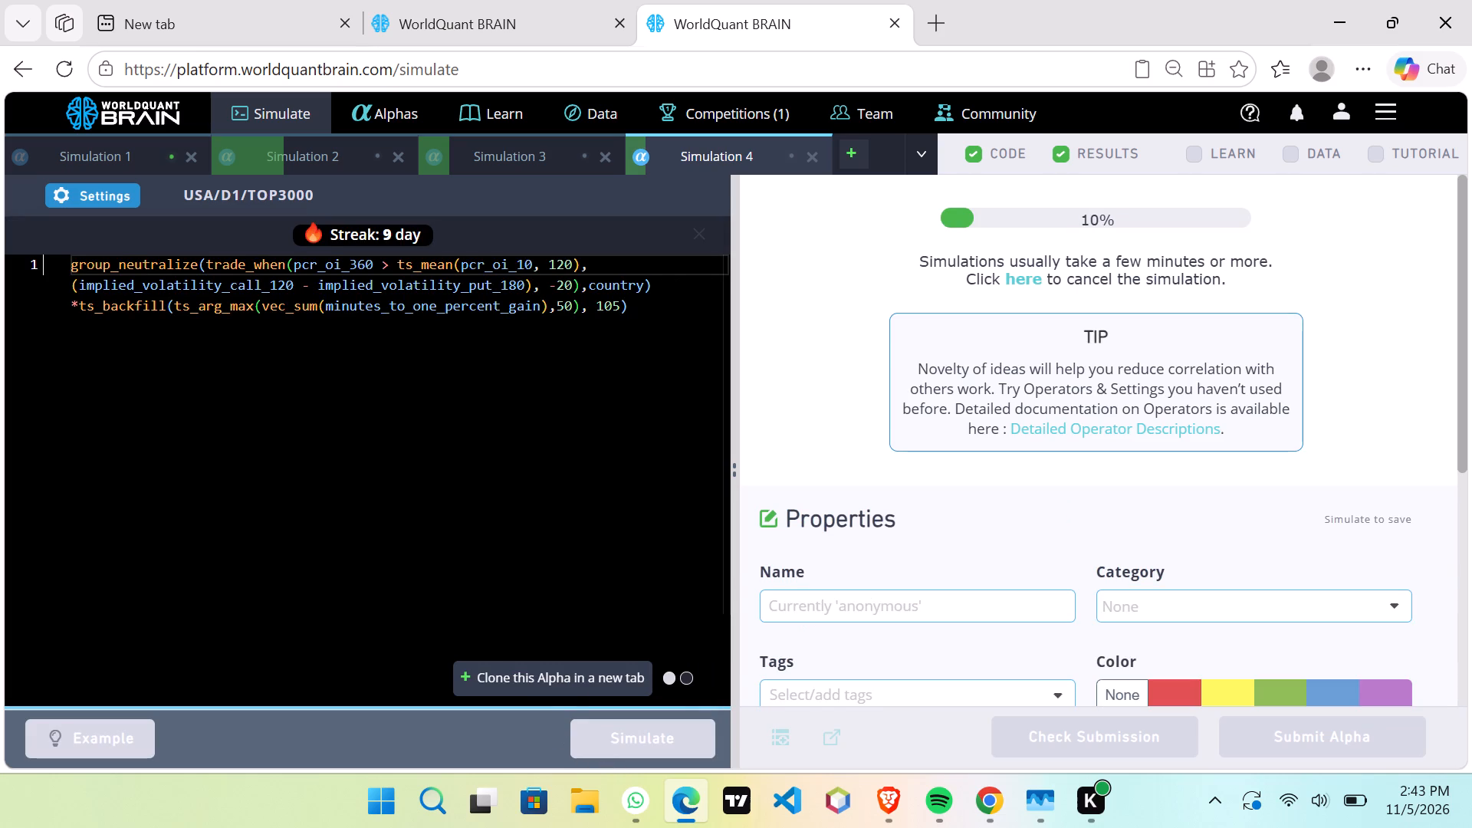
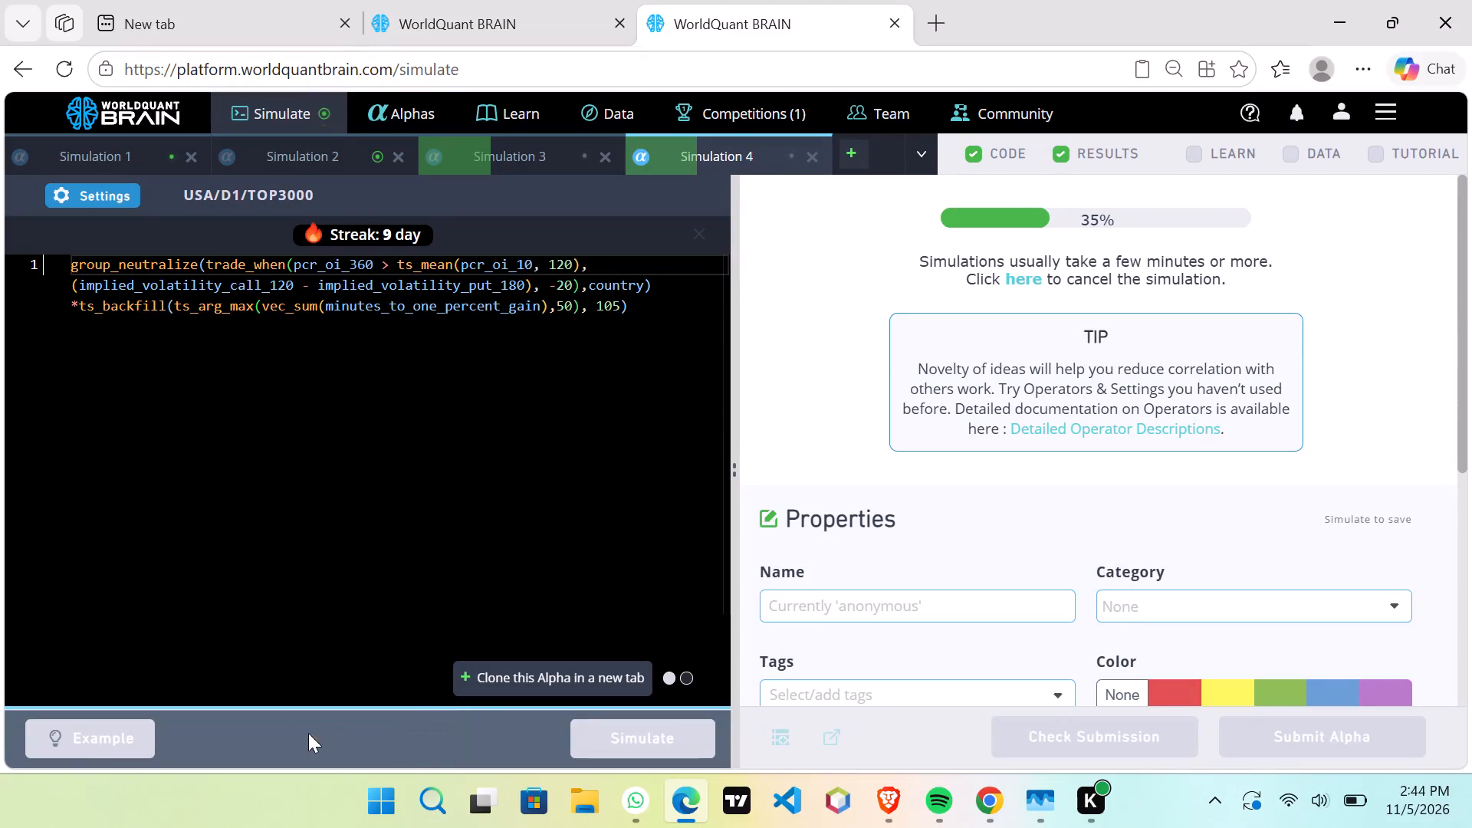
# Show Simulation 2's test-period results and run its self-correlation check.
pyautogui.click(339, 140)
pyautogui.click(1132, 711)
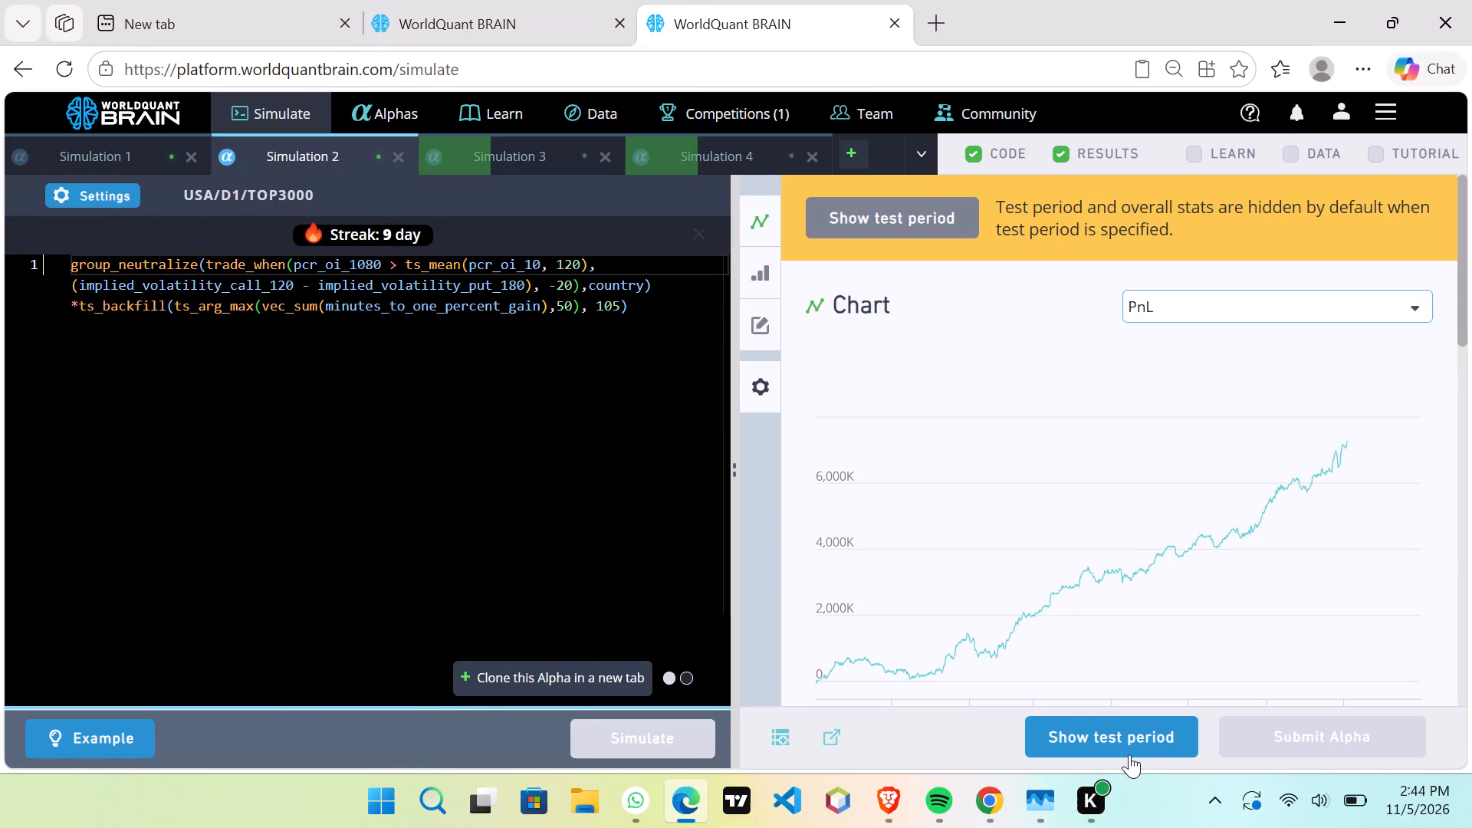
pyautogui.click(1133, 751)
pyautogui.scroll(-6, 1289, 619)
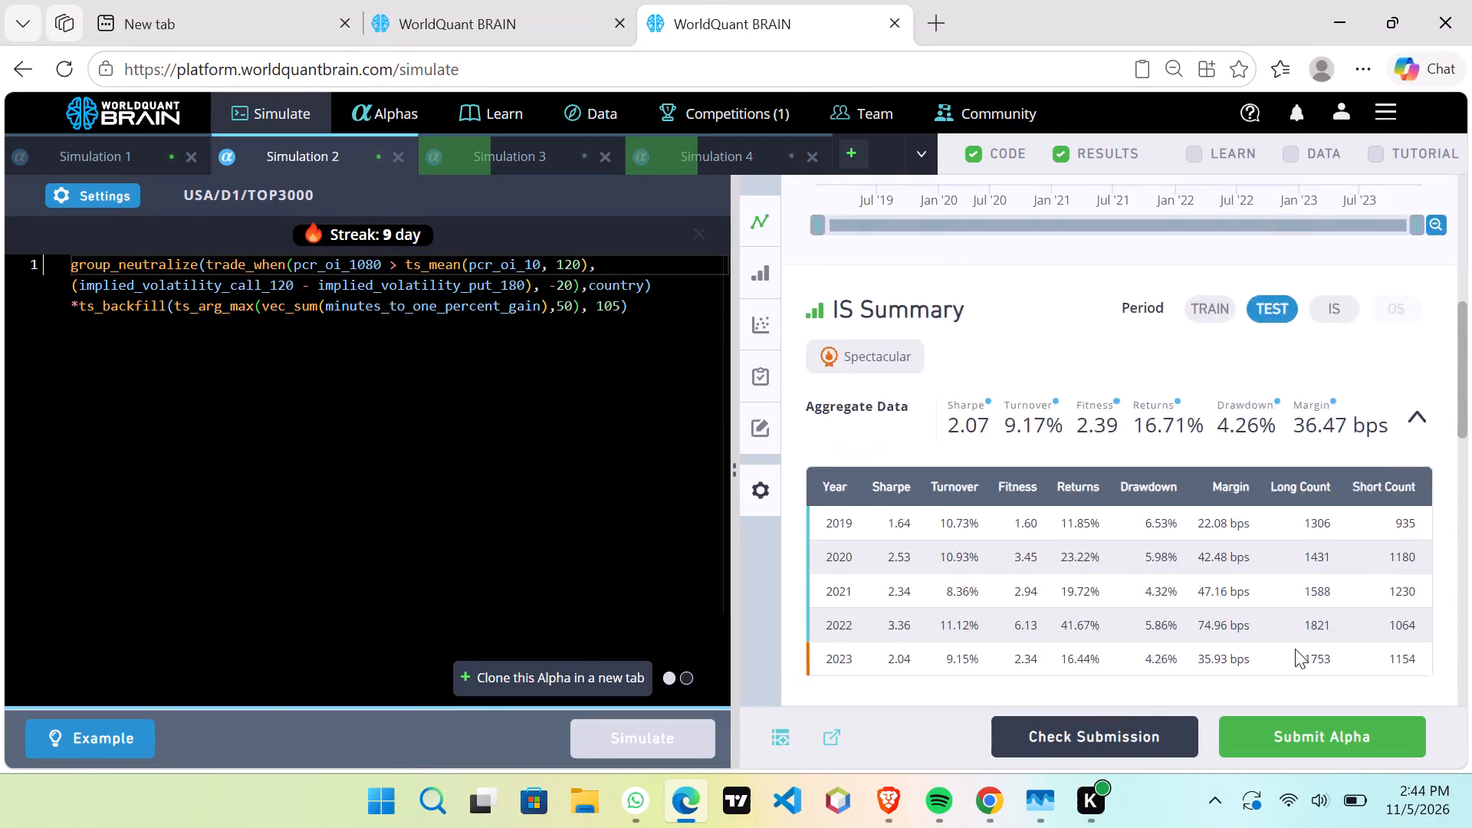
pyautogui.scroll(-8, 1299, 638)
pyautogui.scroll(5, 1299, 632)
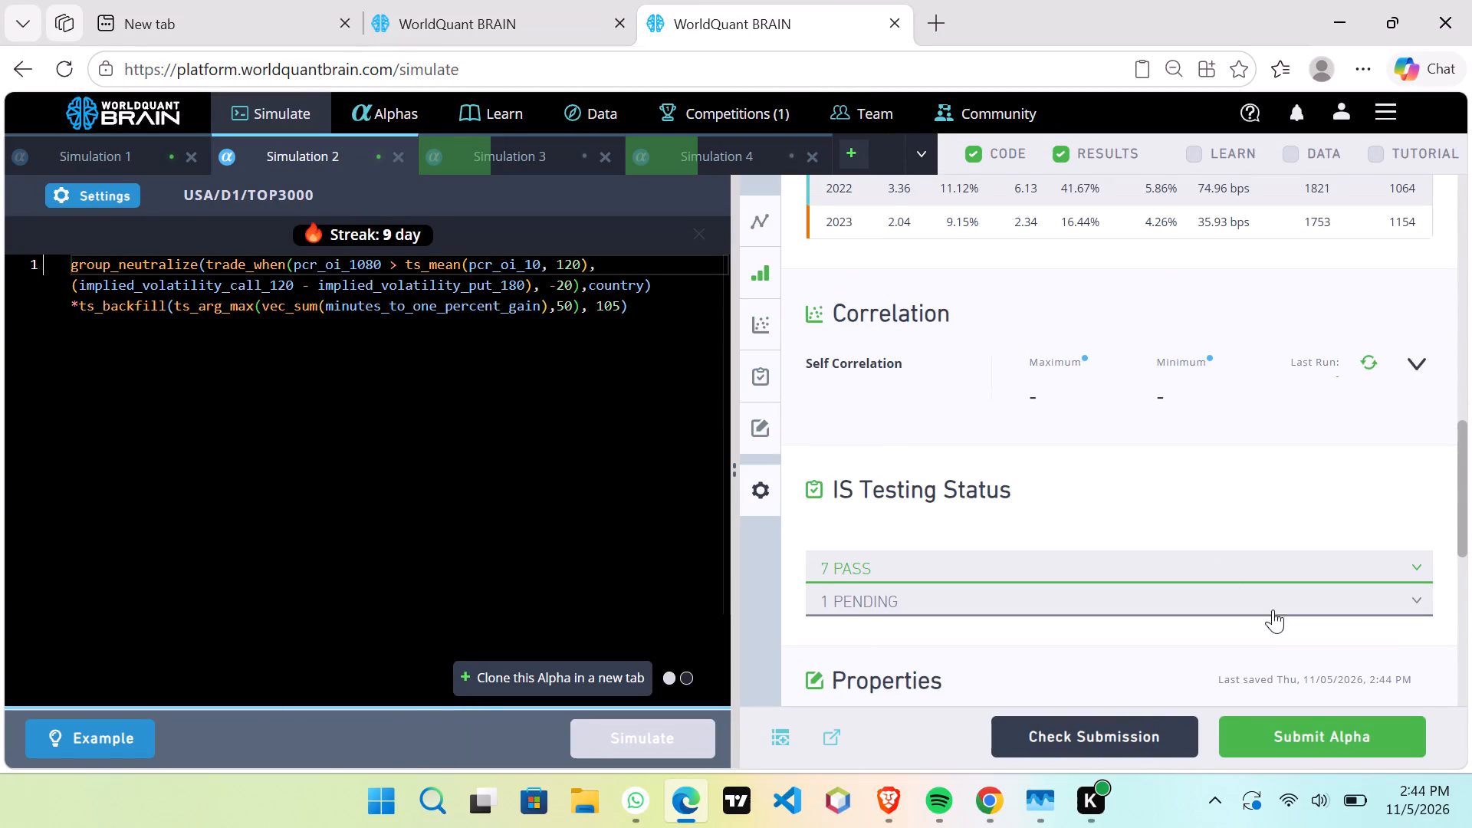
pyautogui.click(1368, 368)
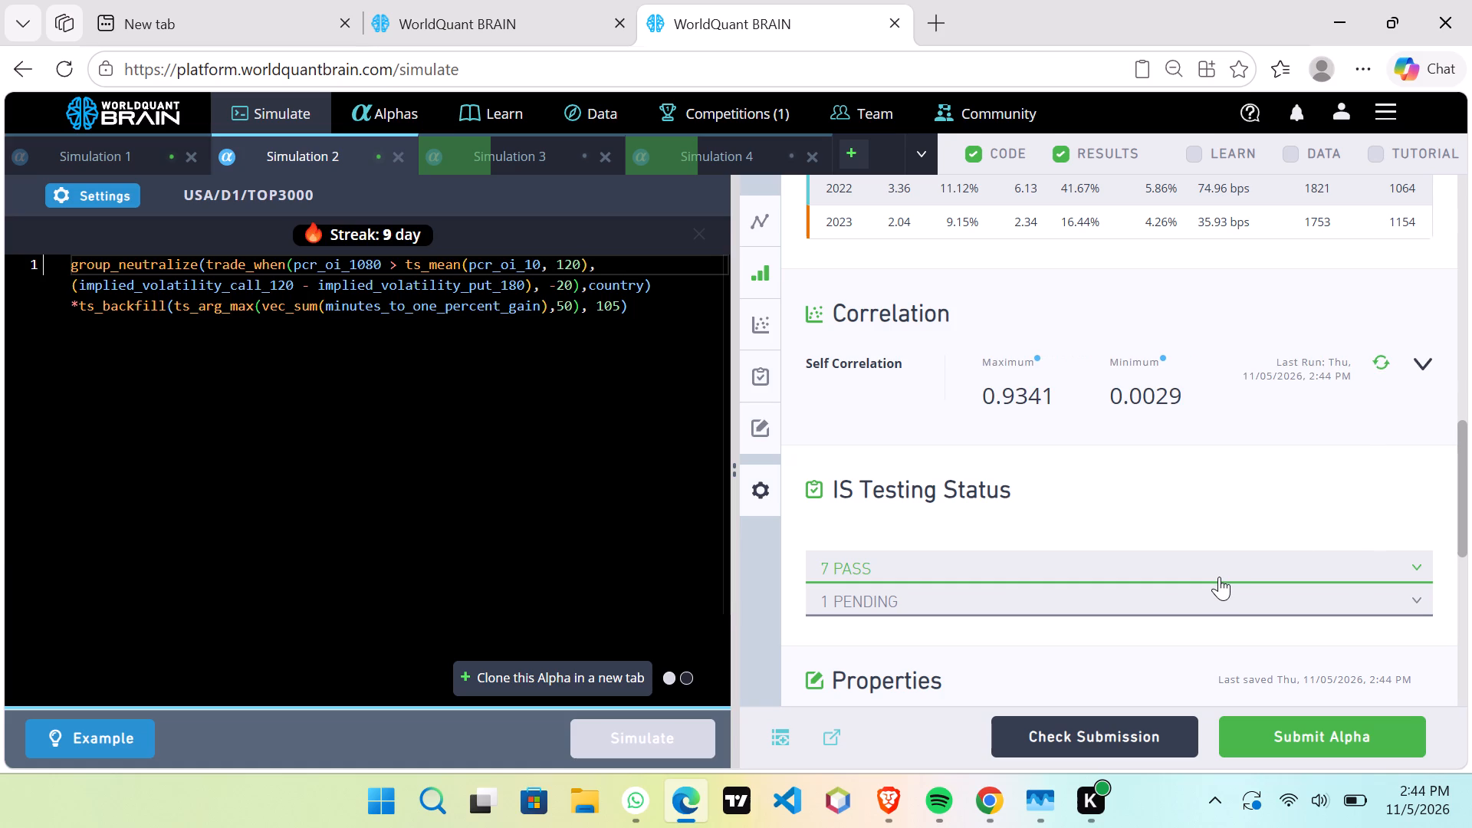
# Try to submit the Simulation 2 alpha.
pyautogui.click(1287, 740)
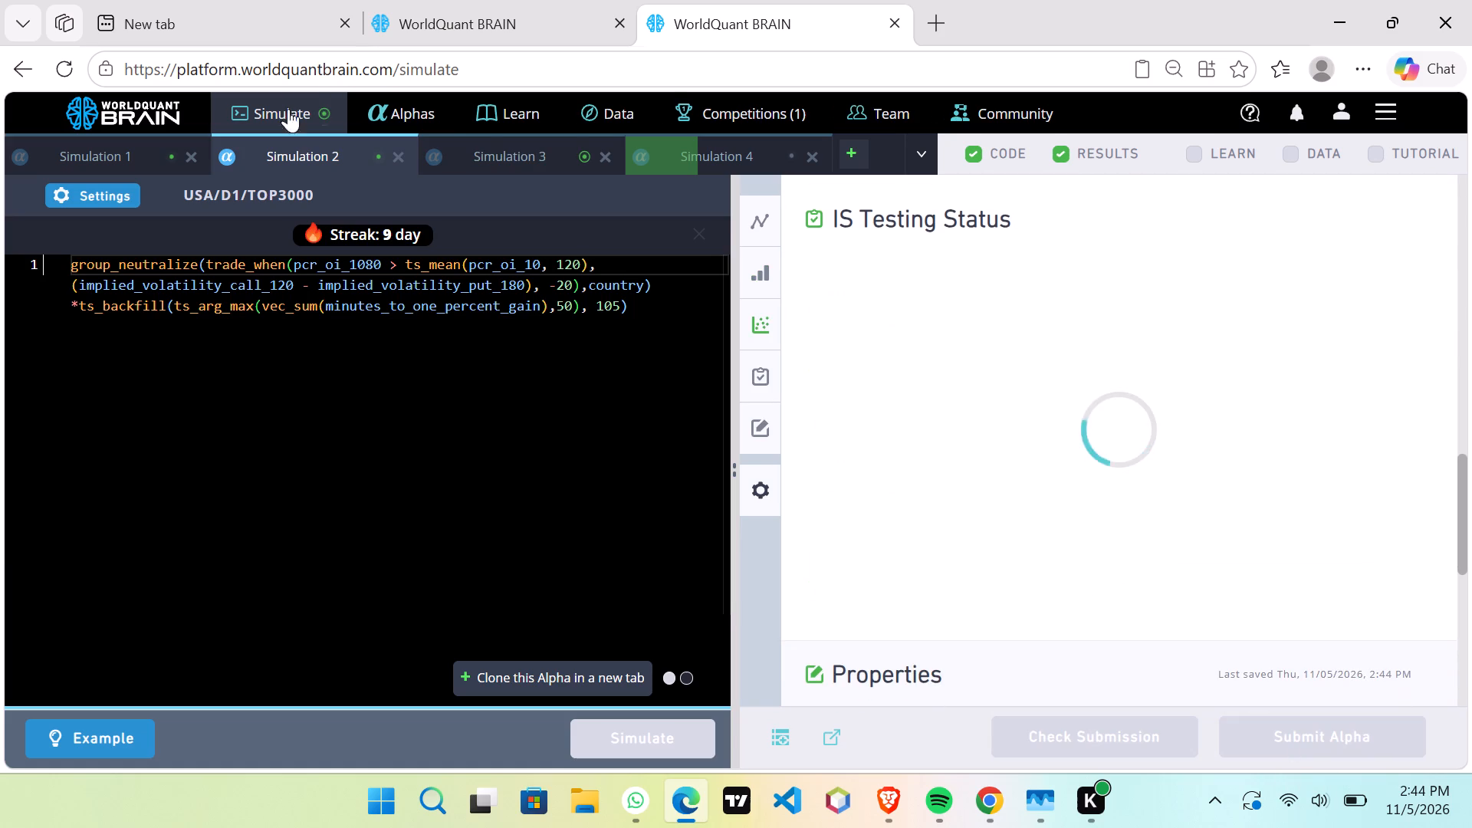
# Show the test period for Simulation 3, try to submit its alpha, and examine the failed test.
pyautogui.click(512, 160)
pyautogui.click(1089, 735)
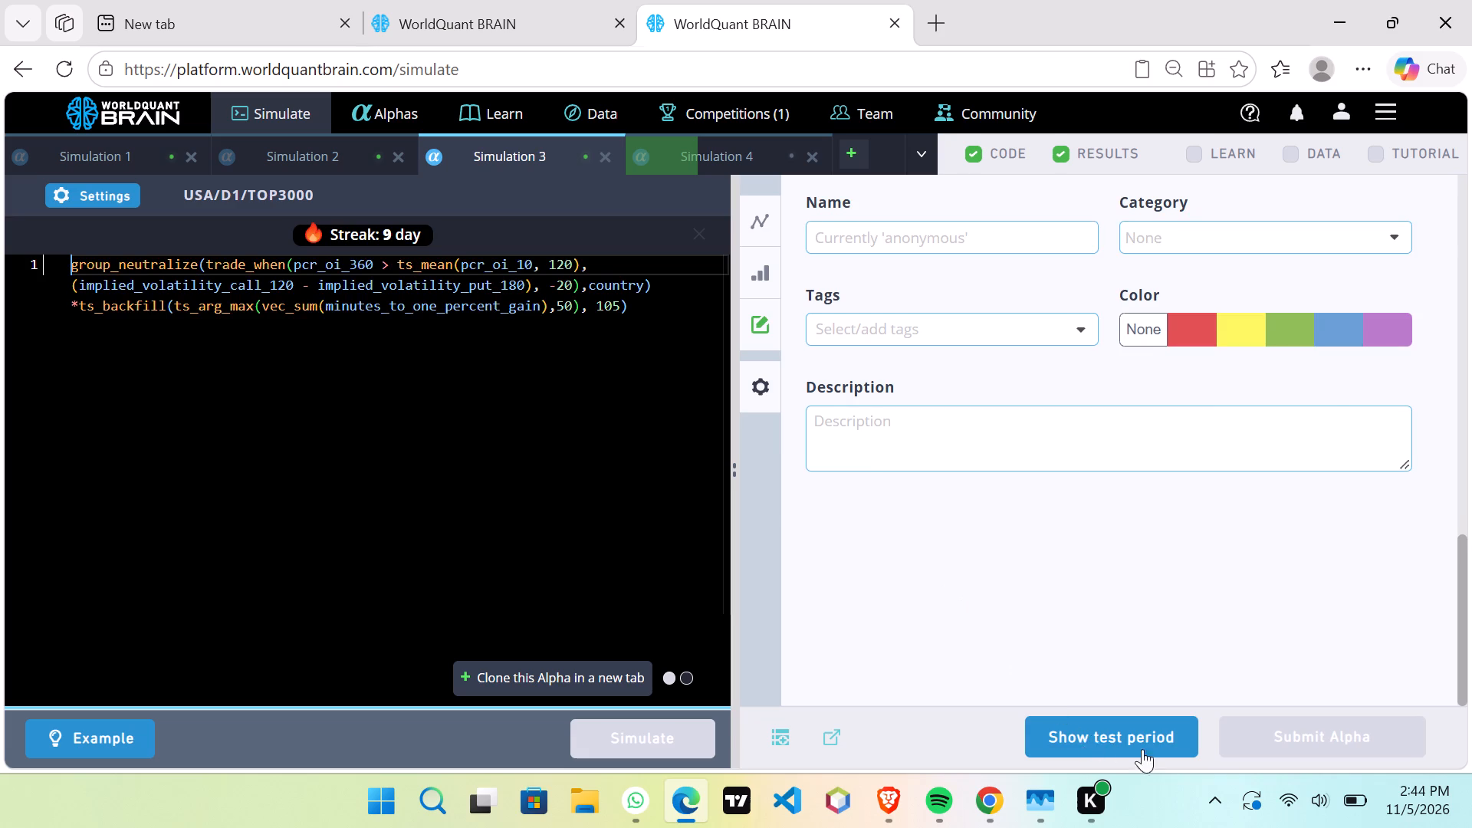
pyautogui.click(1283, 747)
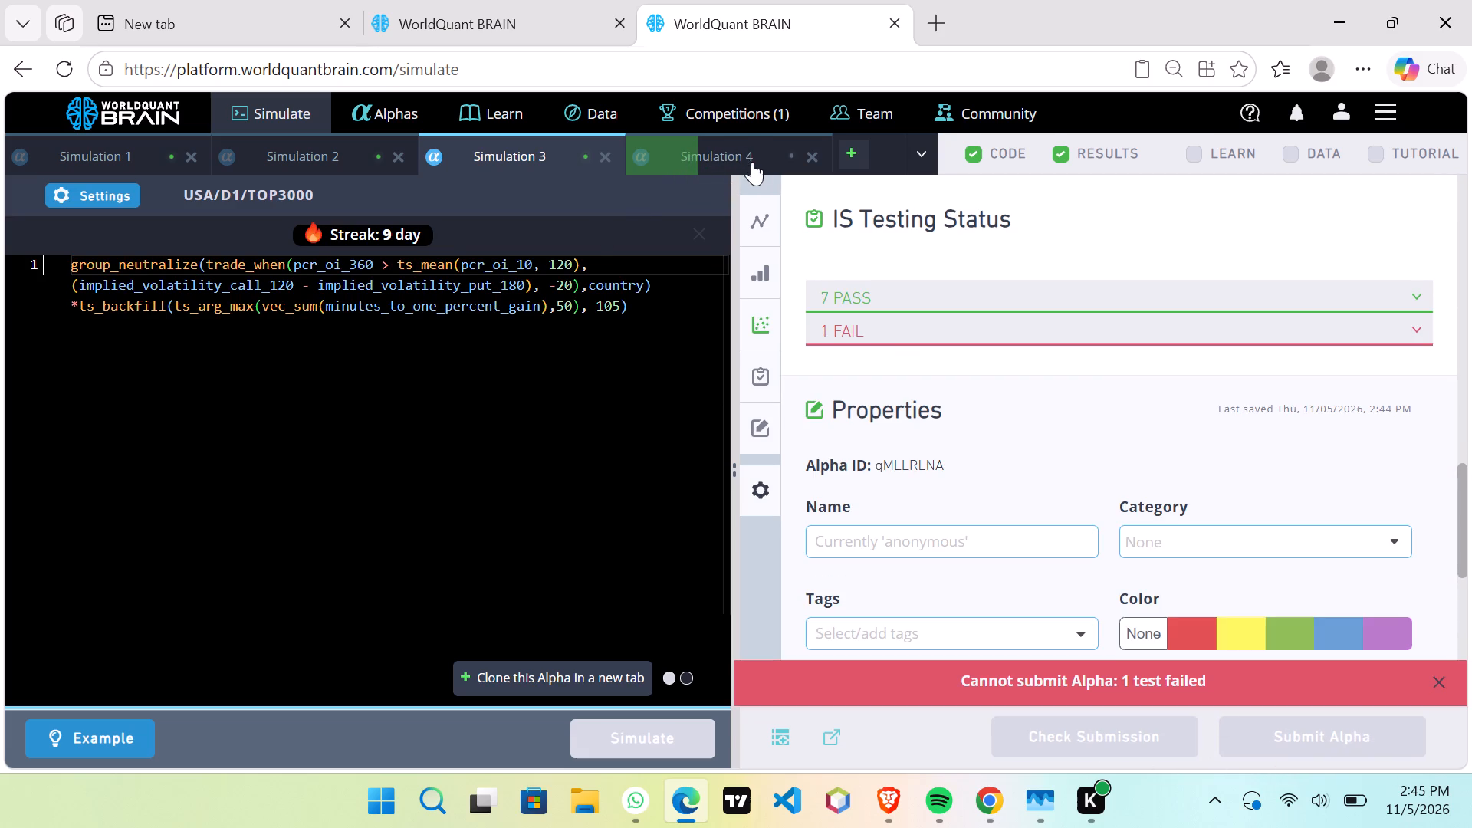
pyautogui.click(887, 324)
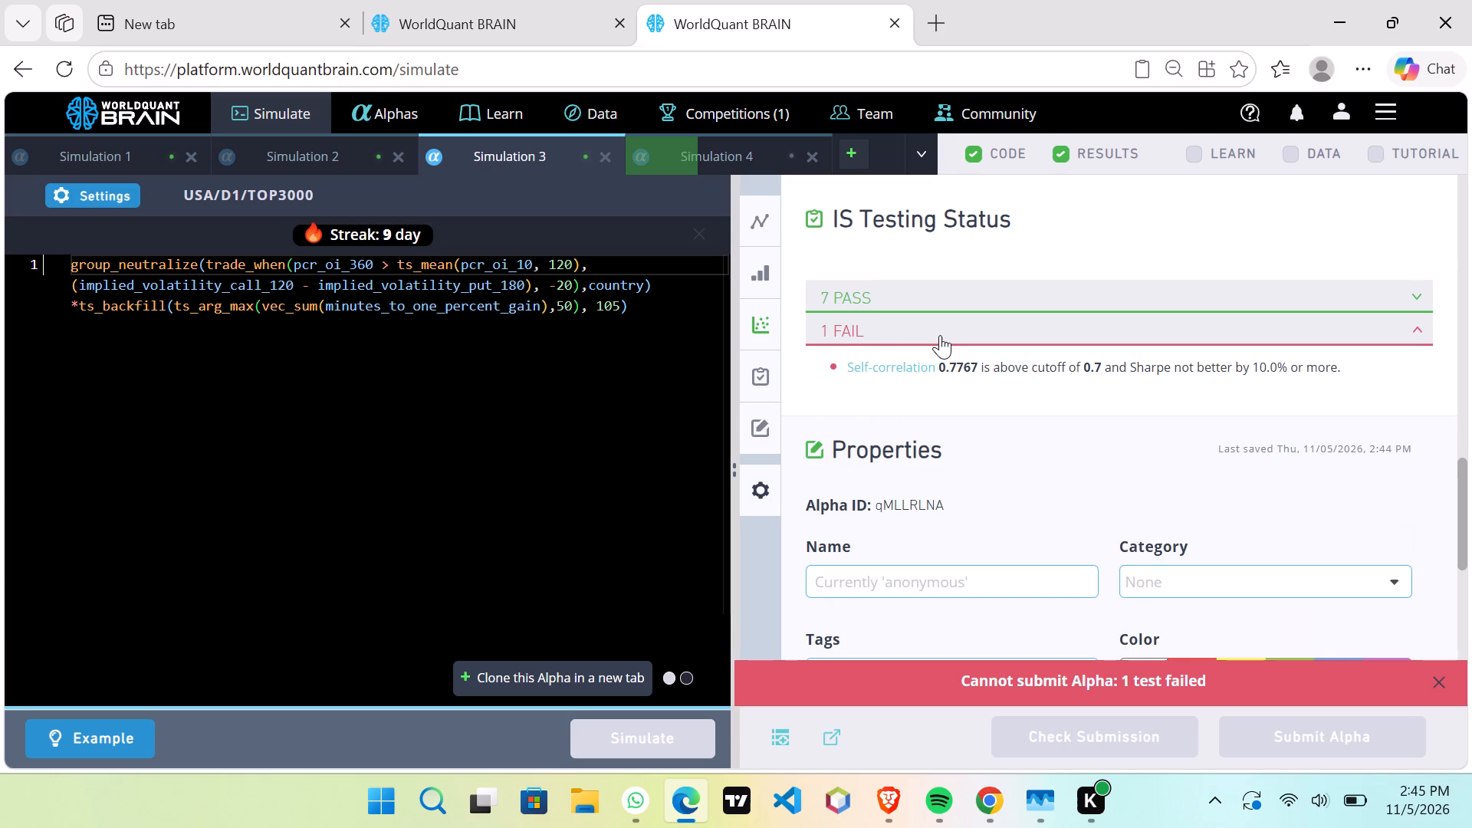
pyautogui.click(940, 335)
# Show the test period for Simulation 4, try to submit its alpha, and examine the failed test.
pyautogui.click(700, 166)
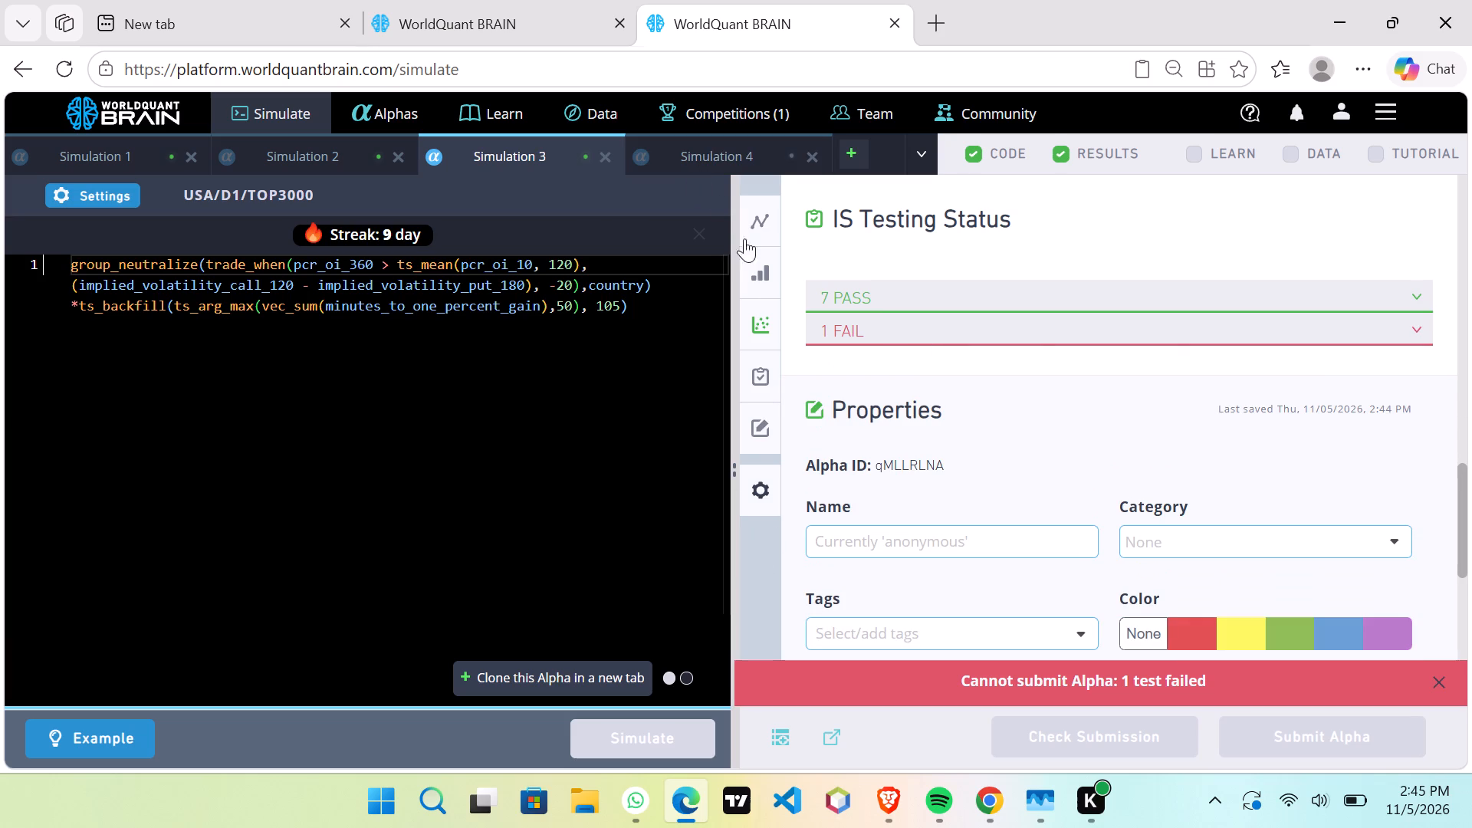
pyautogui.click(1064, 720)
pyautogui.click(1301, 735)
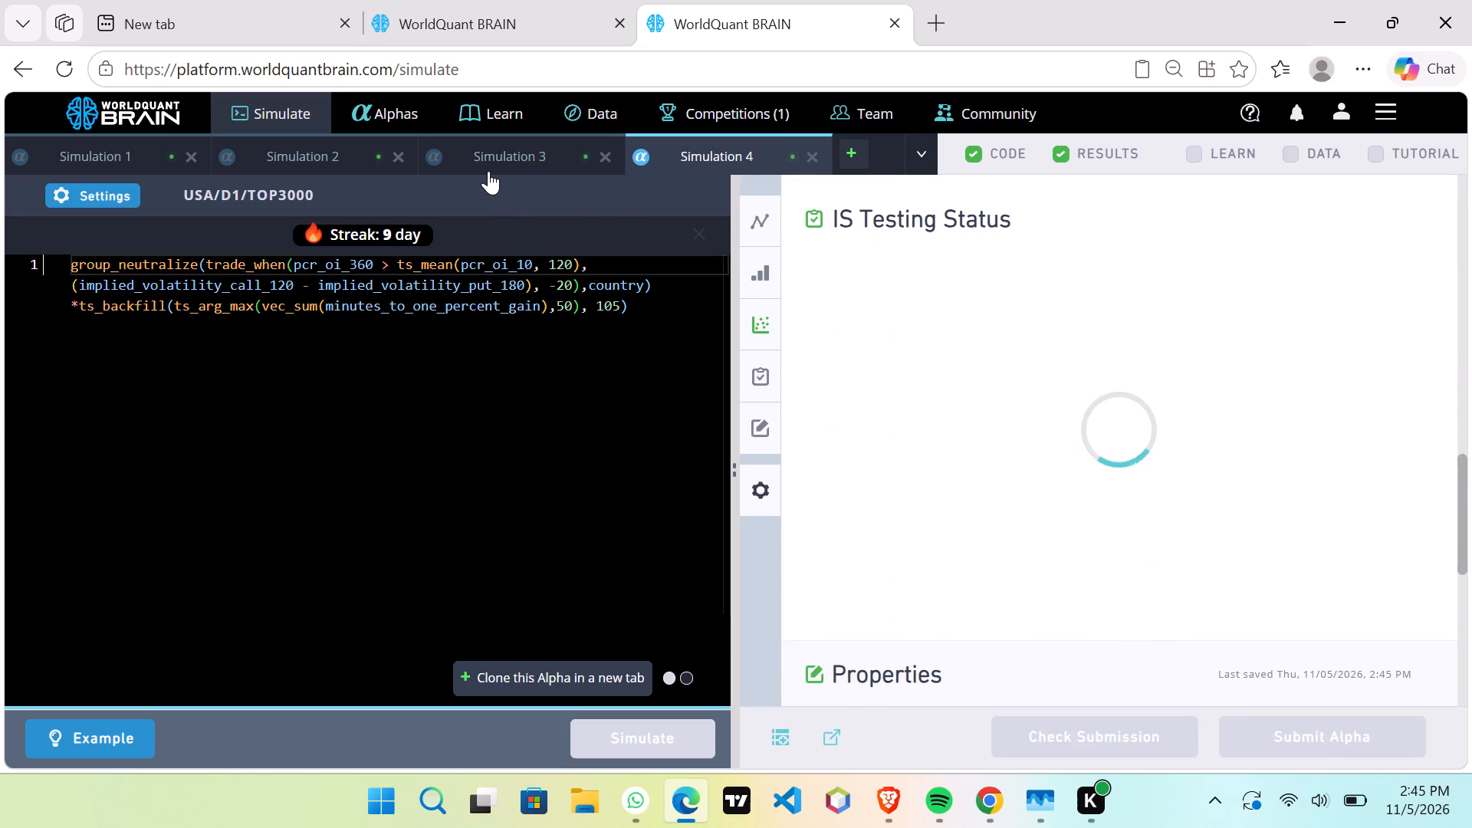
pyautogui.click(935, 343)
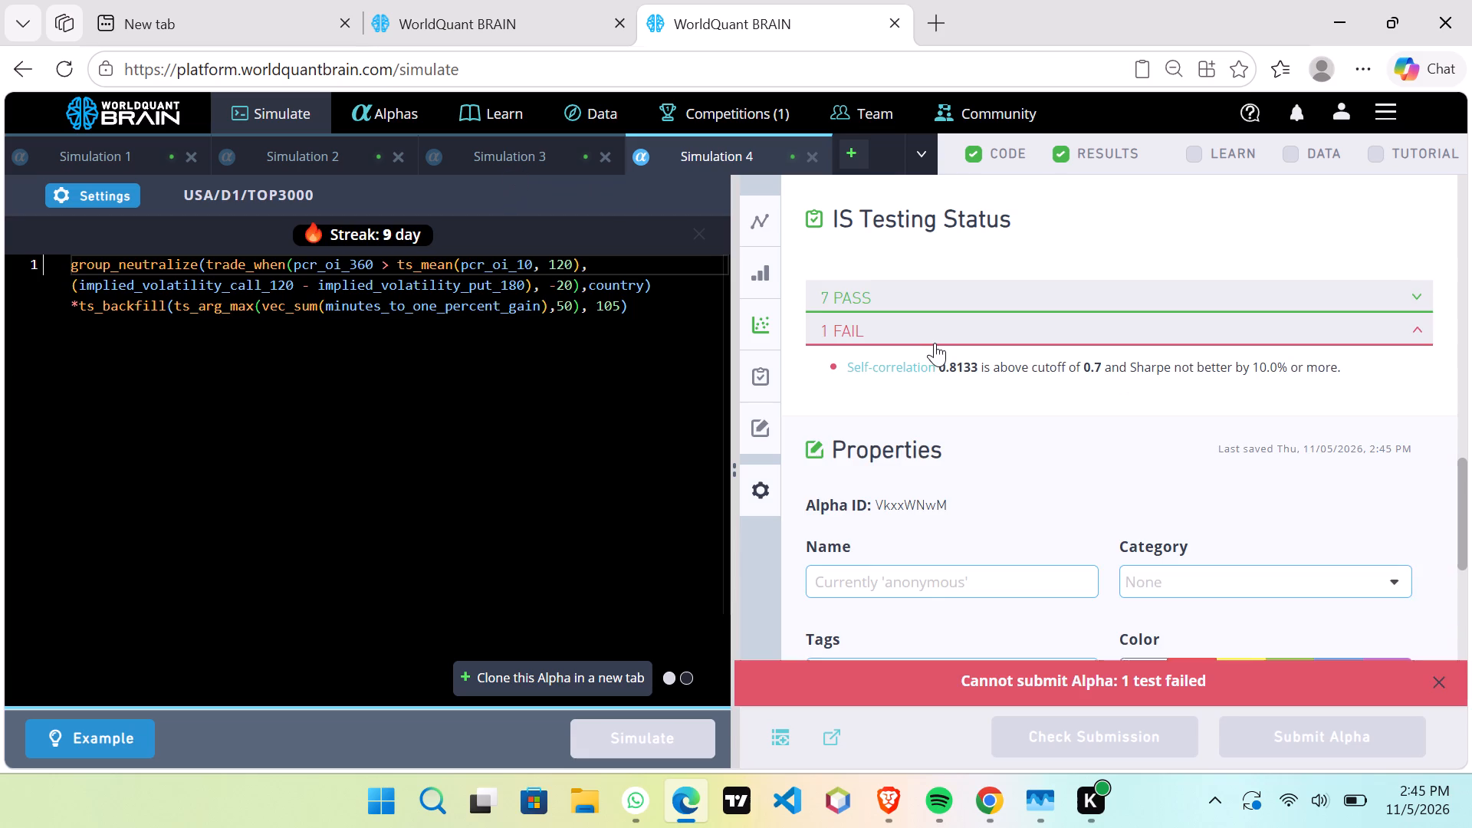
# In a new clone of the Simulation 3 alpha, set the decay to 4, apply the settings, and simulate this variant.
pyautogui.click(508, 151)
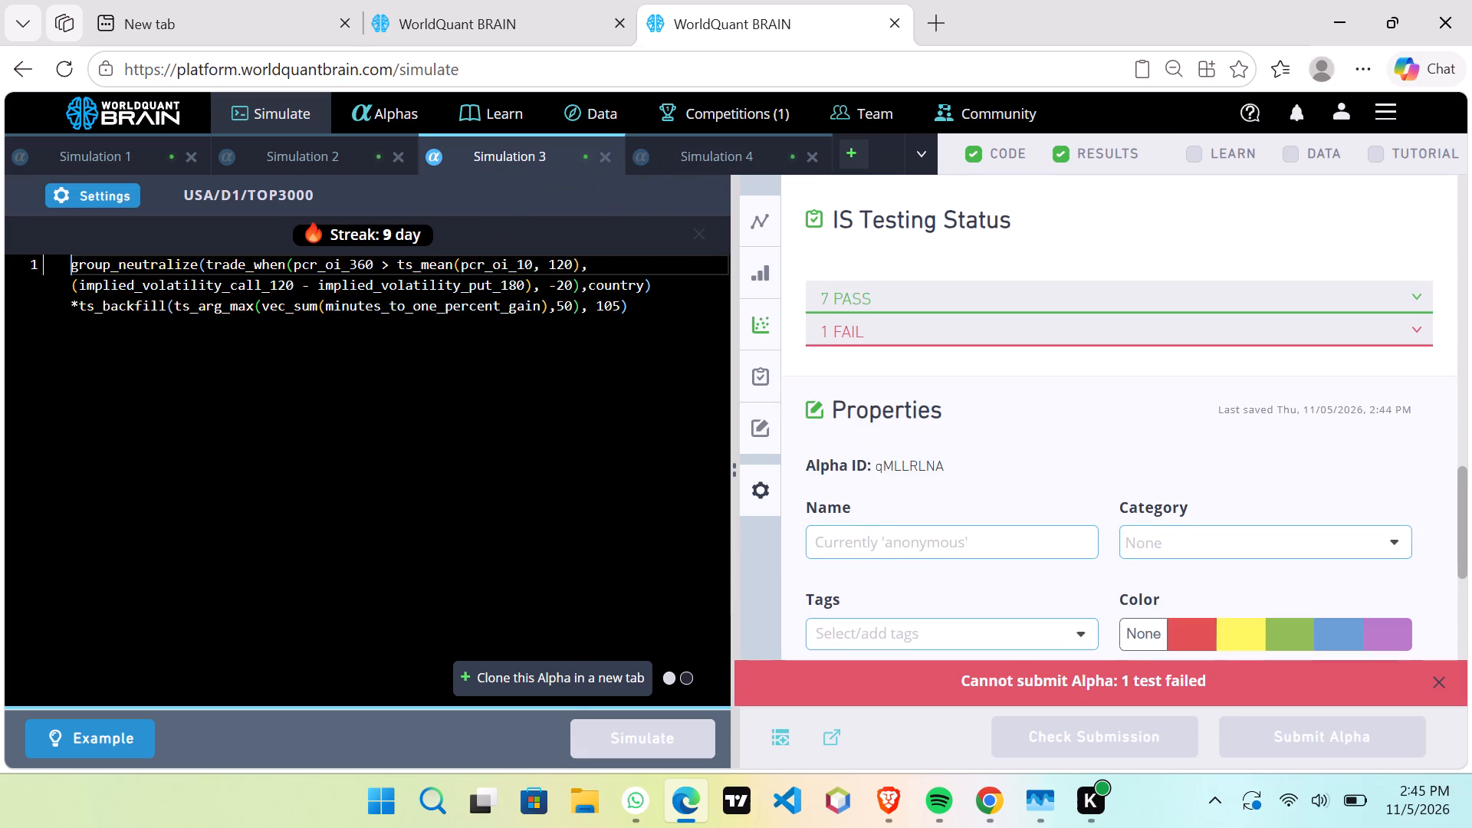
pyautogui.click(584, 678)
pyautogui.click(98, 190)
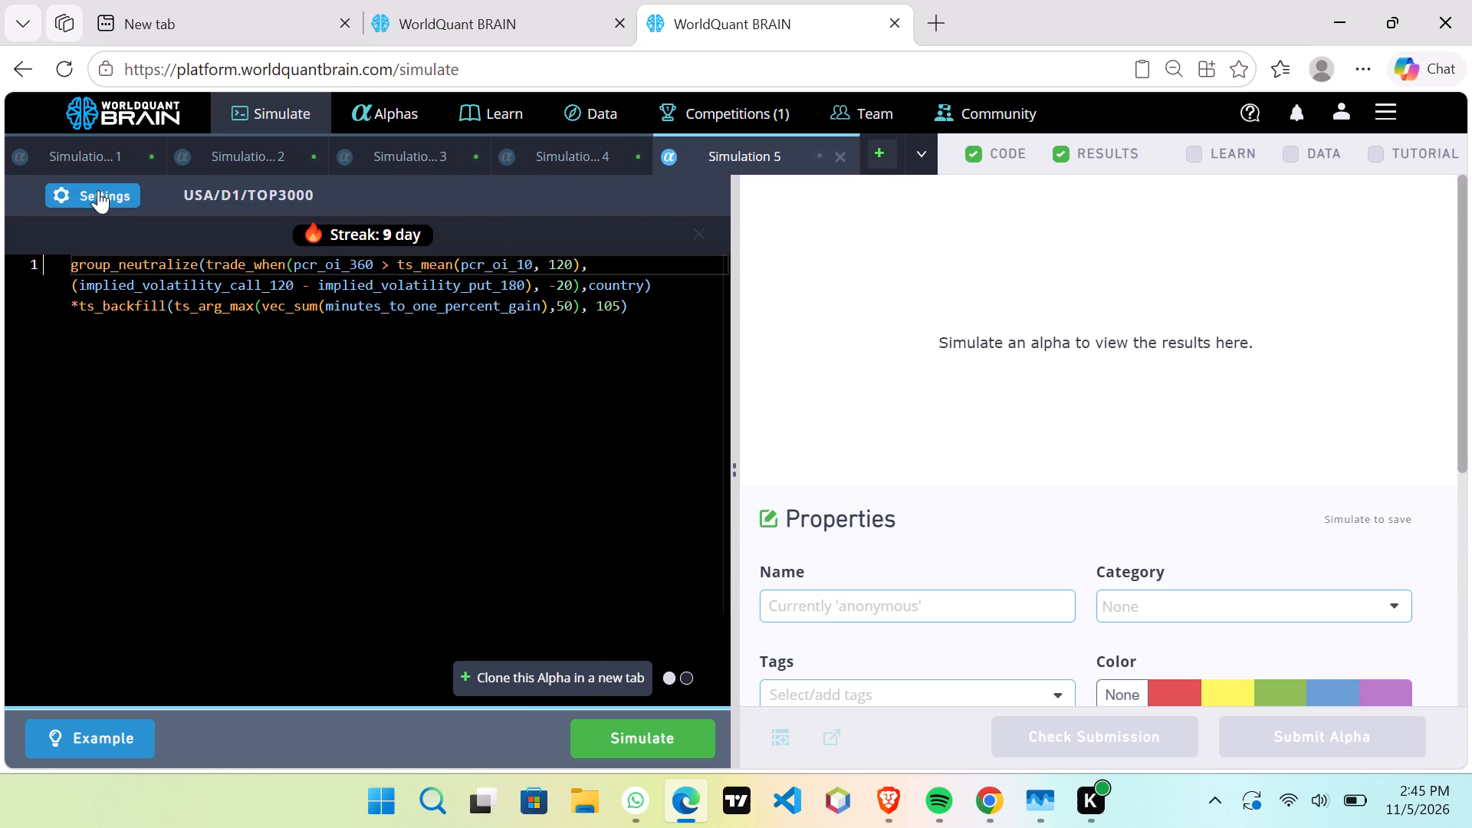
pyautogui.click(452, 508)
pyautogui.scroll(-9, 447, 519)
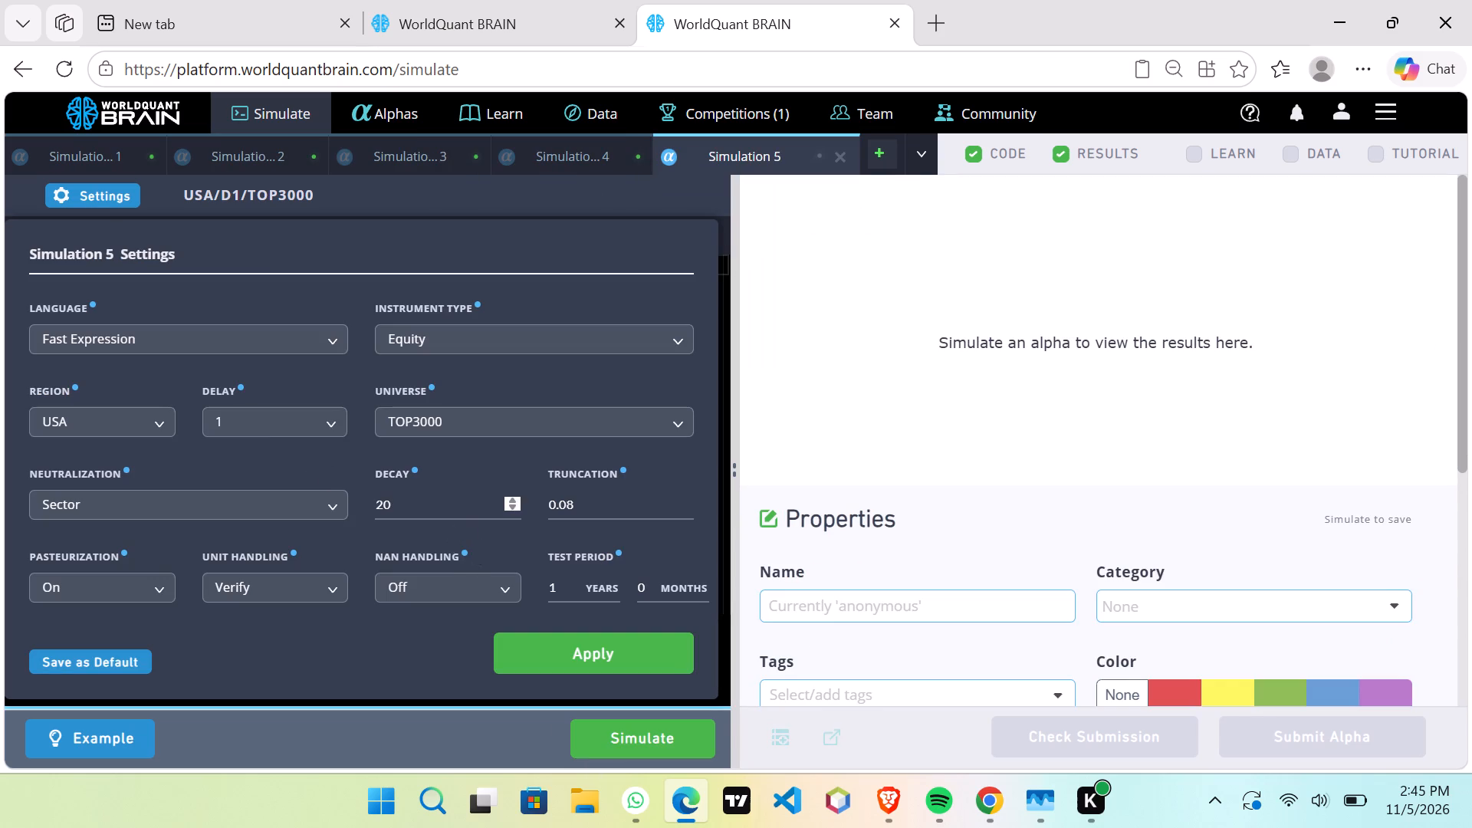
pyautogui.click(433, 505)
pyautogui.scroll(-3, 432, 507)
pyautogui.scroll(1, 431, 512)
pyautogui.scroll(-16, 431, 512)
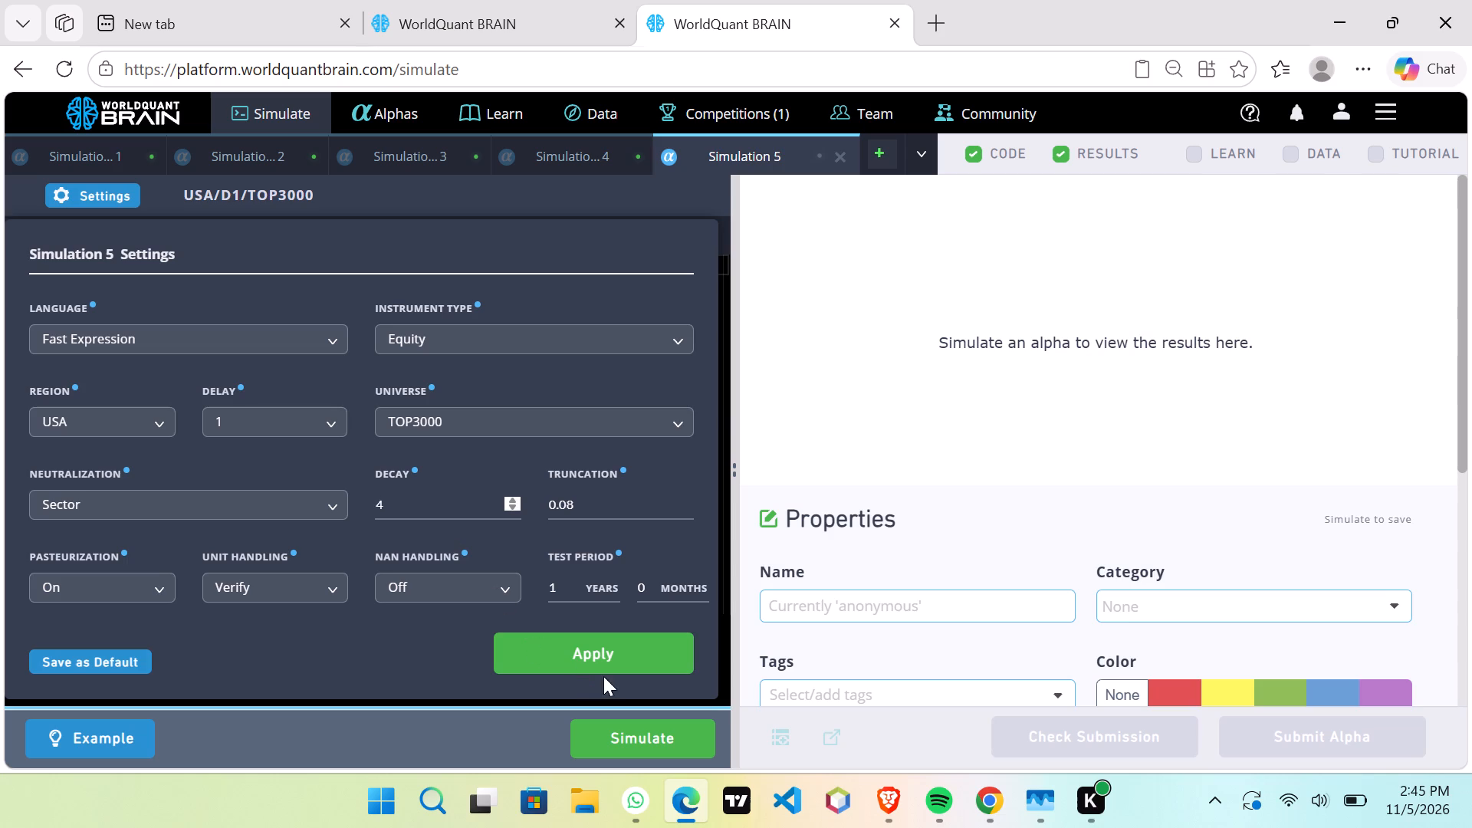
pyautogui.click(603, 676)
pyautogui.click(605, 655)
pyautogui.click(642, 756)
# Make two more clones of the decay-4 alpha.
pyautogui.click(599, 680)
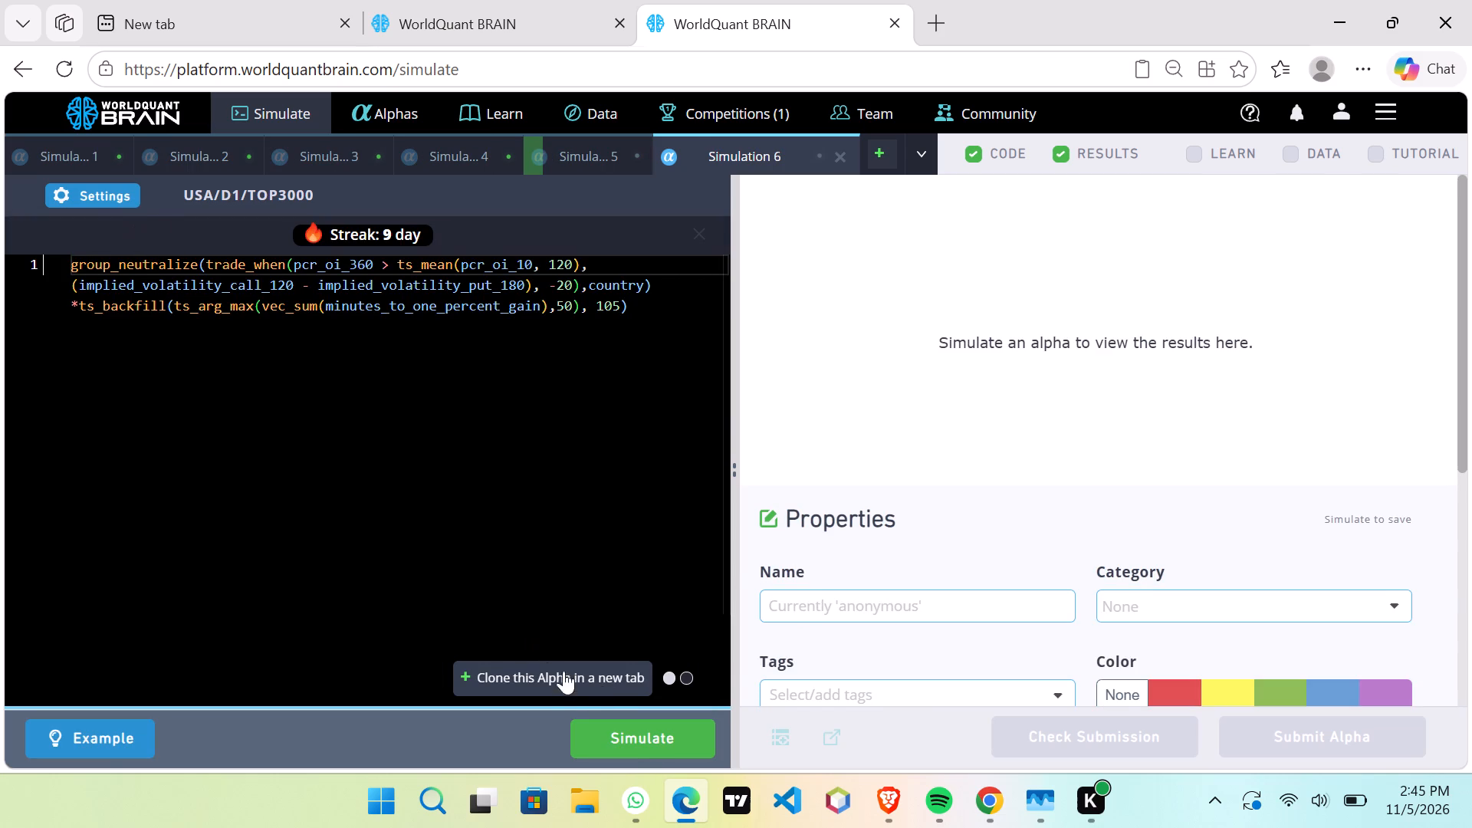
pyautogui.click(567, 682)
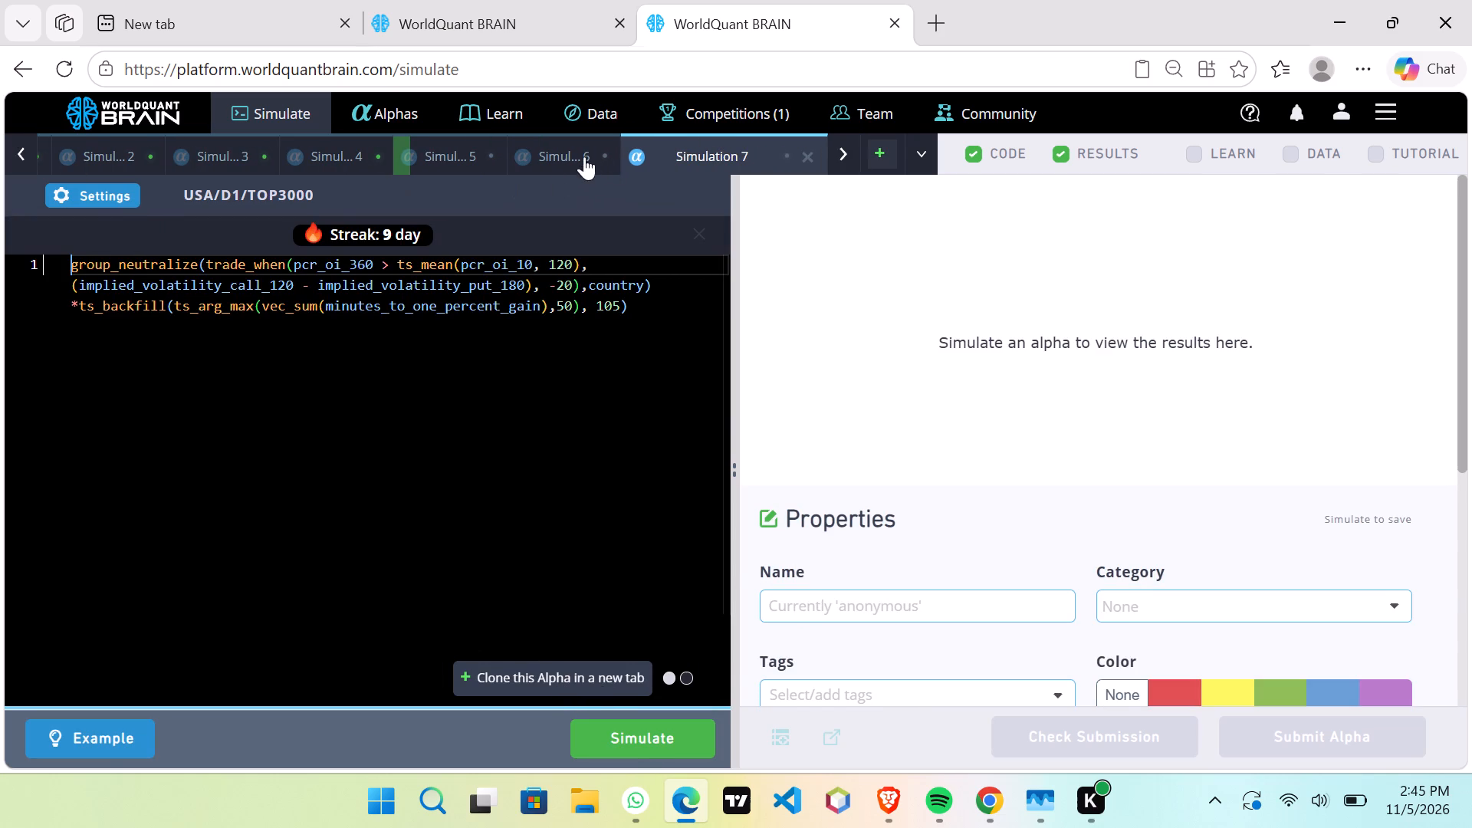
# In Simulation 6, set the decay to 0 and the universe to TOP2000, apply the settings, and simulate this variant.
pyautogui.click(585, 155)
pyautogui.click(112, 186)
pyautogui.click(453, 513)
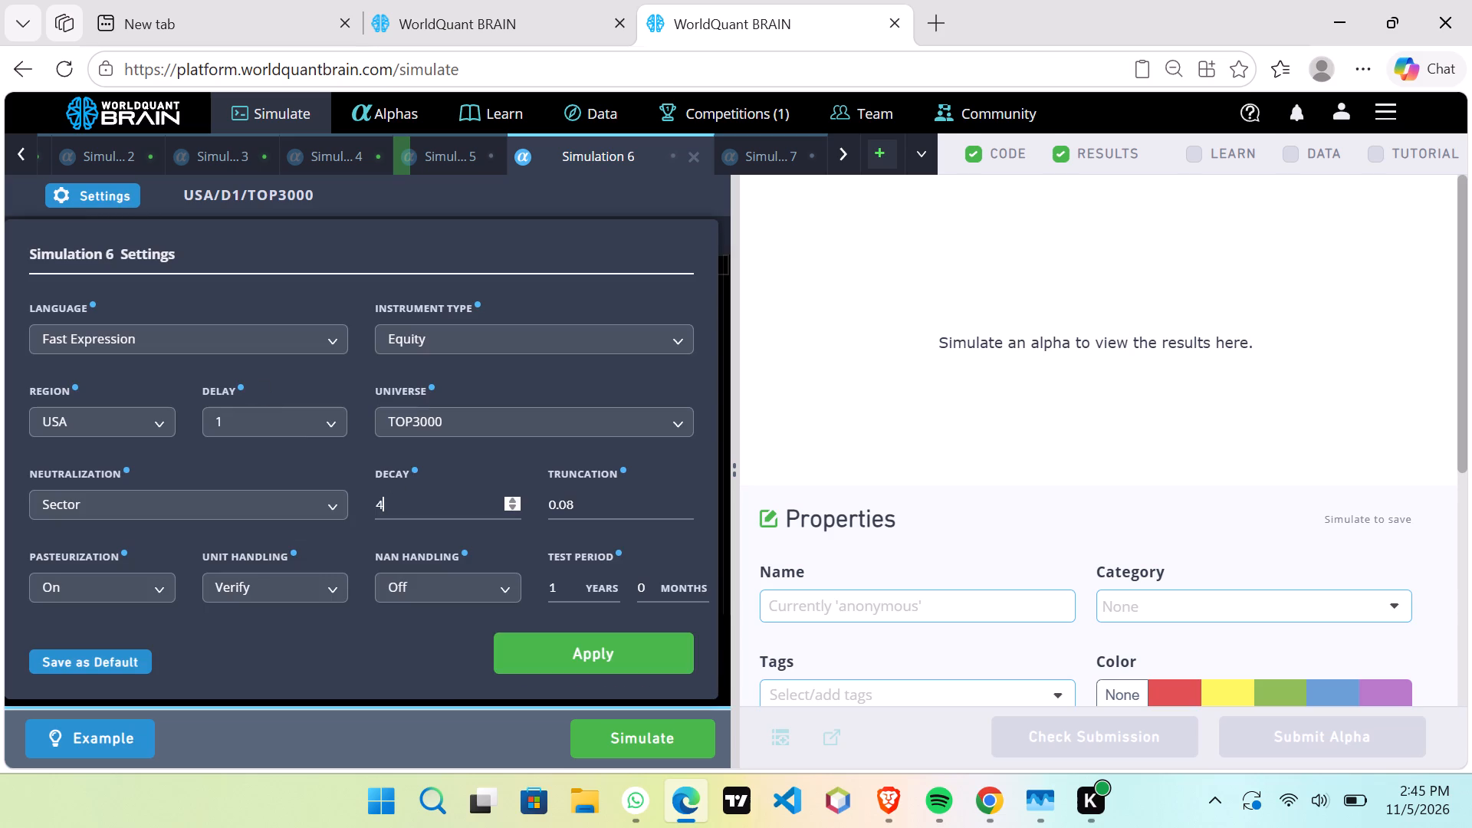
pyautogui.scroll(-11, 444, 511)
pyautogui.click(413, 406)
pyautogui.click(427, 428)
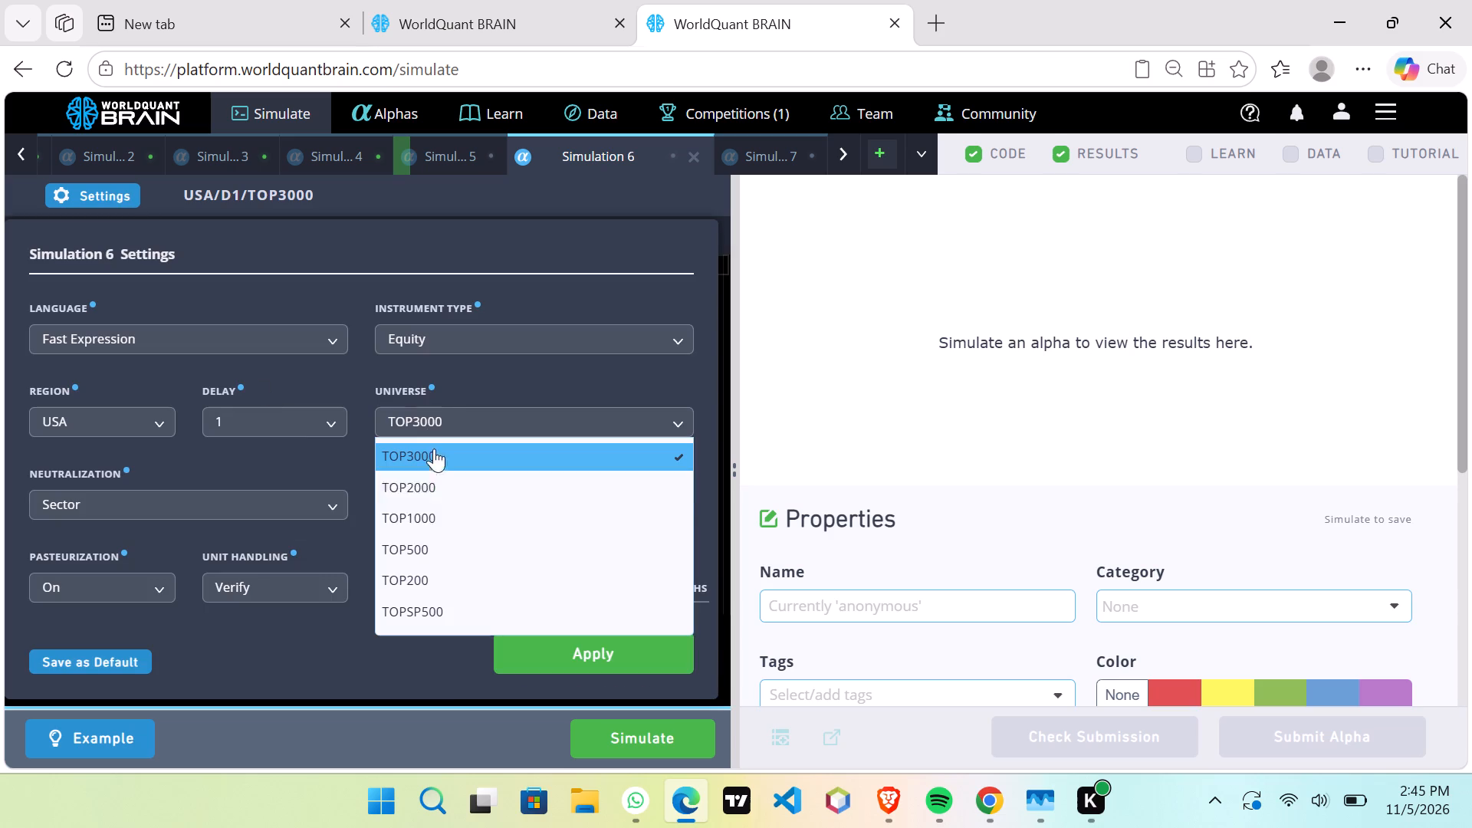
pyautogui.click(440, 494)
pyautogui.click(570, 646)
pyautogui.click(621, 727)
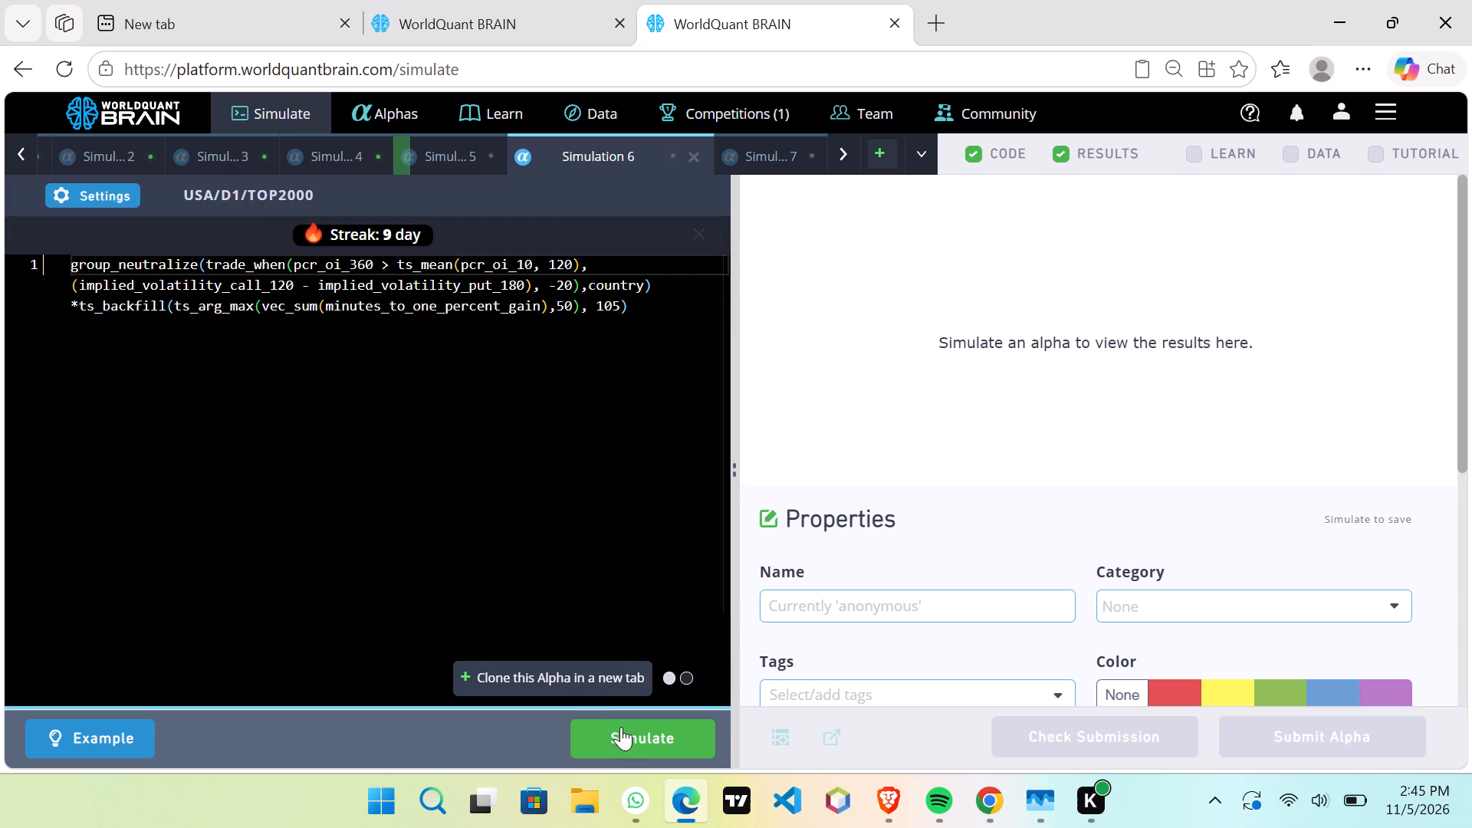
# Clone the TOP2000 alpha and look at the clone's simulation settings.
pyautogui.click(585, 666)
pyautogui.click(80, 202)
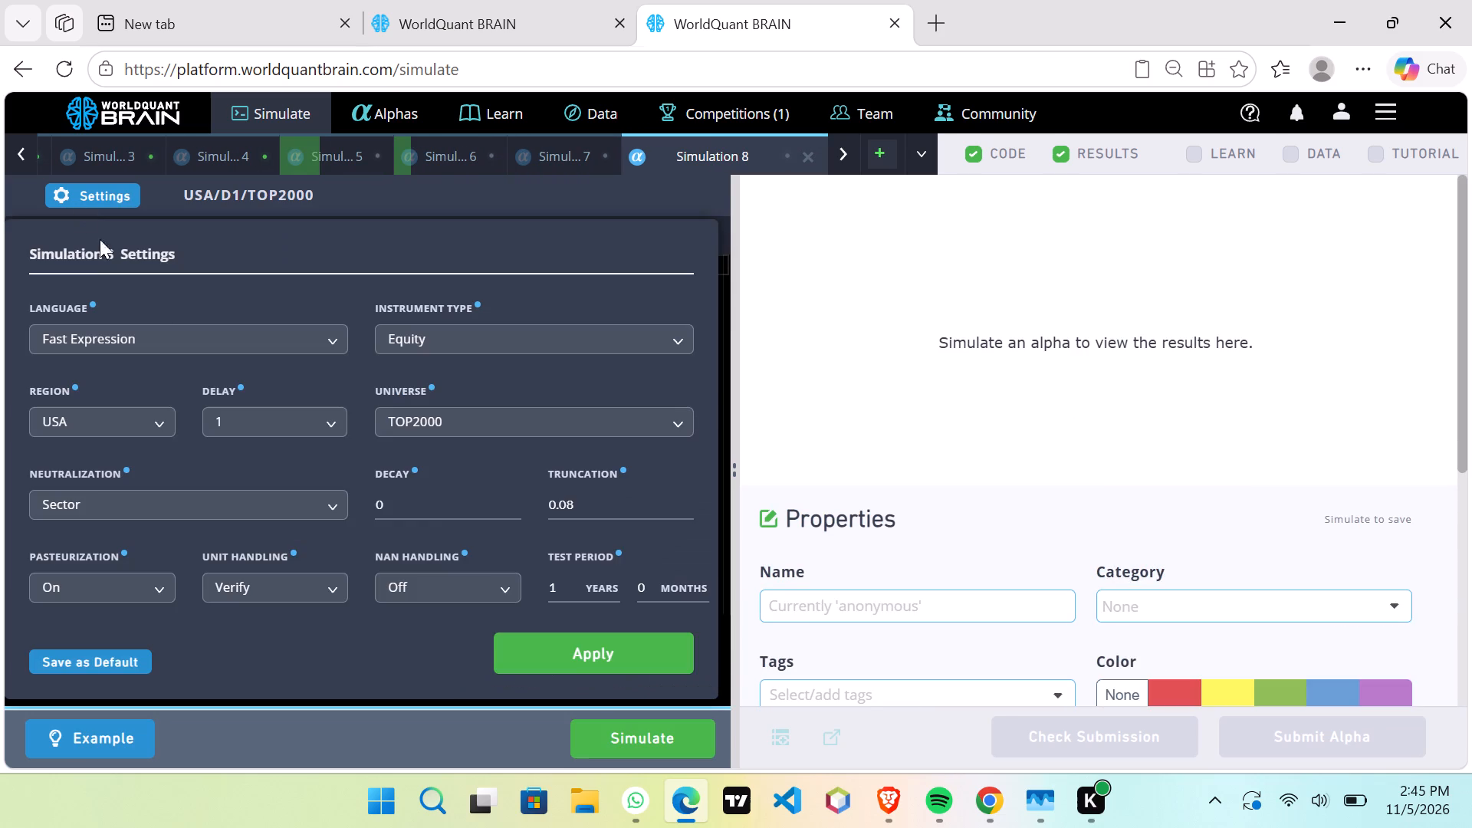
pyautogui.click(948, 425)
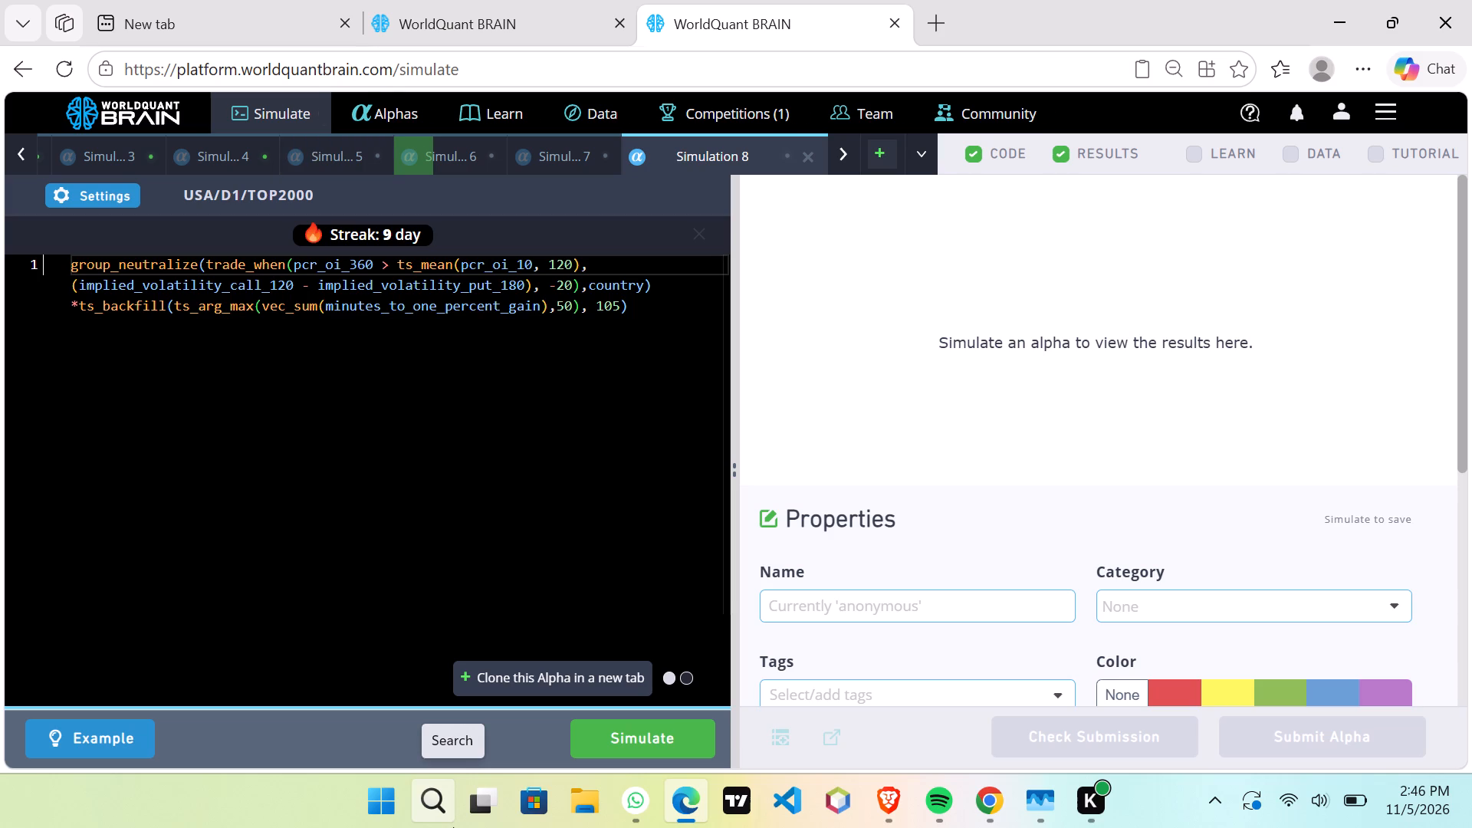
# Show the test period for Simulation 5, try to submit its alpha, and examine the failed test.
pyautogui.click(362, 163)
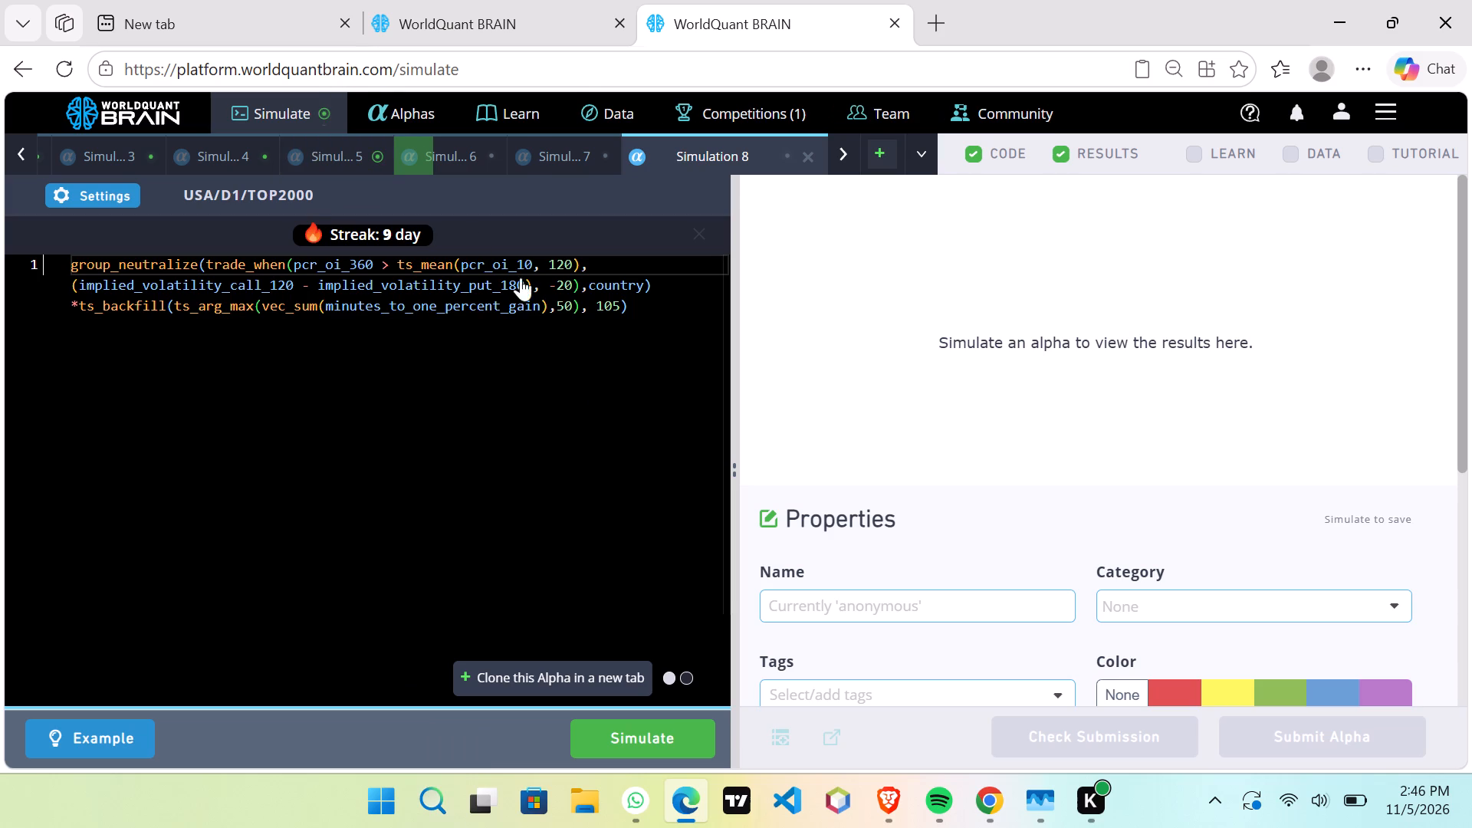
pyautogui.click(1046, 734)
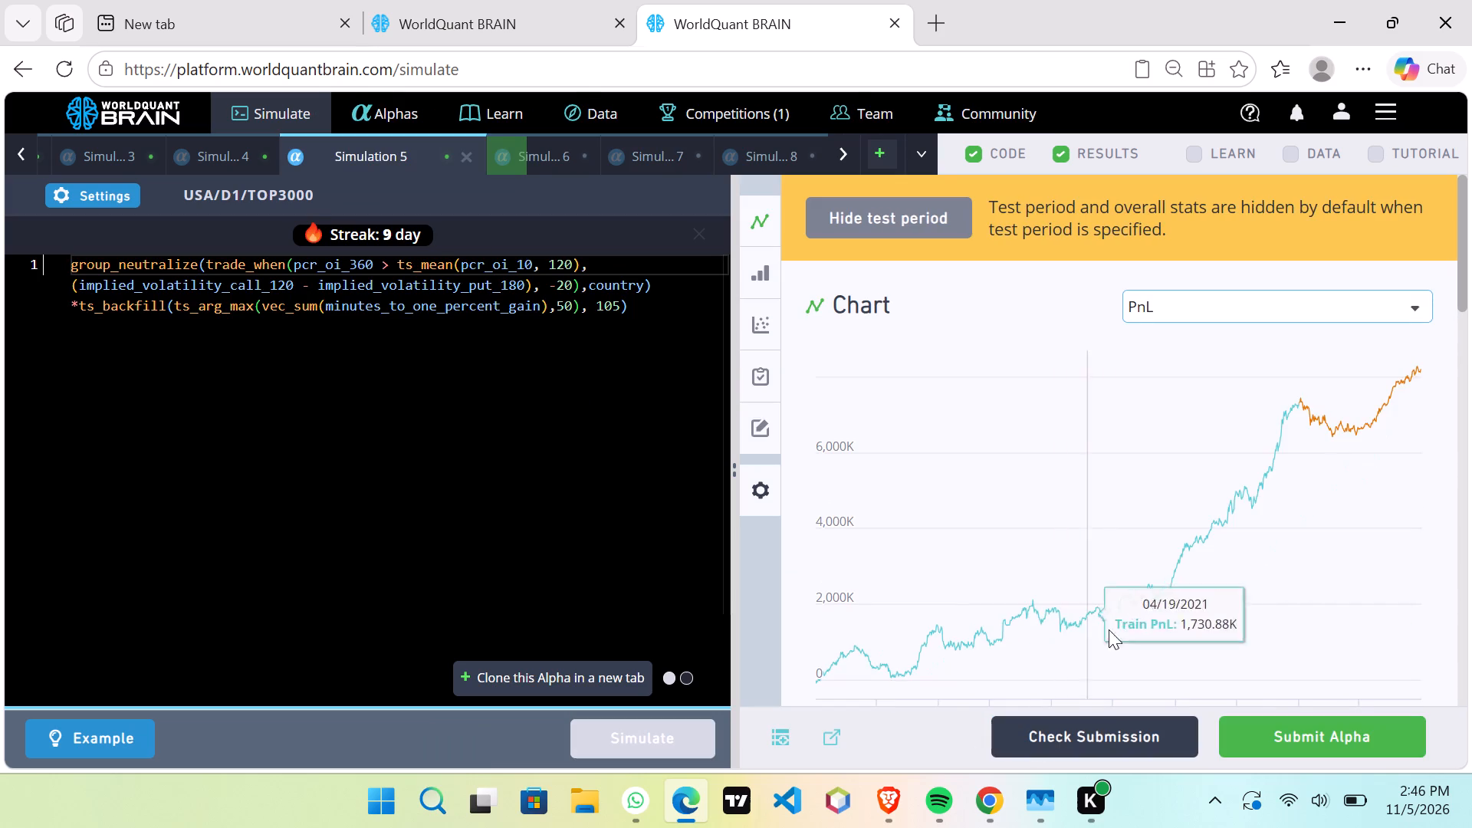
pyautogui.scroll(-5, 1158, 603)
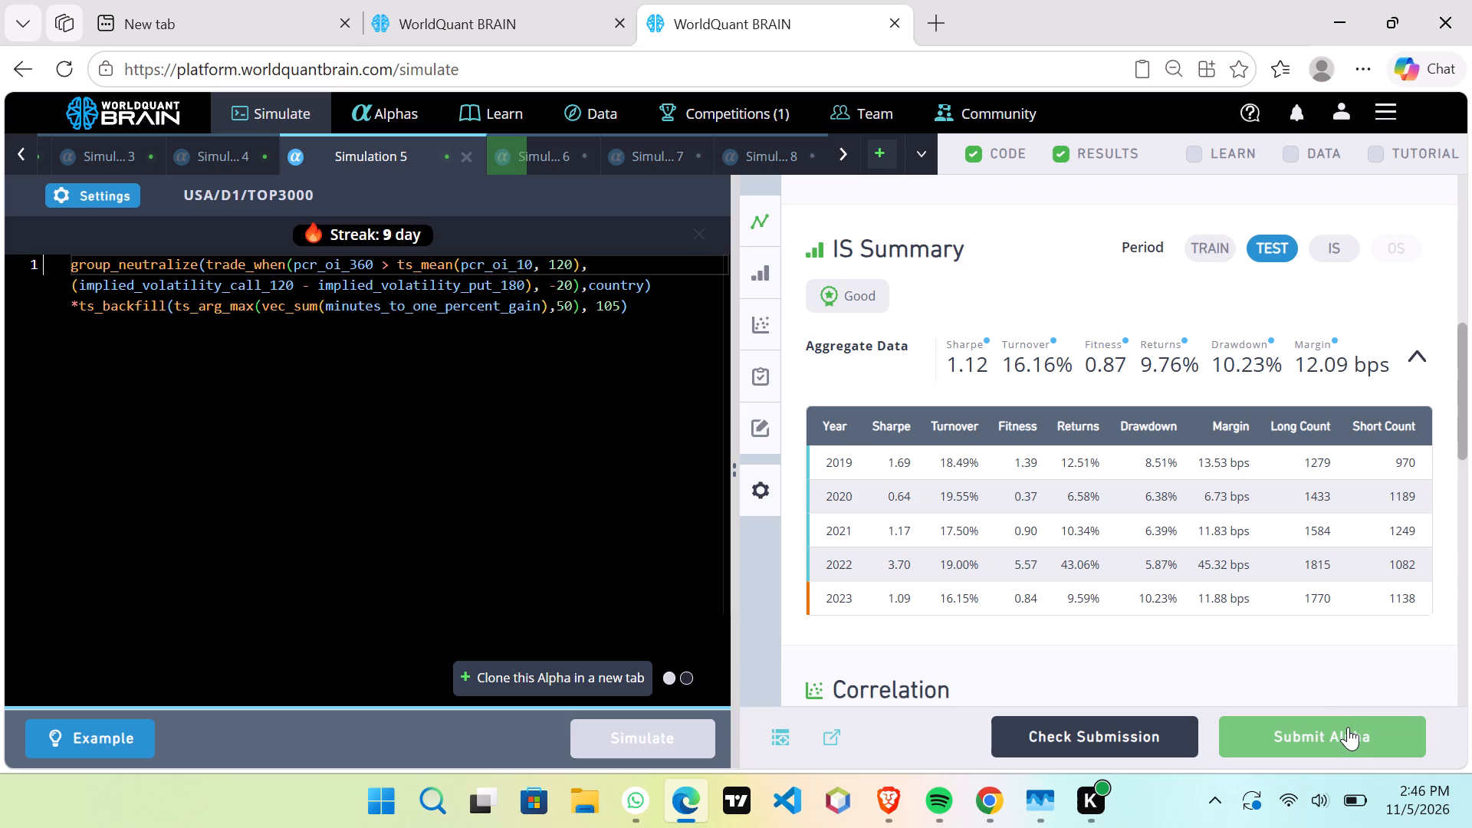
pyautogui.click(1348, 727)
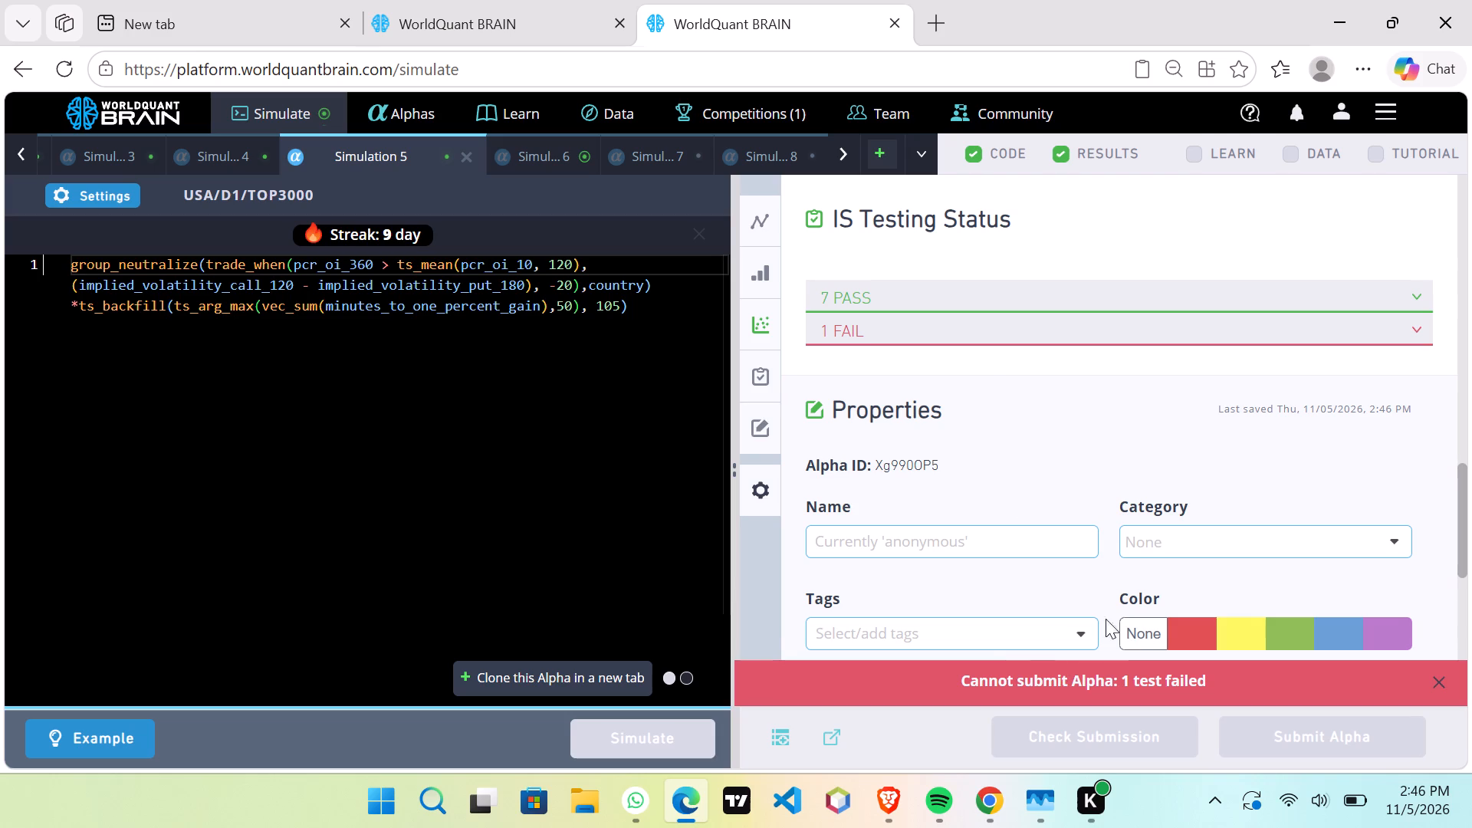
pyautogui.click(991, 342)
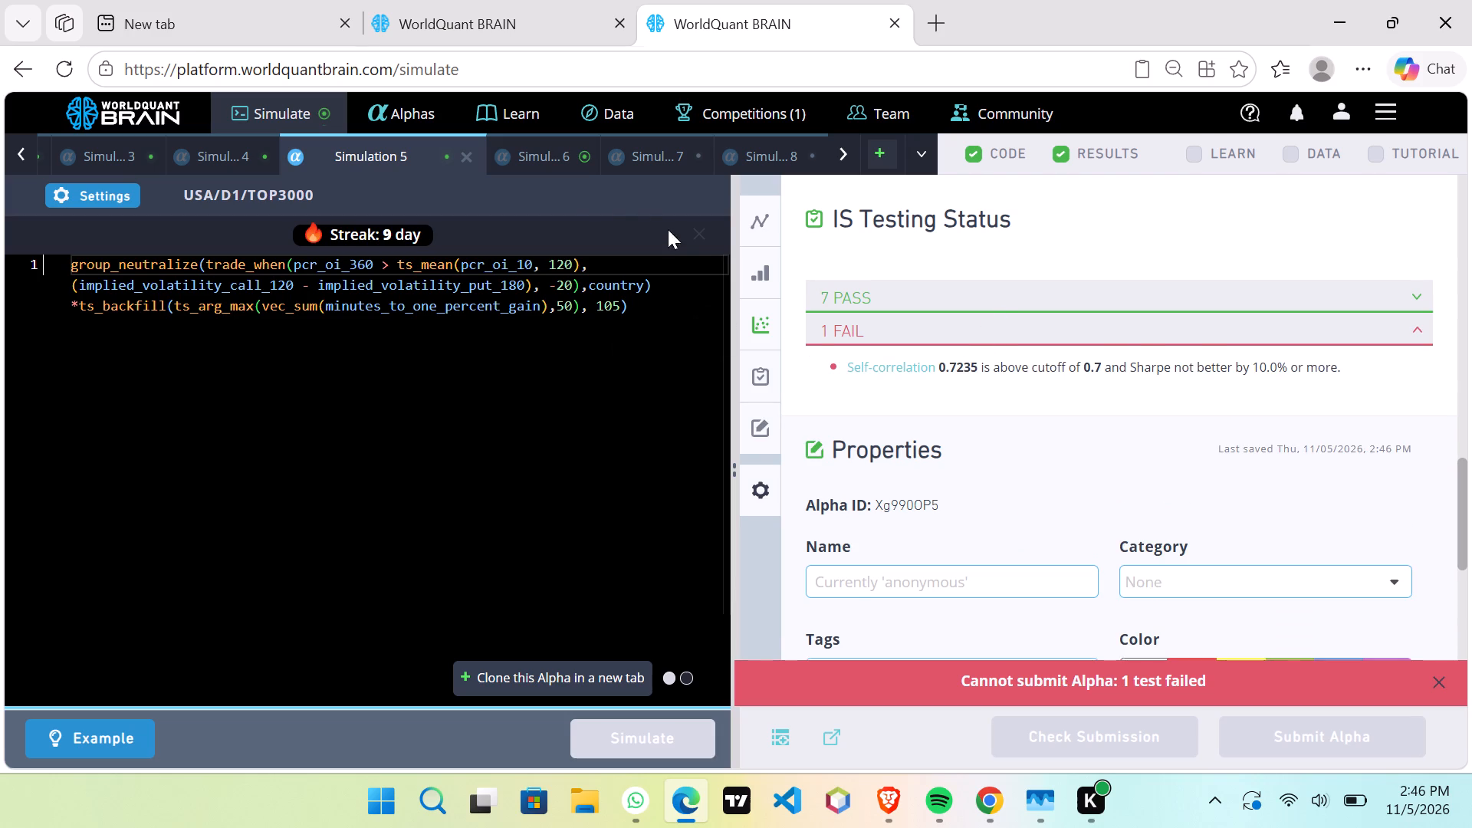
# Show the test period for Simulation 6 and submit its TOP2000 alpha.
pyautogui.click(554, 153)
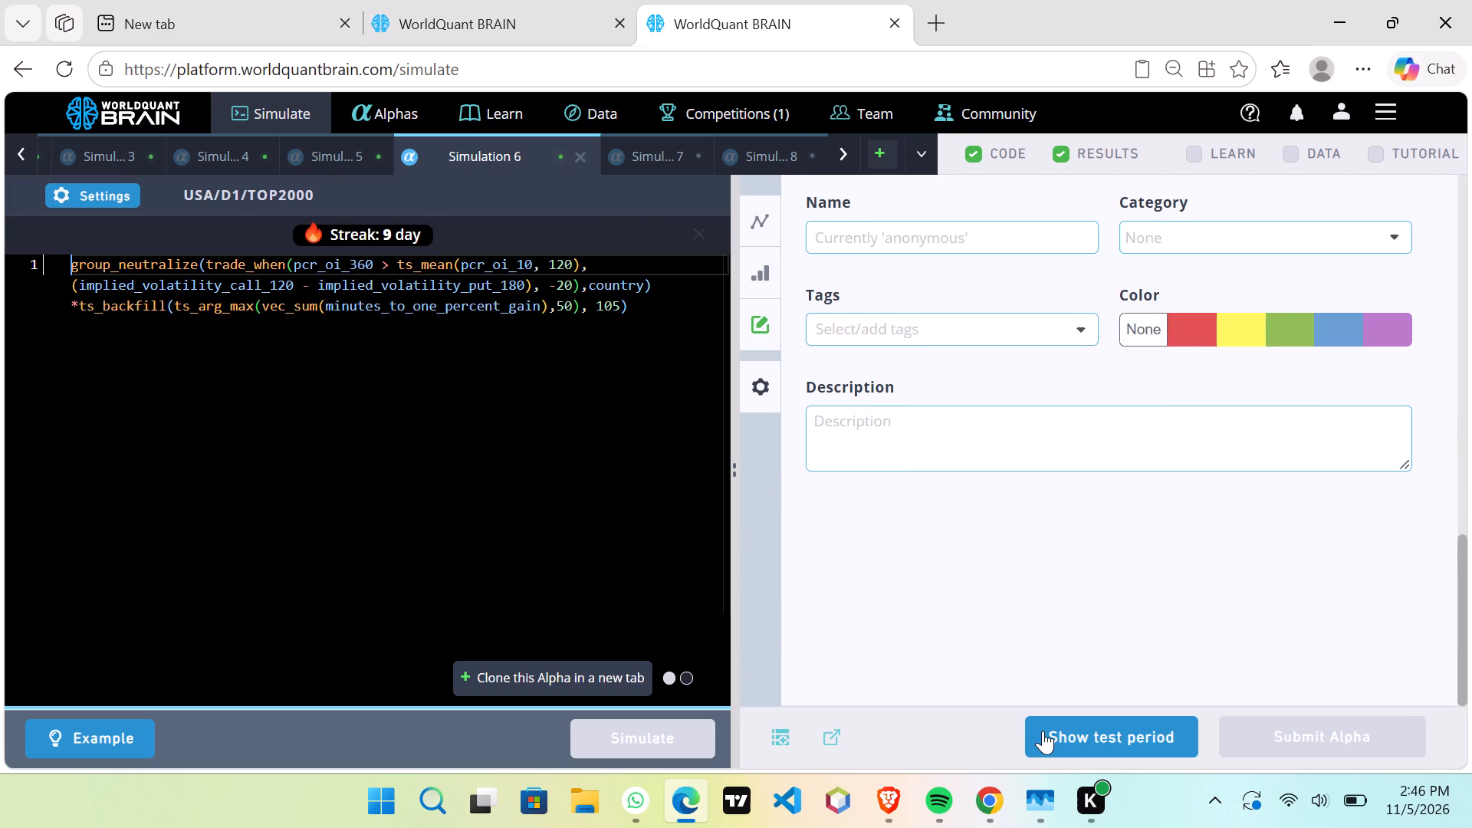
pyautogui.click(1043, 732)
pyautogui.click(1342, 733)
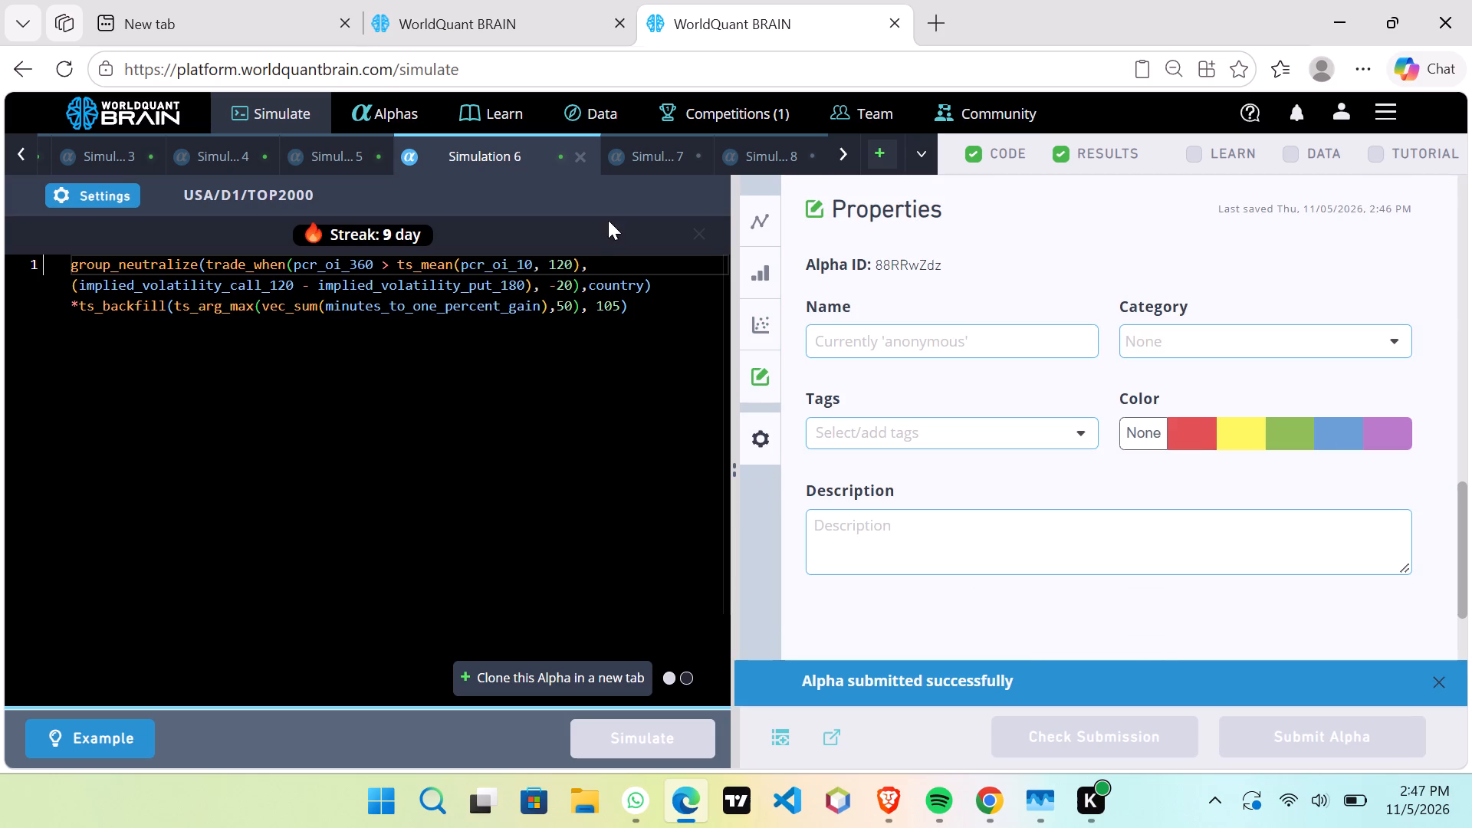
# In Simulation 7, change the universe to TOP1000, apply the settings, and simulate this variant.
pyautogui.click(645, 162)
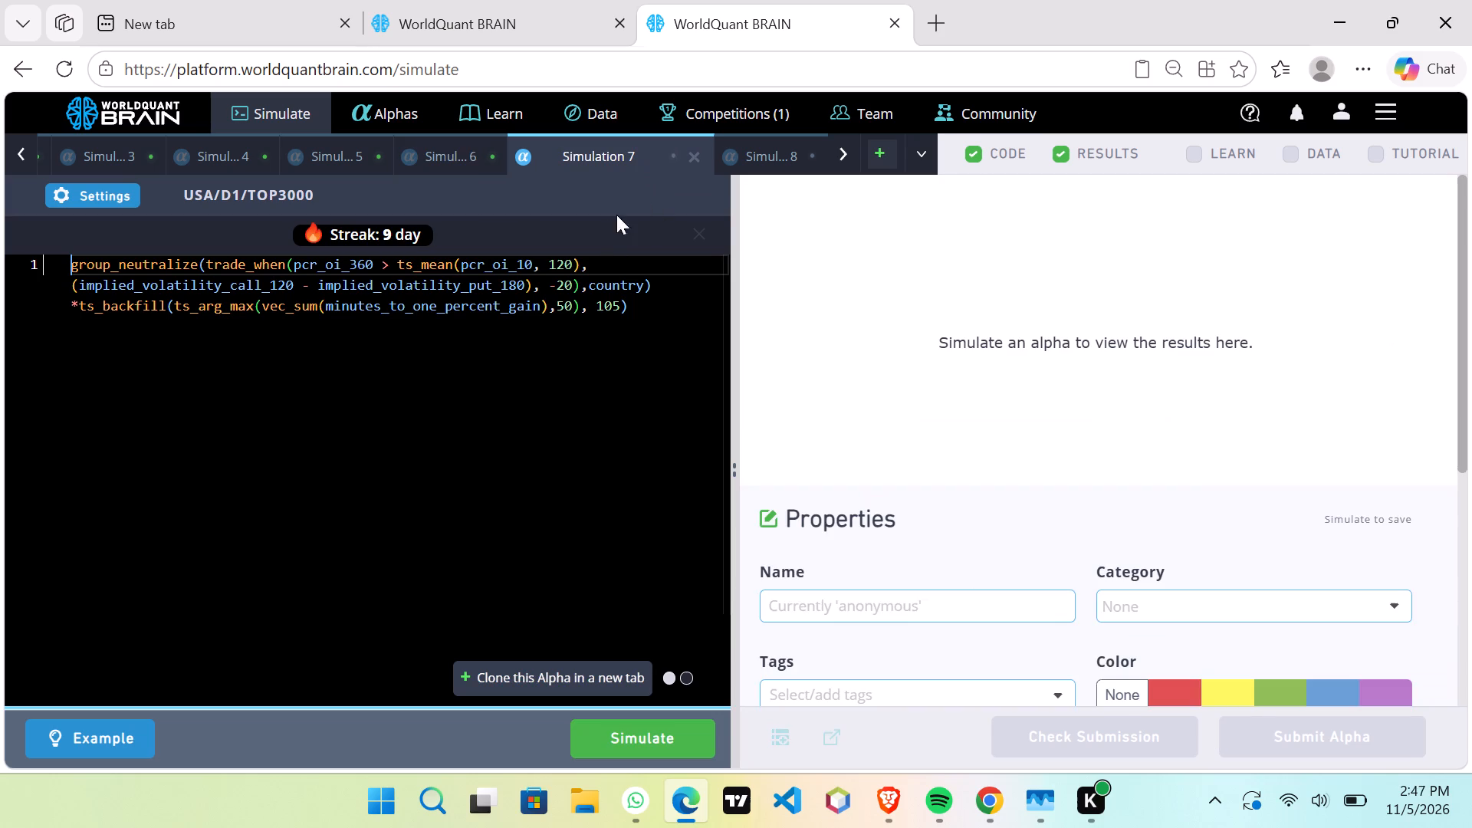
pyautogui.click(110, 199)
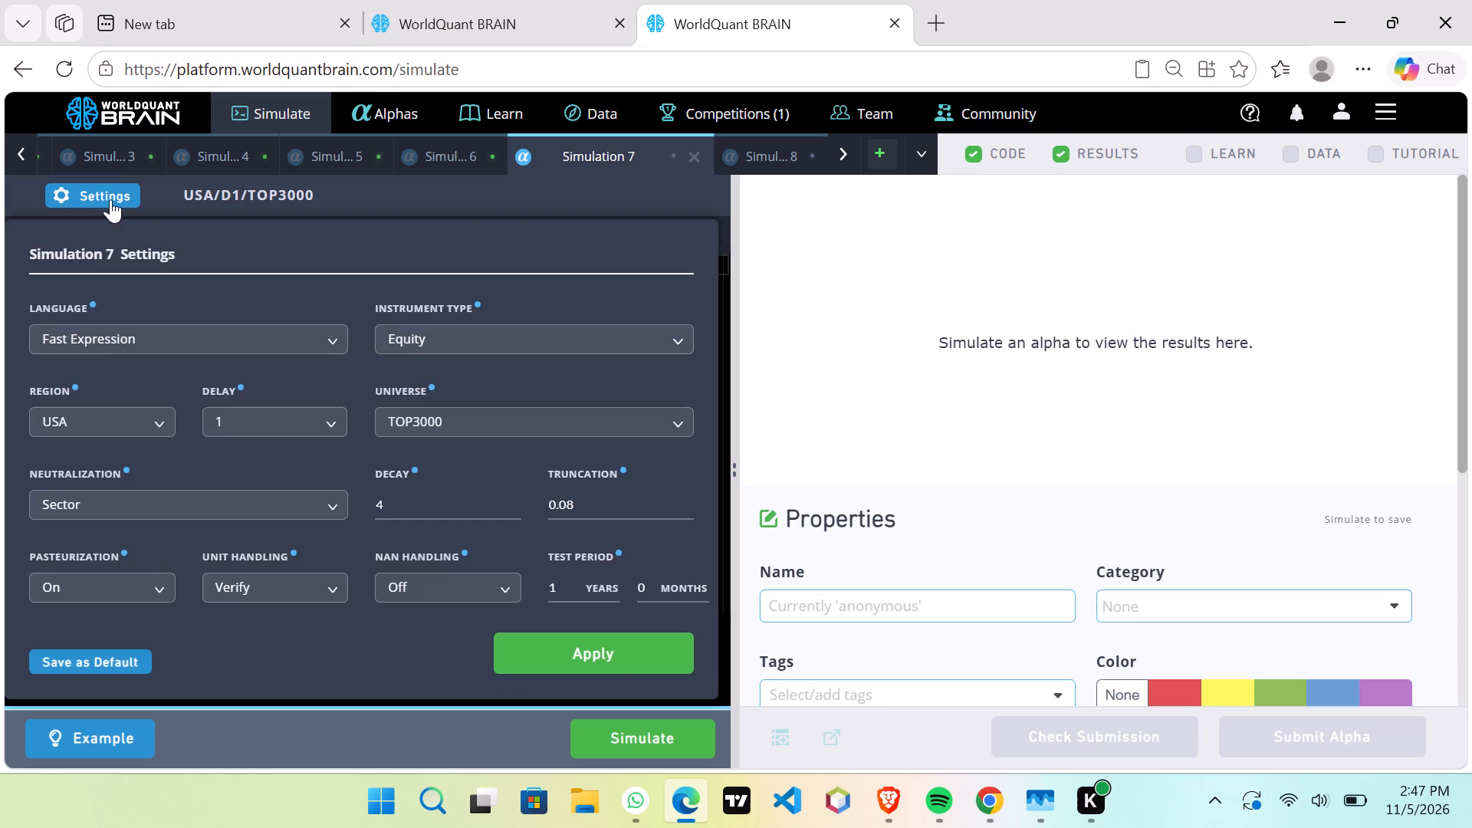
pyautogui.click(432, 414)
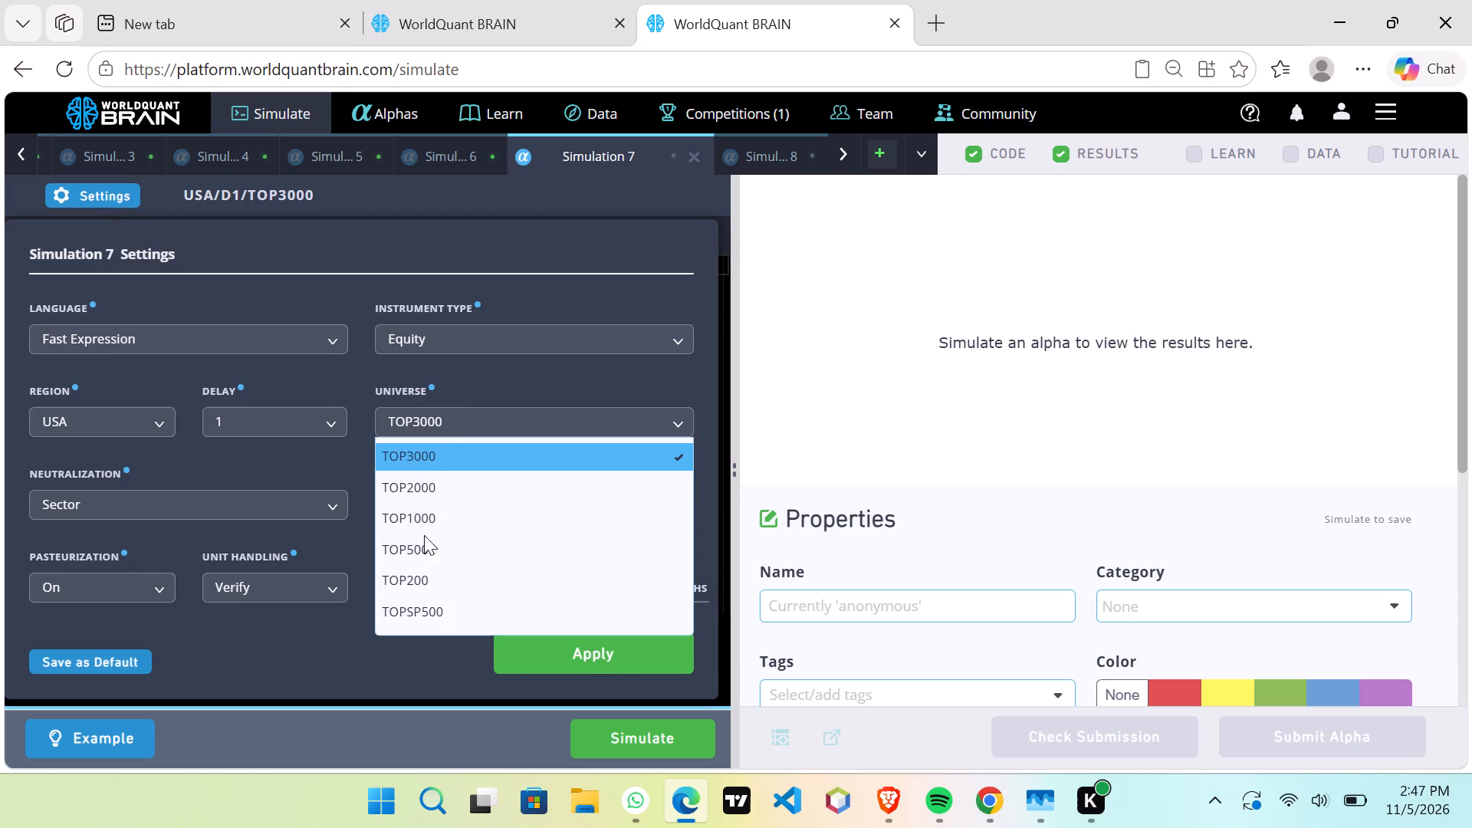
pyautogui.click(436, 514)
pyautogui.click(631, 642)
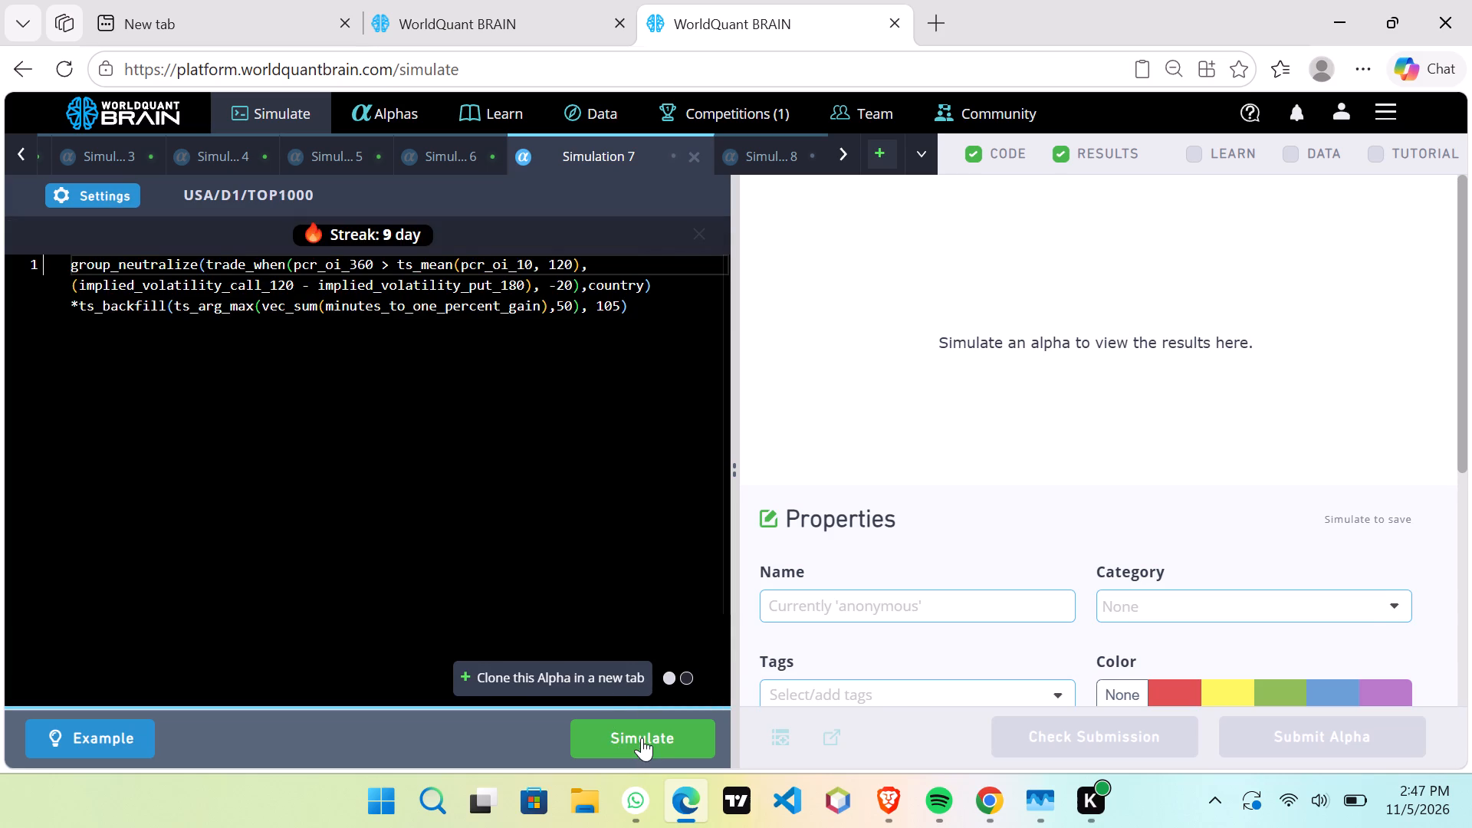
pyautogui.click(641, 738)
# Clone the Simulation 7 alpha, set the clone's decay to 116, apply the settings, and simulate it.
pyautogui.click(593, 687)
pyautogui.click(123, 207)
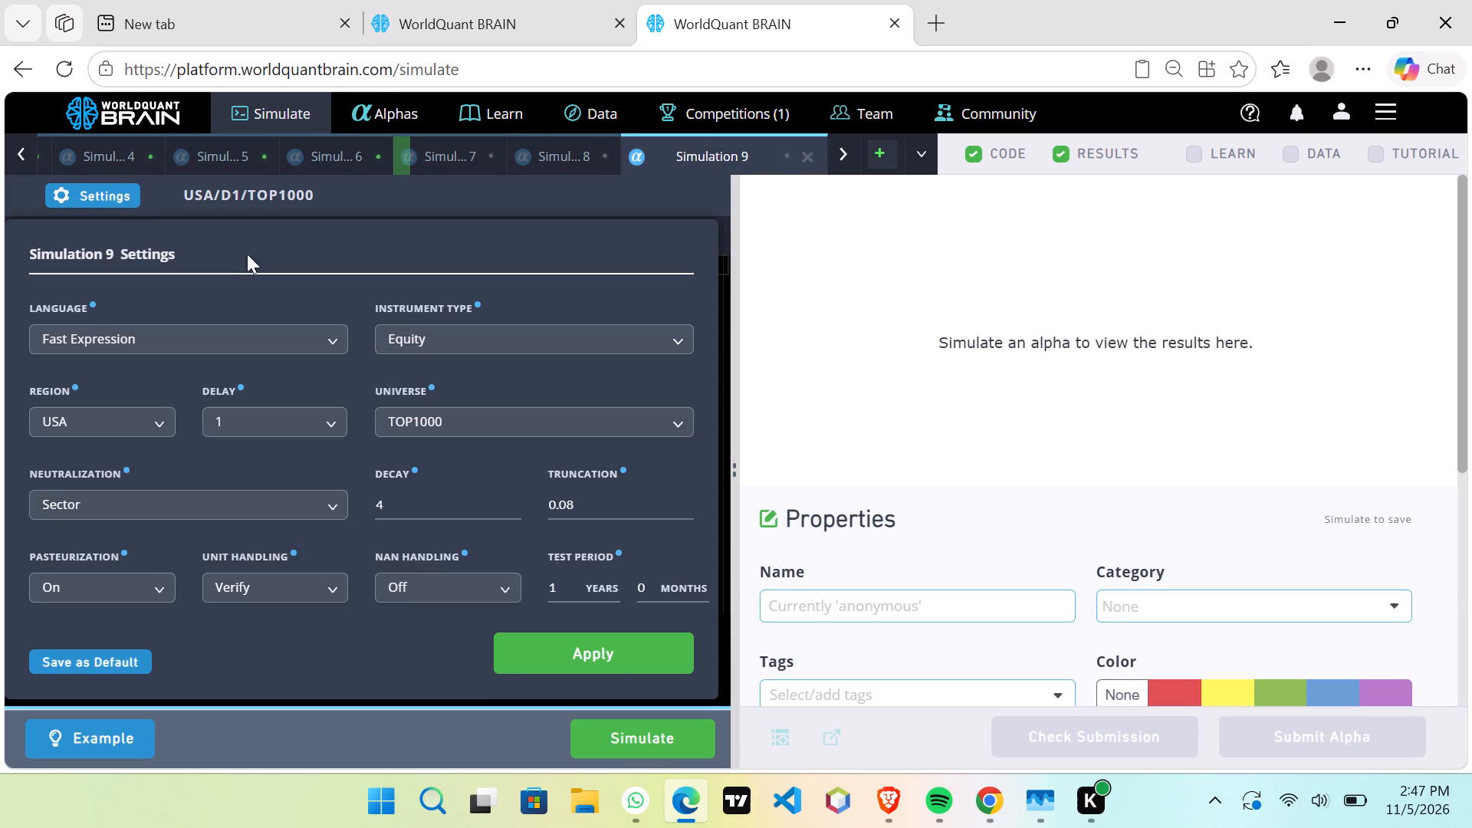
pyautogui.click(449, 490)
pyautogui.scroll(4, 444, 490)
pyautogui.scroll(-1, 444, 490)
pyautogui.scroll(10, 442, 490)
pyautogui.scroll(20, 426, 501)
pyautogui.scroll(5, 426, 501)
pyautogui.scroll(-1, 420, 504)
pyautogui.scroll(11, 420, 504)
pyautogui.scroll(-1, 420, 504)
pyautogui.scroll(20, 420, 504)
pyautogui.scroll(4, 420, 504)
pyautogui.scroll(20, 420, 504)
pyautogui.scroll(1, 420, 504)
pyautogui.scroll(-1, 419, 511)
pyautogui.scroll(14, 419, 511)
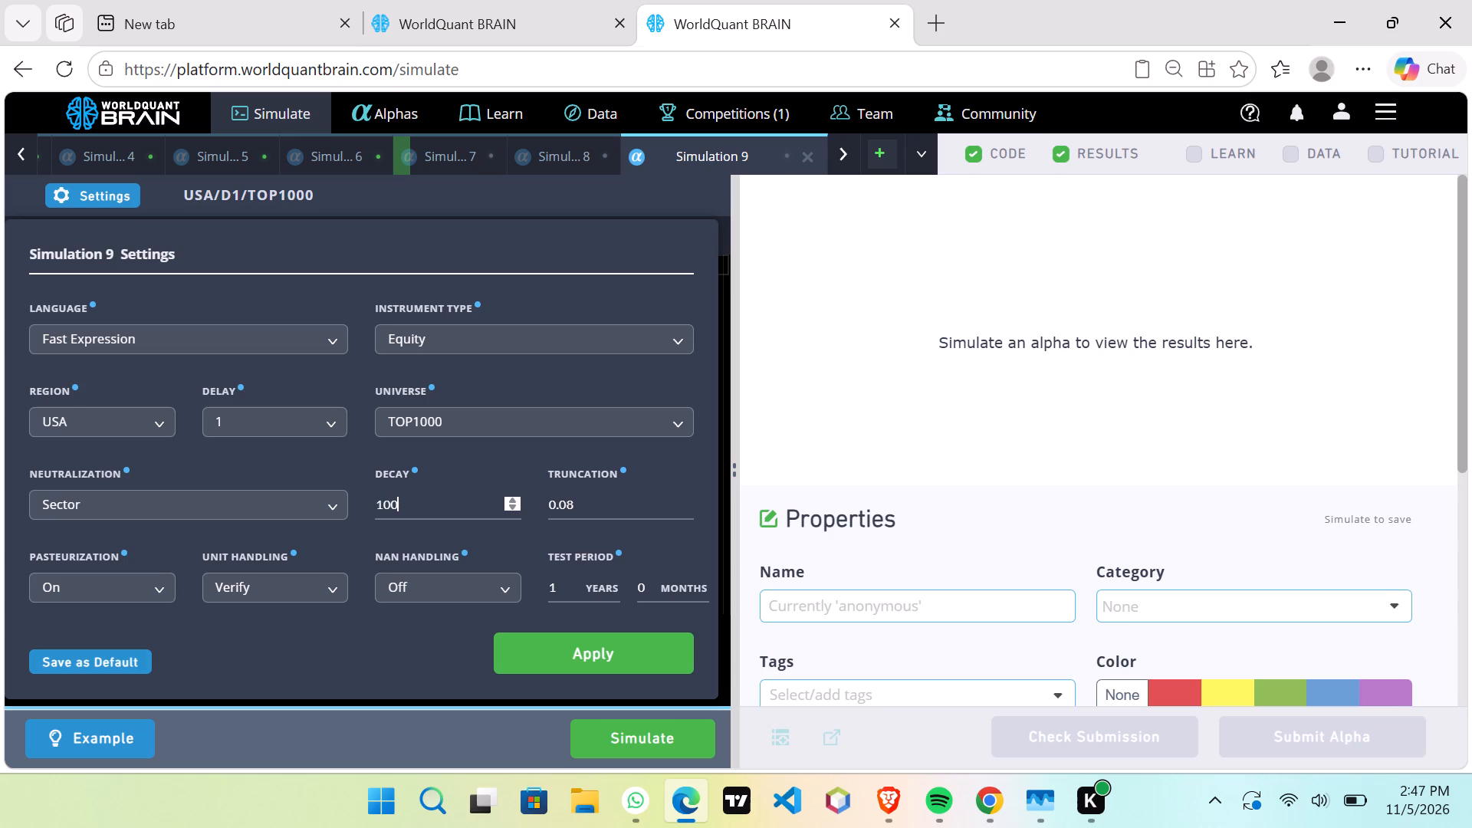
pyautogui.scroll(14, 418, 503)
pyautogui.click(550, 642)
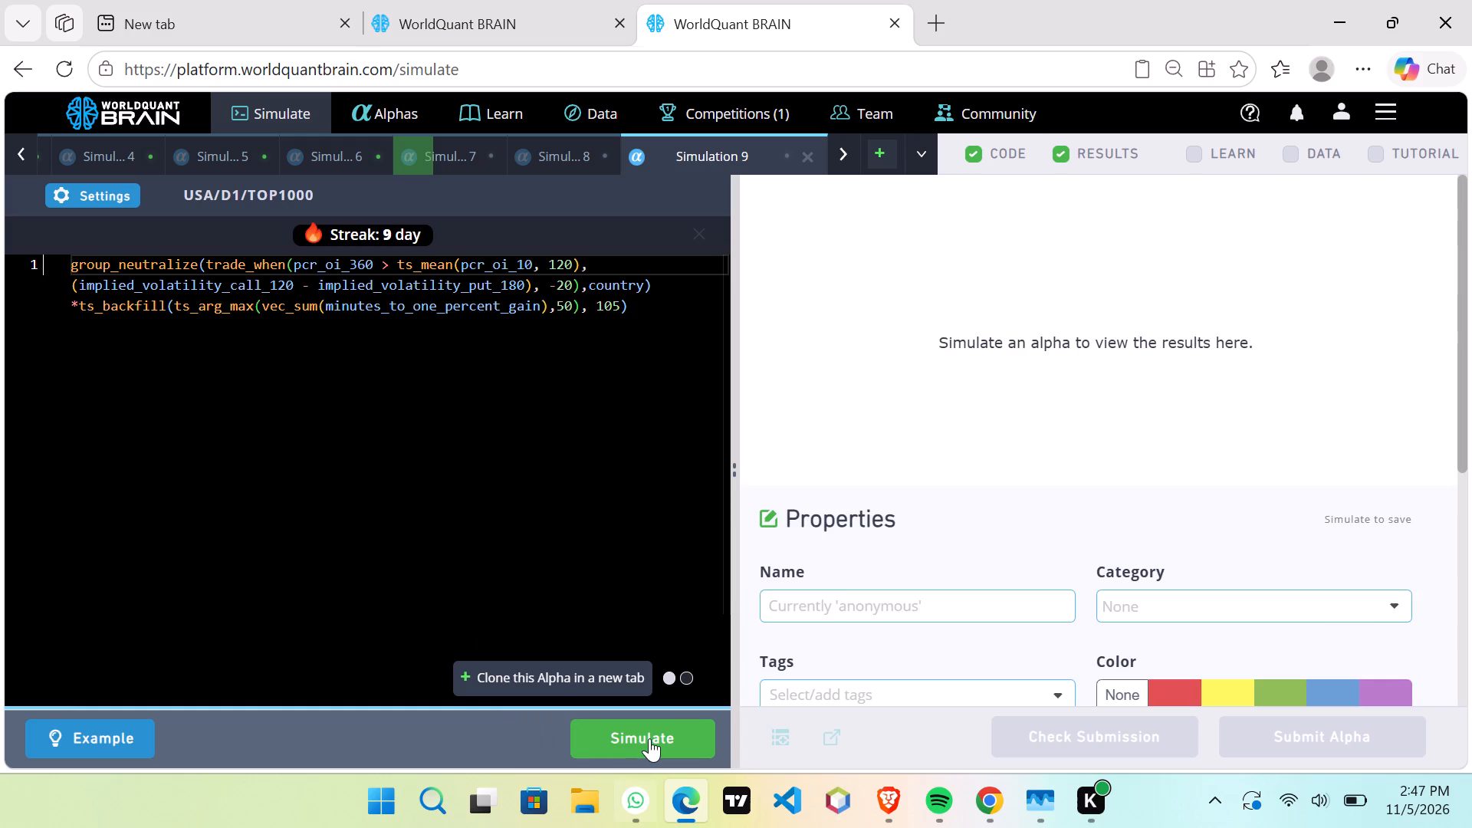
pyautogui.click(649, 738)
# Clone the decay-116 alpha, change the clone's neutralization to Market, apply the settings, and simulate it.
pyautogui.click(563, 682)
pyautogui.click(131, 205)
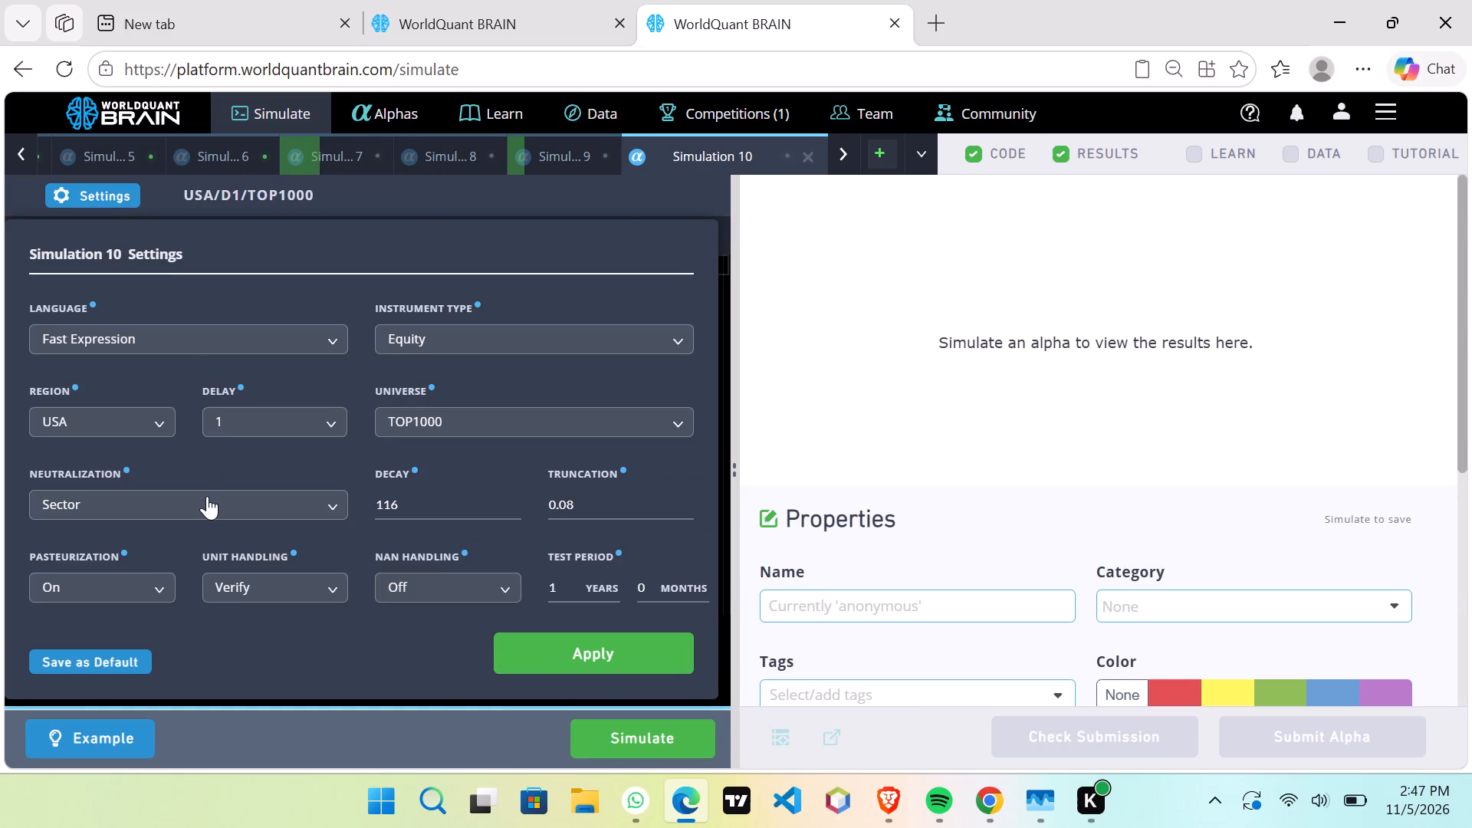
pyautogui.click(149, 507)
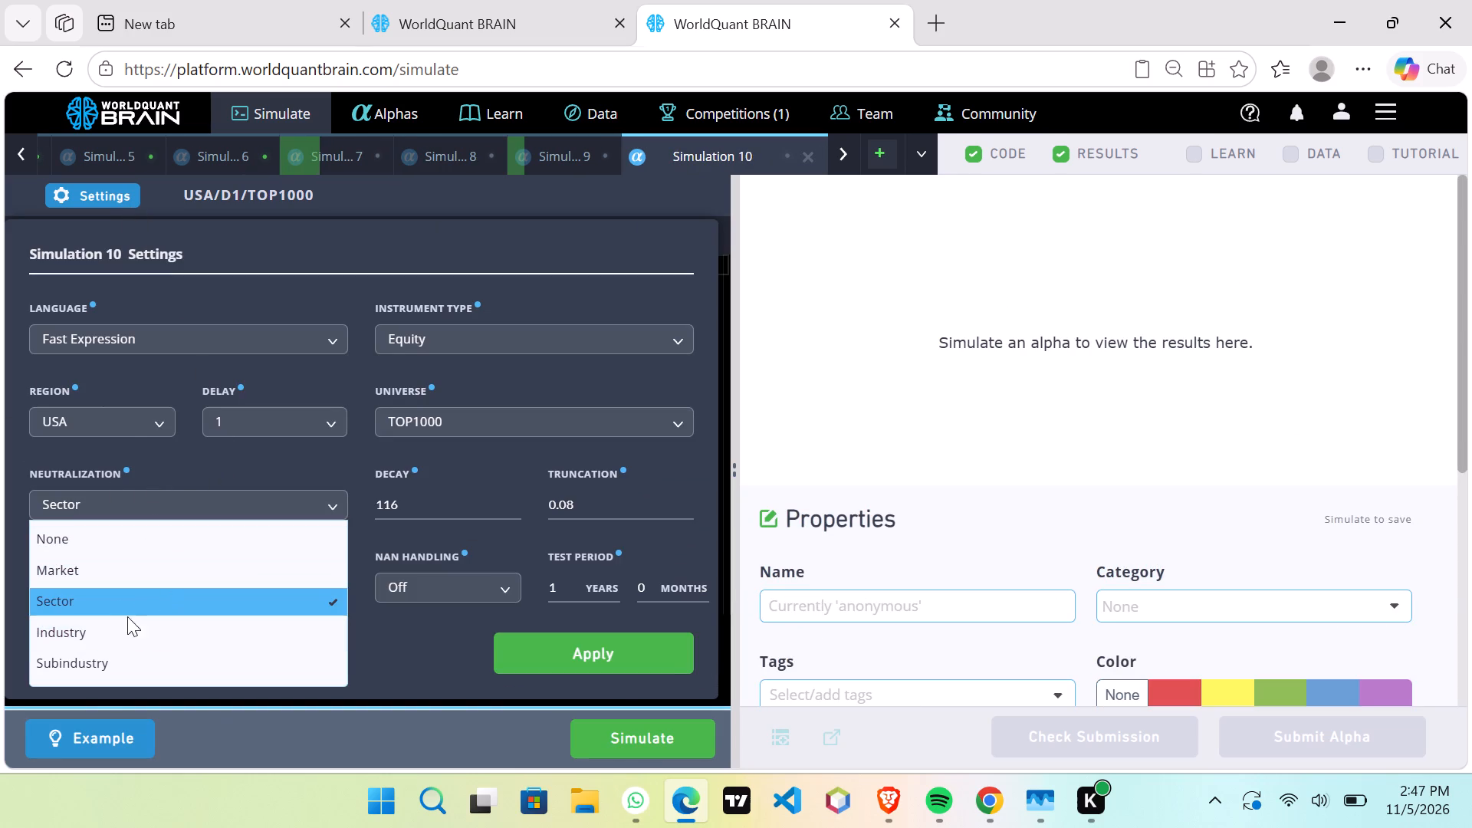
pyautogui.click(117, 577)
pyautogui.click(529, 642)
pyautogui.click(637, 731)
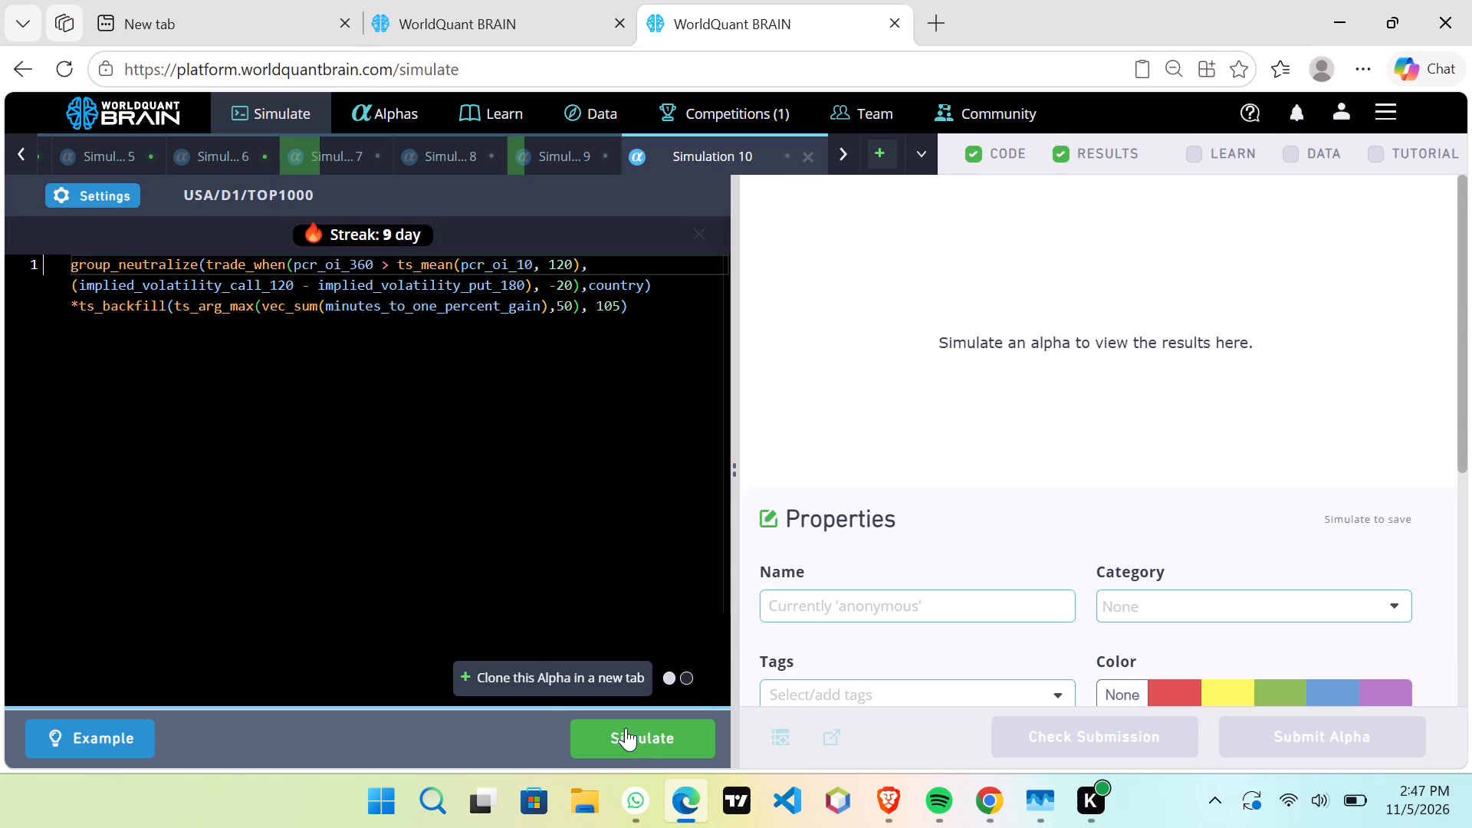
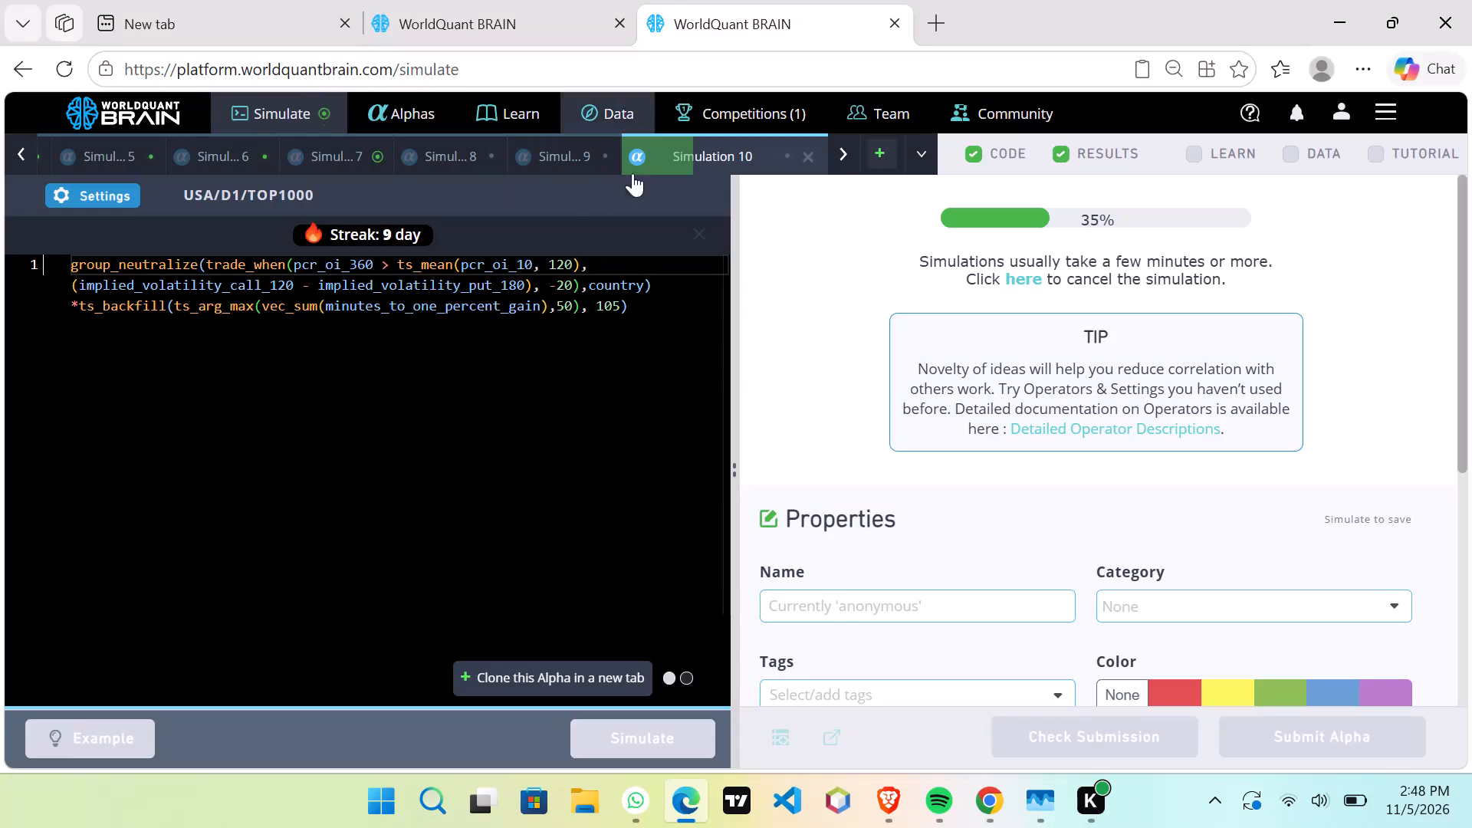
# Show the test period results for Simulations 7, 9 and 10 and review their summary statistics and testing status.
pyautogui.click(366, 159)
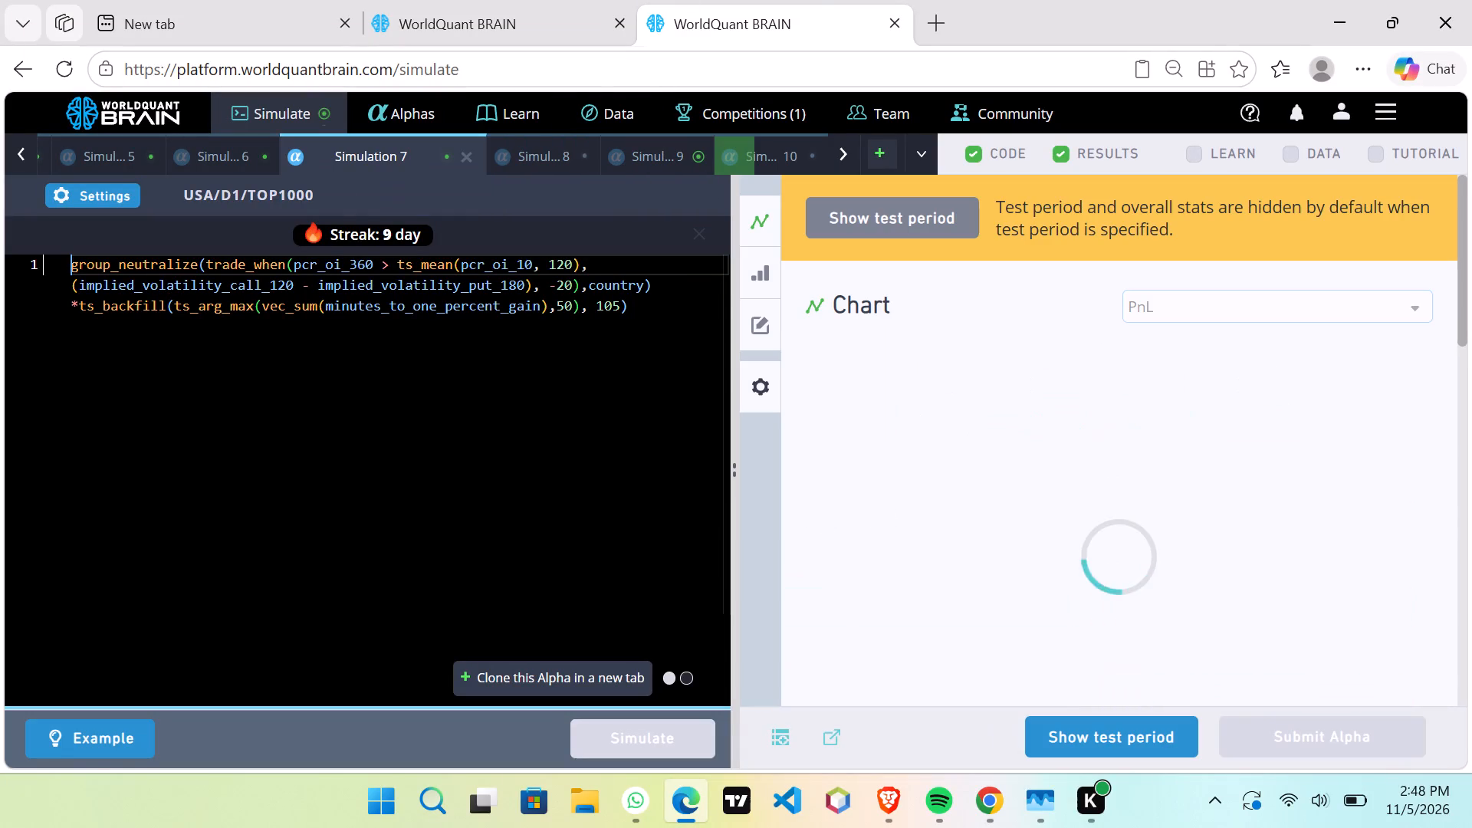
pyautogui.click(1141, 734)
pyautogui.scroll(-5, 1185, 567)
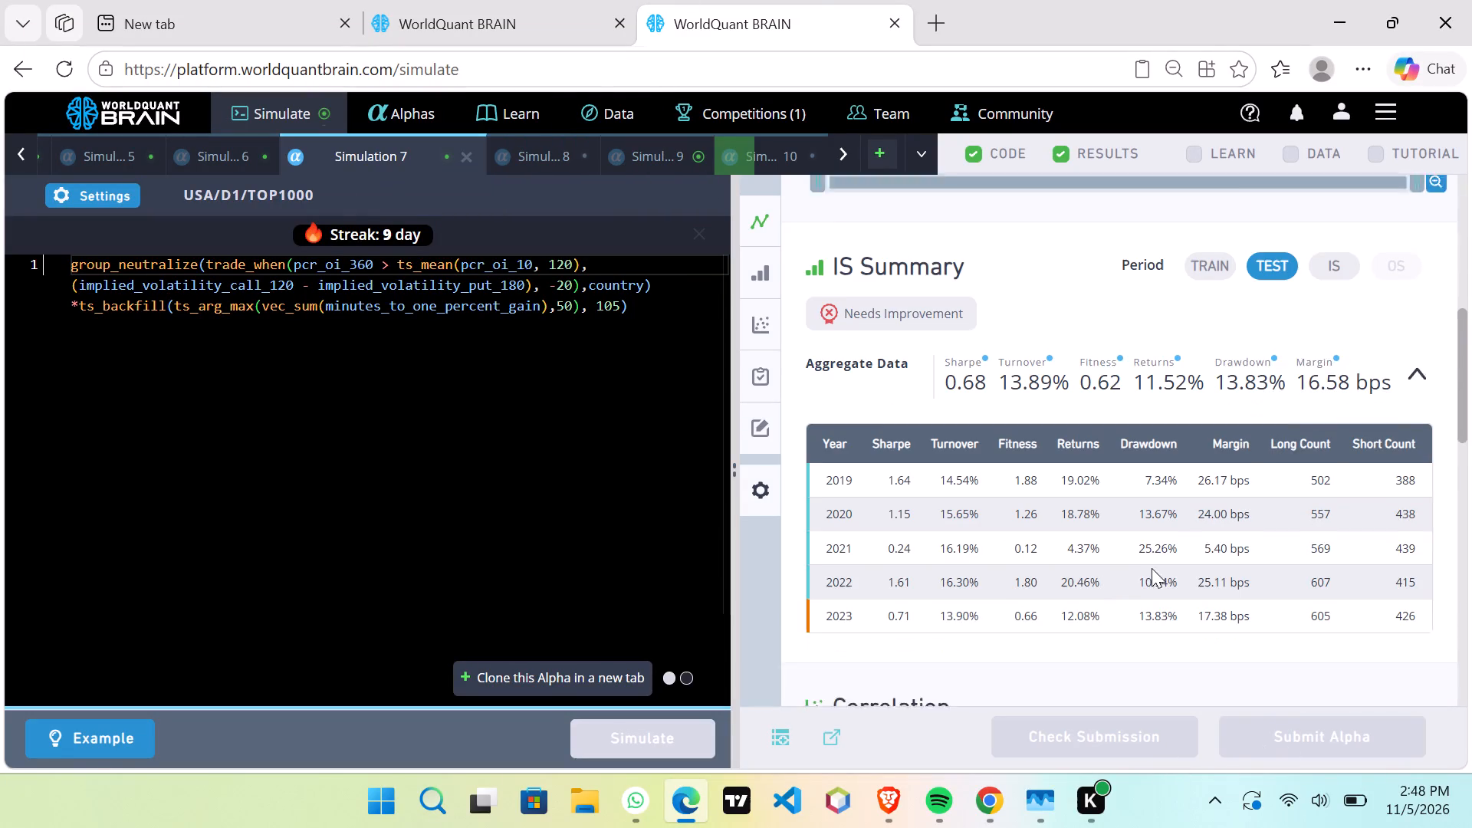
pyautogui.click(647, 169)
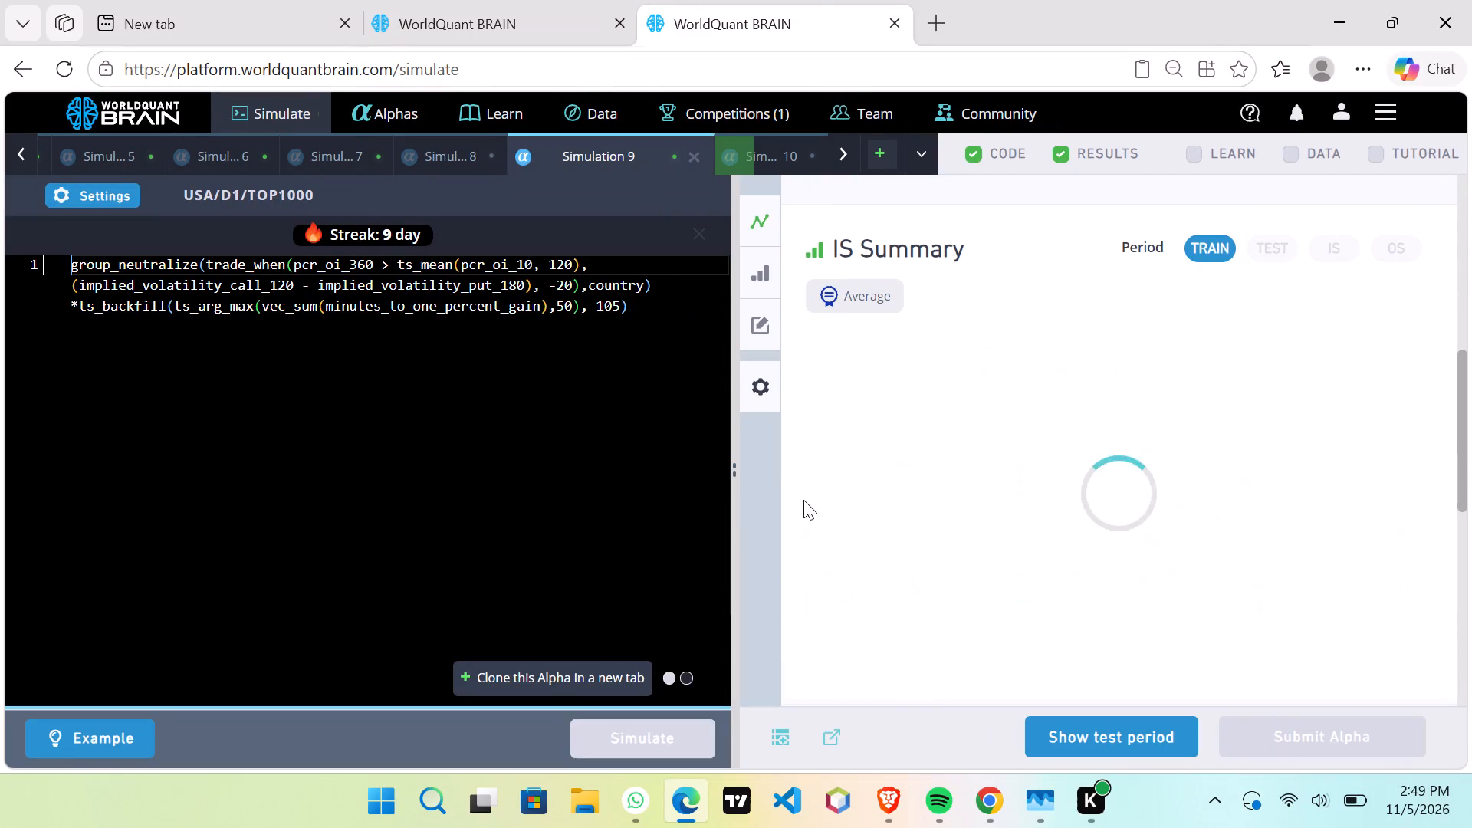
pyautogui.click(1086, 751)
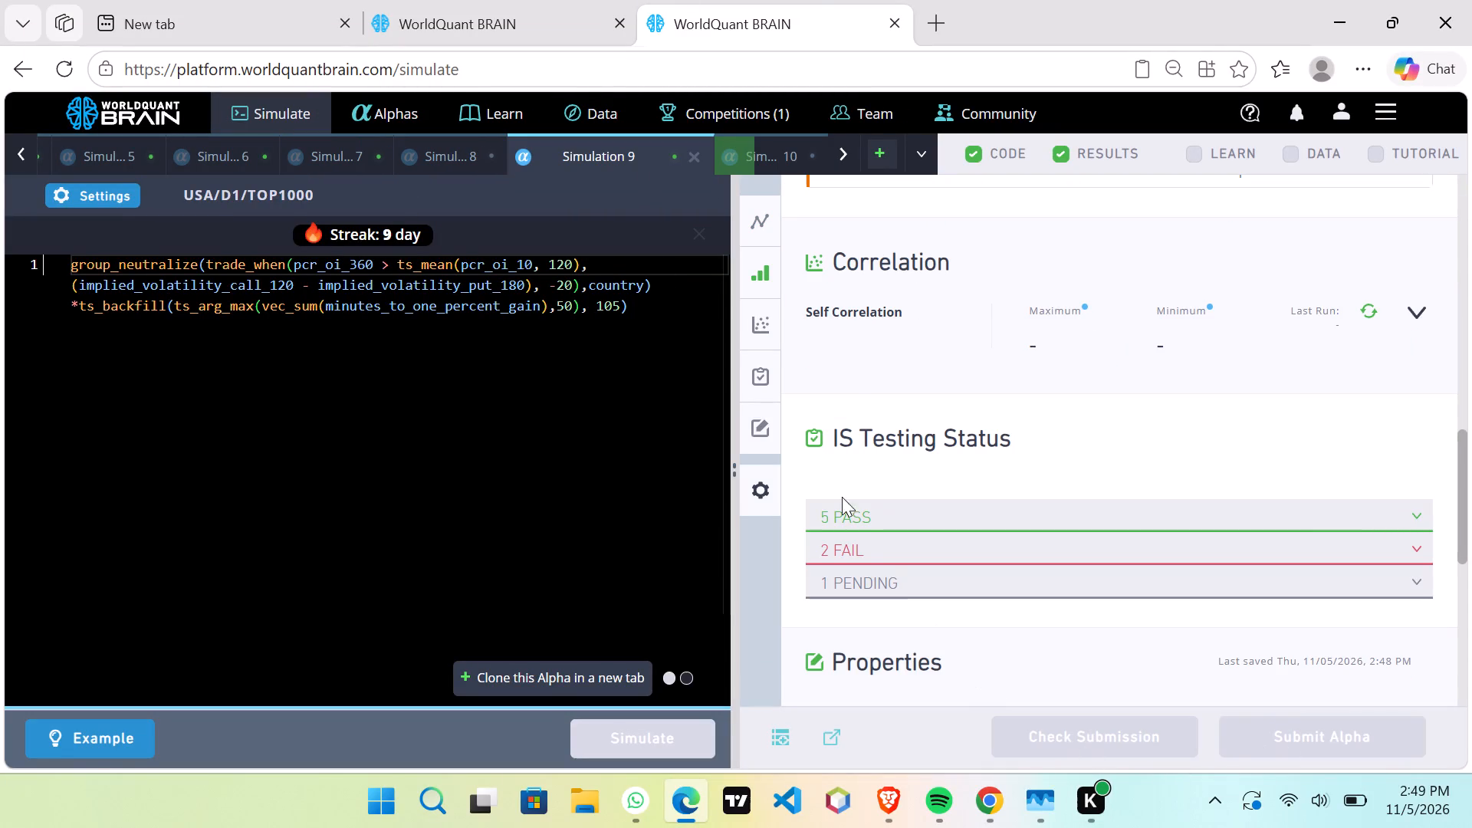
pyautogui.click(751, 152)
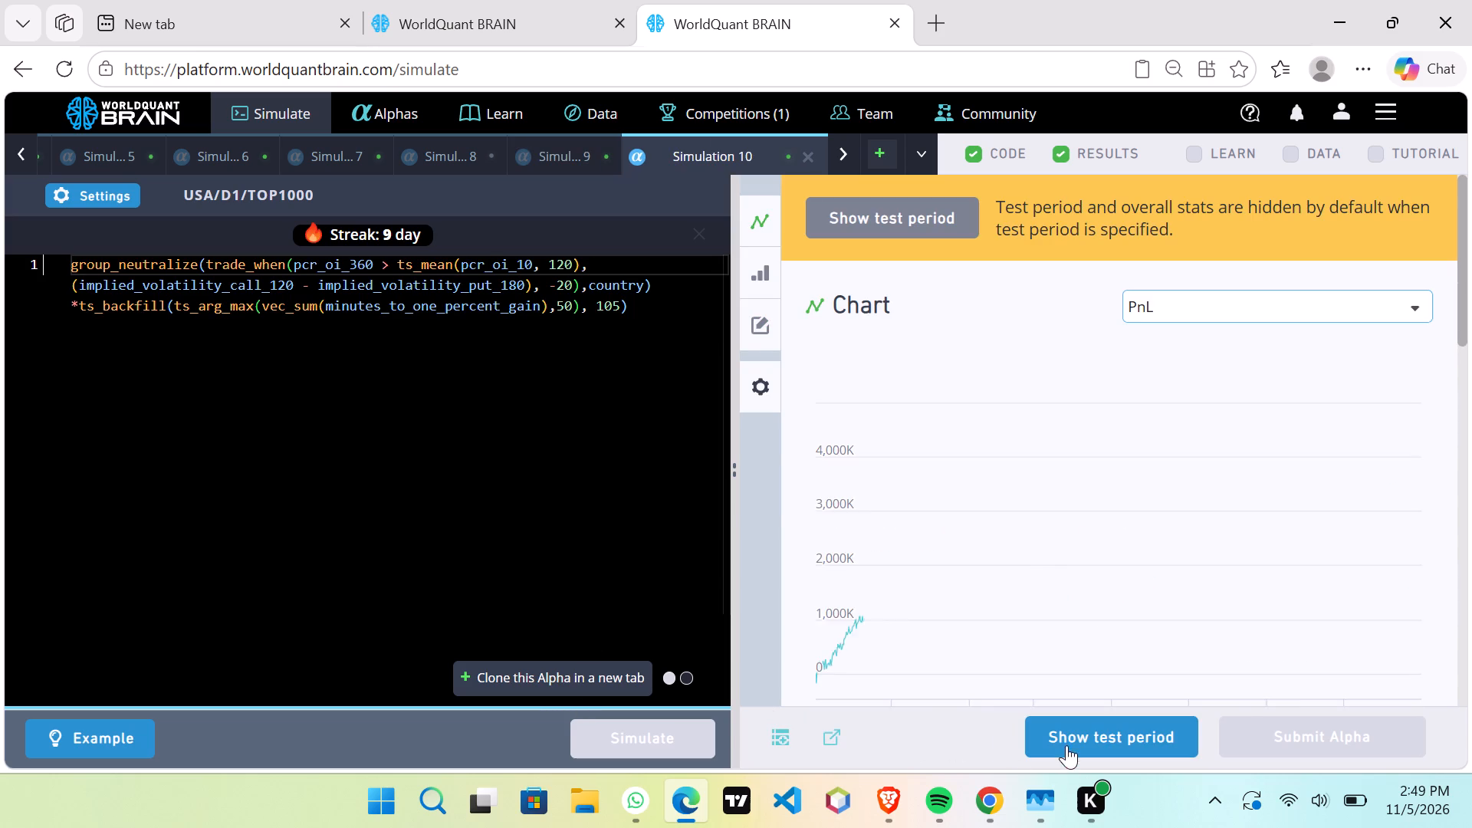
pyautogui.click(1066, 745)
# Clone the Simulation 10 alpha three times, set Simulation 13's universe to TOP2000, apply the settings, and simulate it.
pyautogui.click(499, 681)
pyautogui.click(498, 675)
pyautogui.click(498, 675)
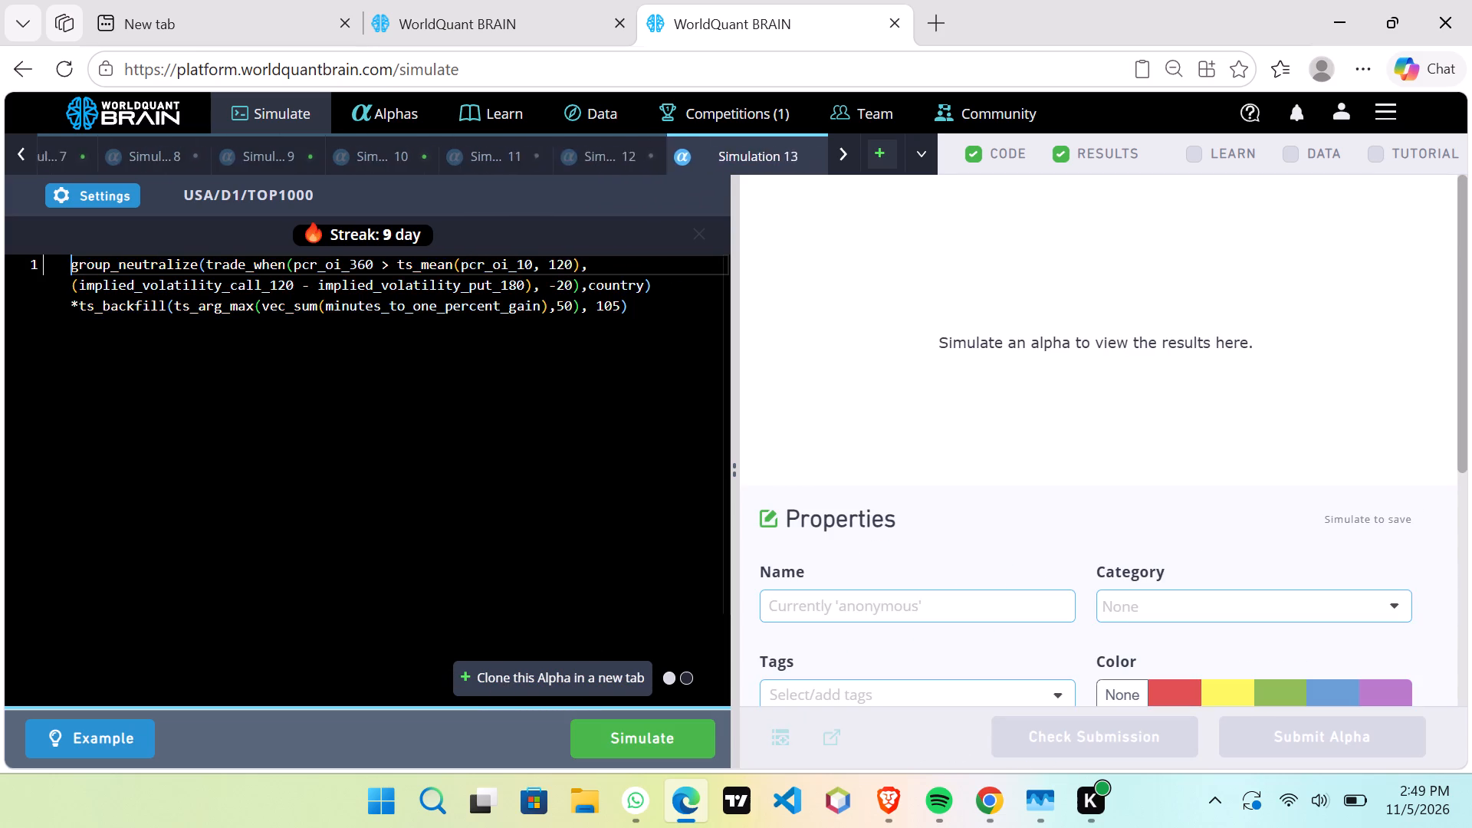
pyautogui.click(118, 200)
pyautogui.click(462, 419)
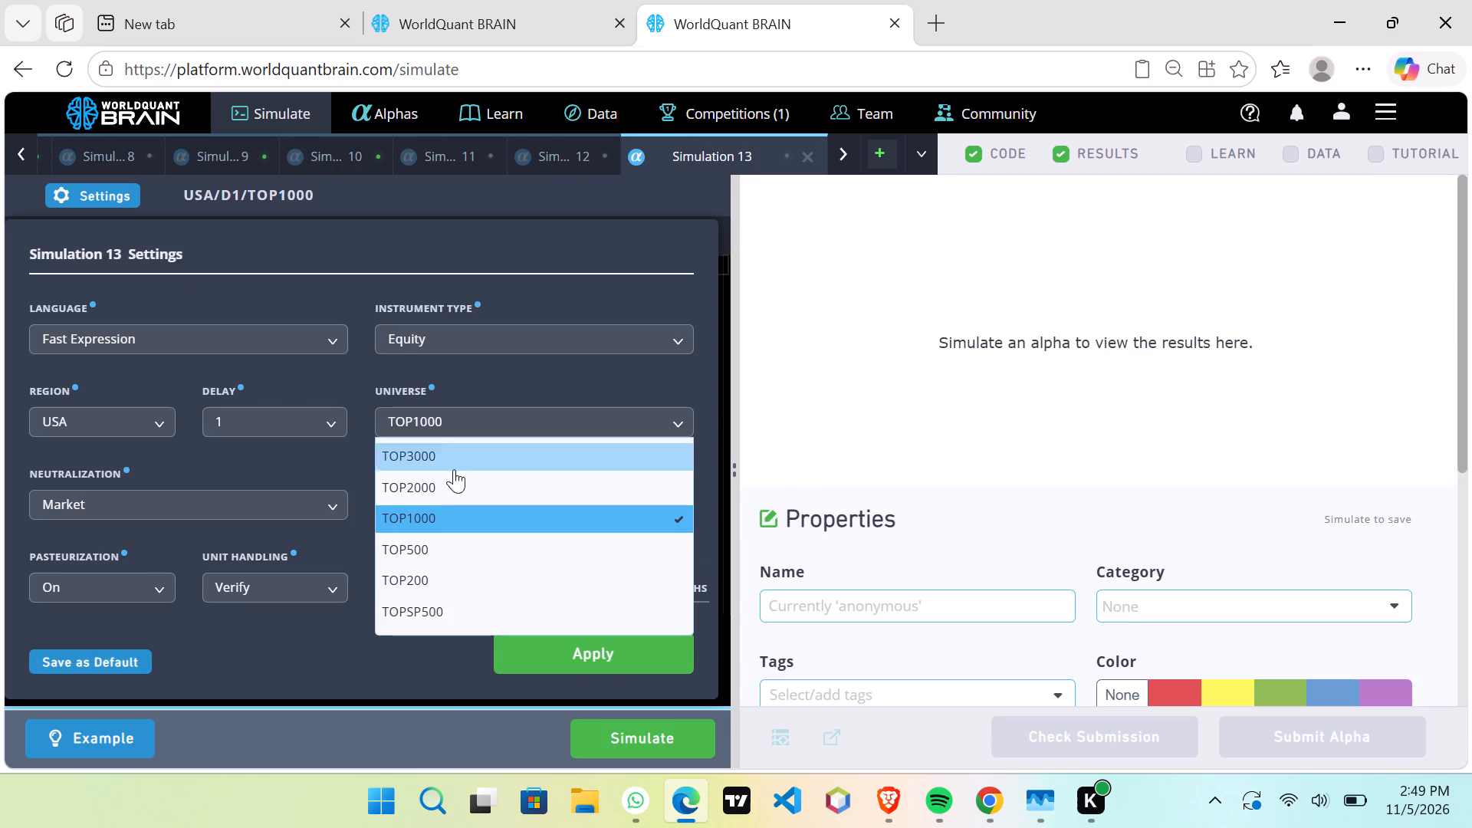
pyautogui.click(441, 480)
pyautogui.click(600, 661)
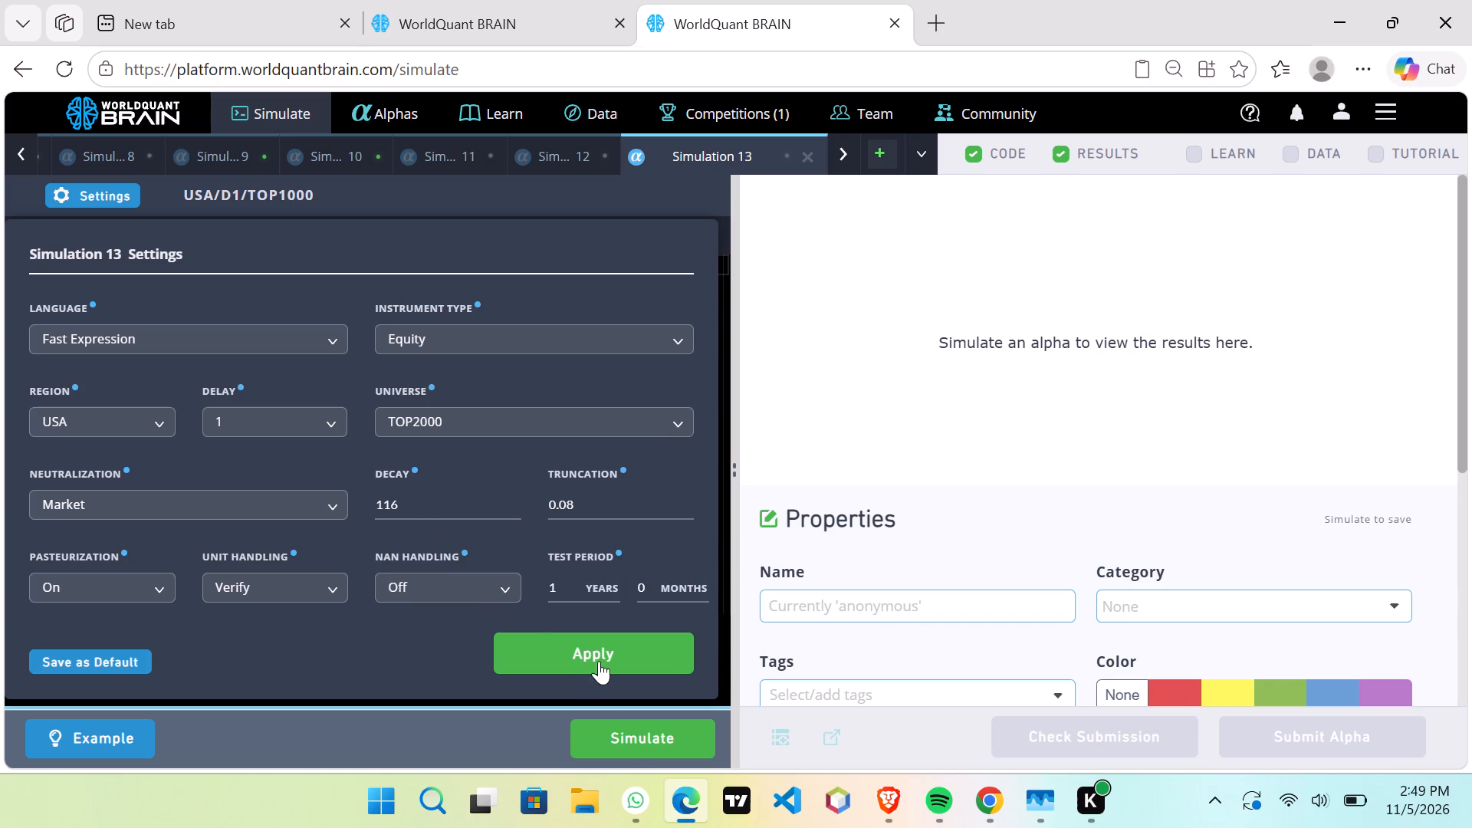
pyautogui.click(626, 745)
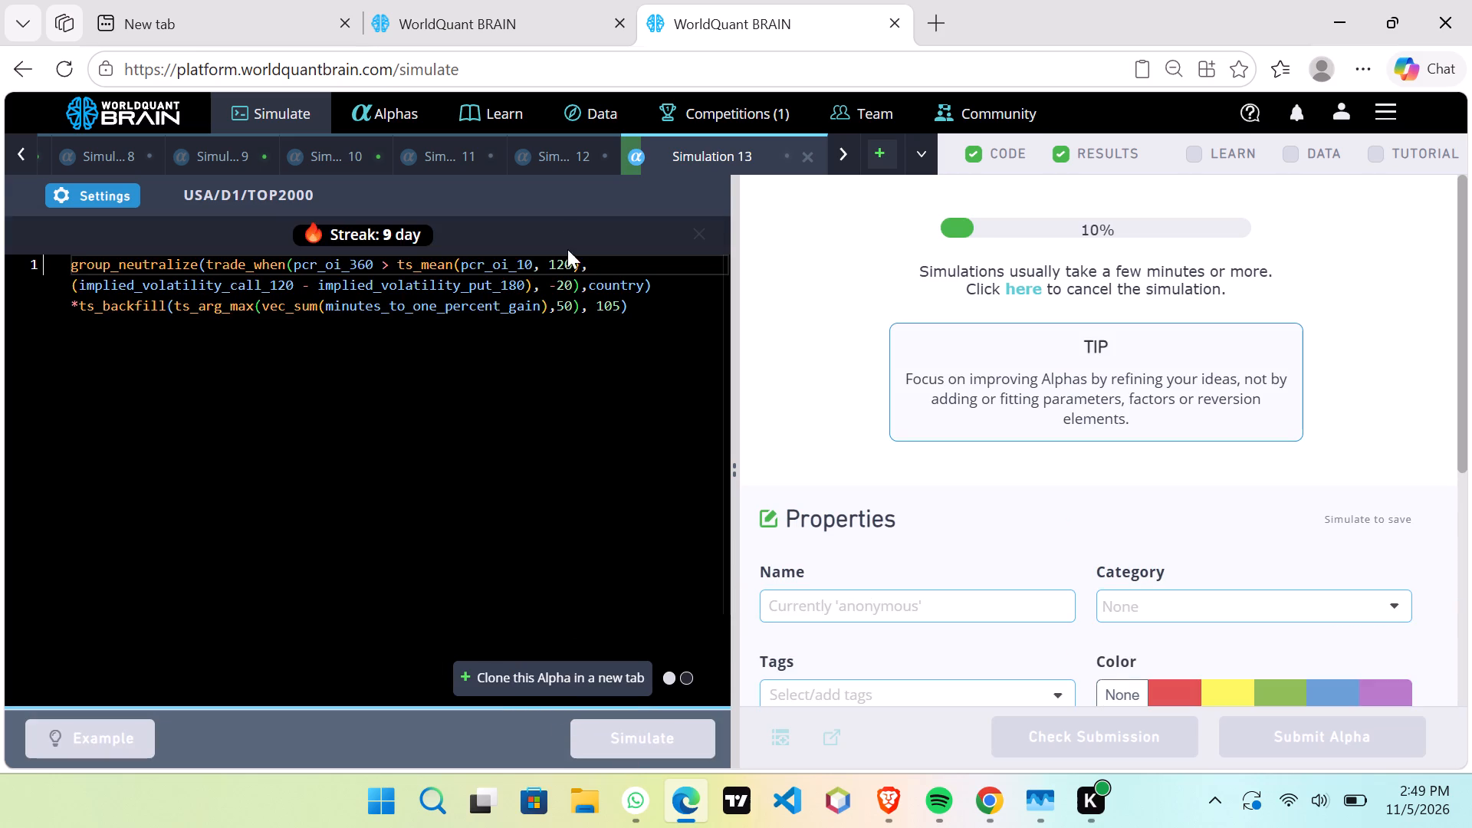
# In Simulation 12, change the neutralization to Industry, apply the settings, and simulate this variant.
pyautogui.click(551, 158)
pyautogui.click(117, 192)
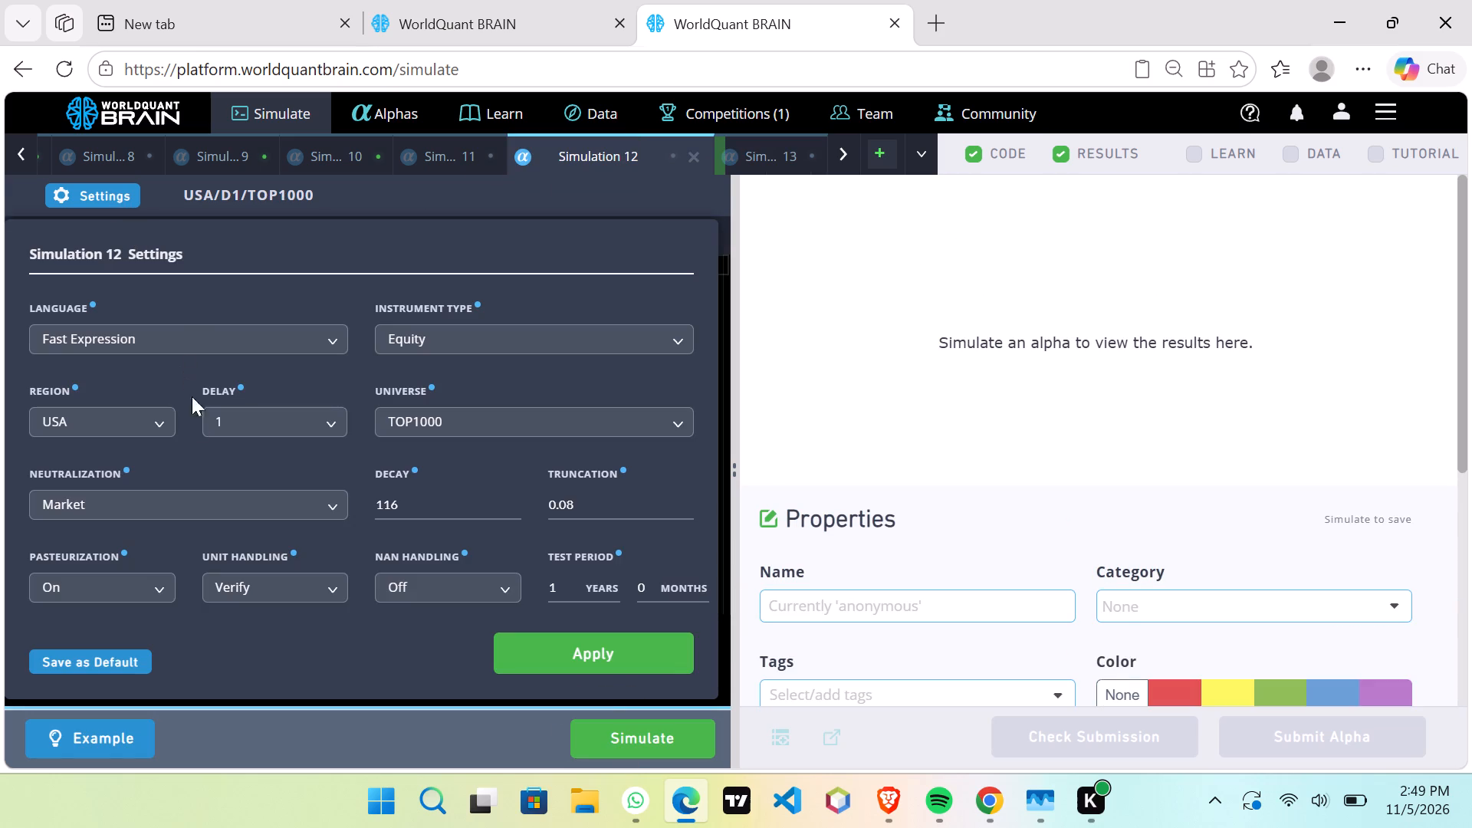
pyautogui.click(202, 486)
pyautogui.moveTo(199, 491); pyautogui.dragTo(199, 505)
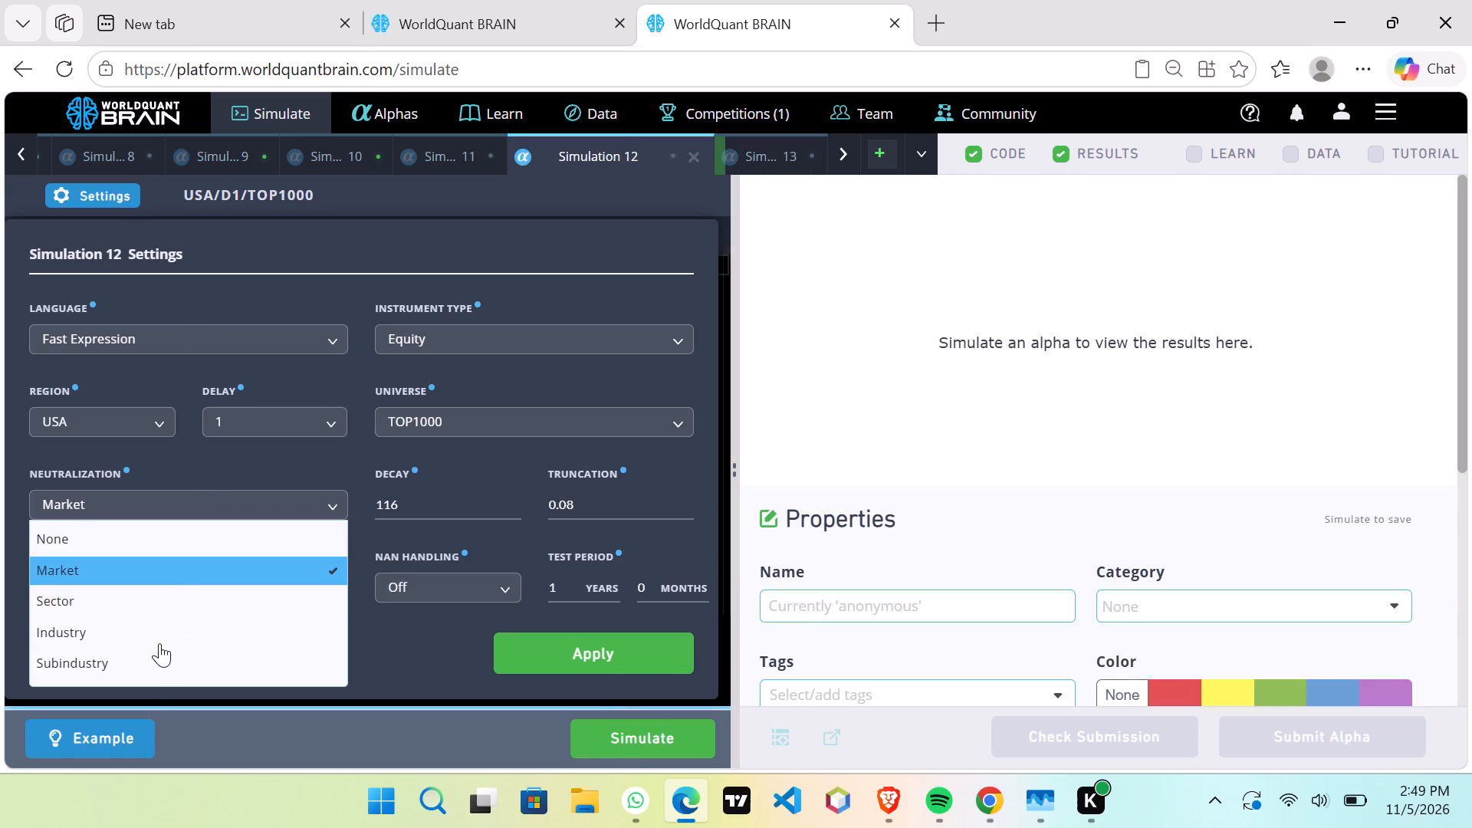
pyautogui.click(159, 643)
pyautogui.click(604, 655)
pyautogui.click(647, 757)
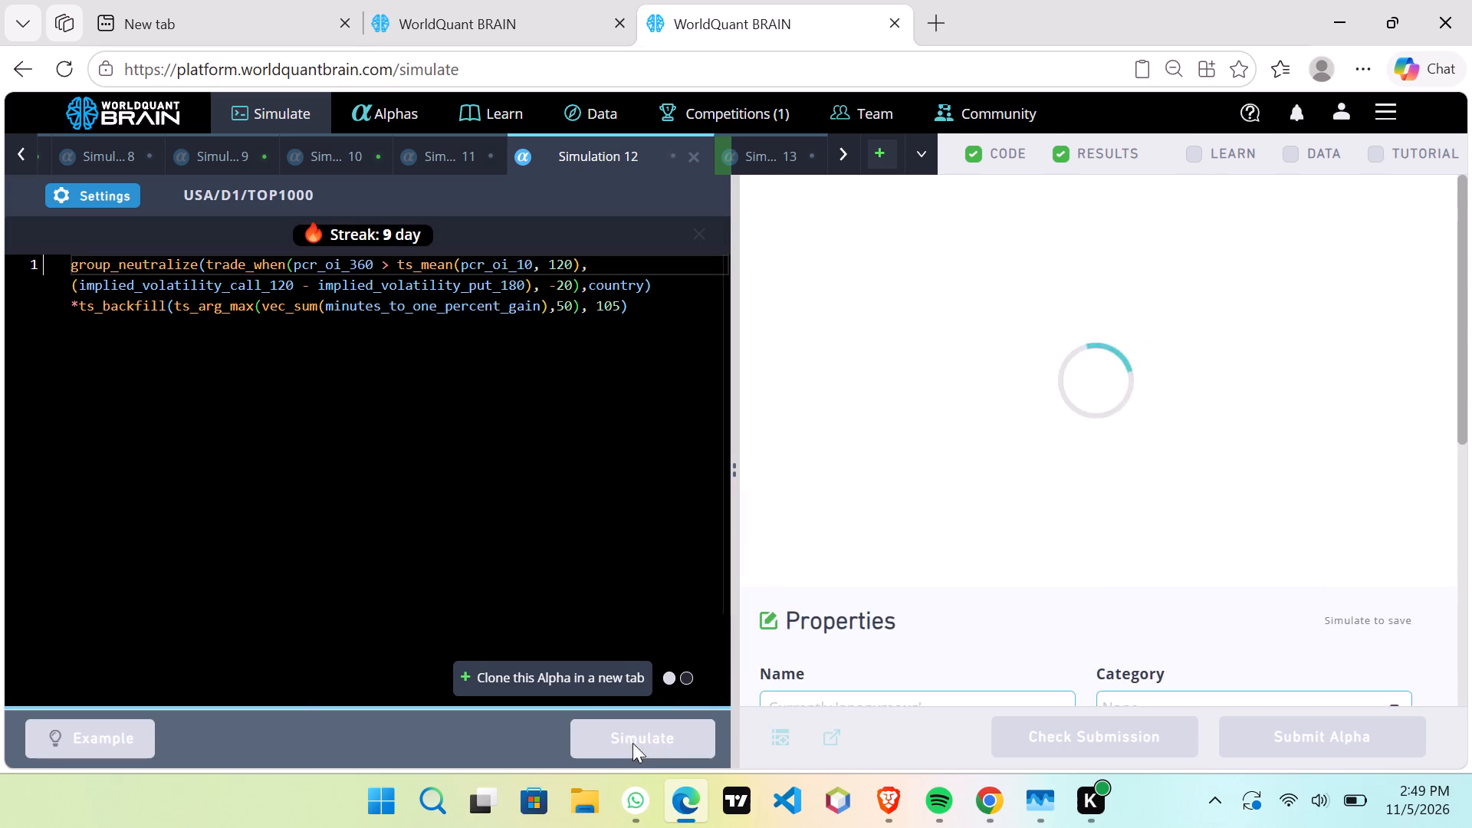
# Clone the Simulation 12 alpha, set the clone's decay to 11, apply the settings, and simulate it.
pyautogui.click(571, 686)
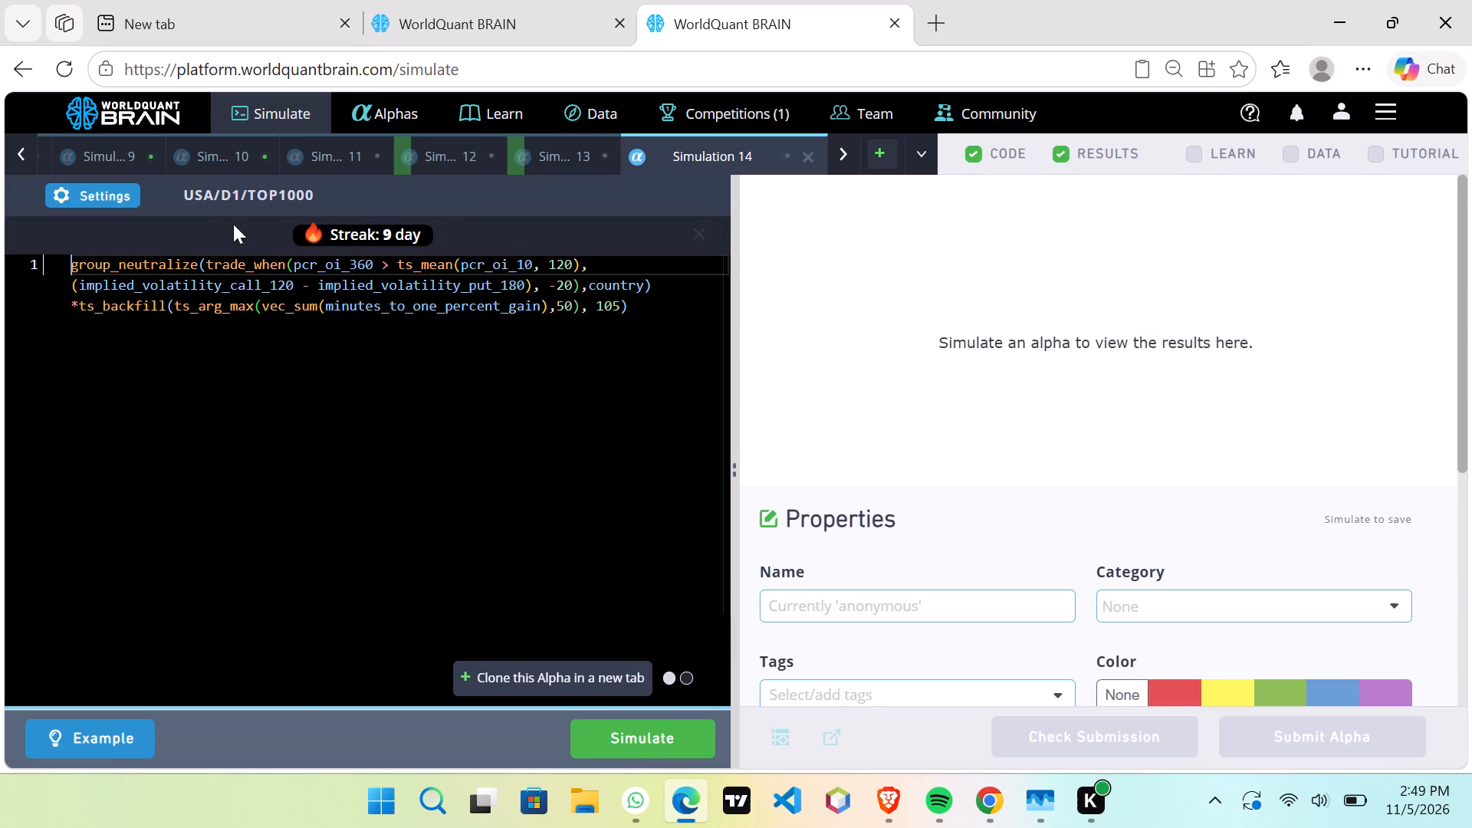
pyautogui.click(123, 190)
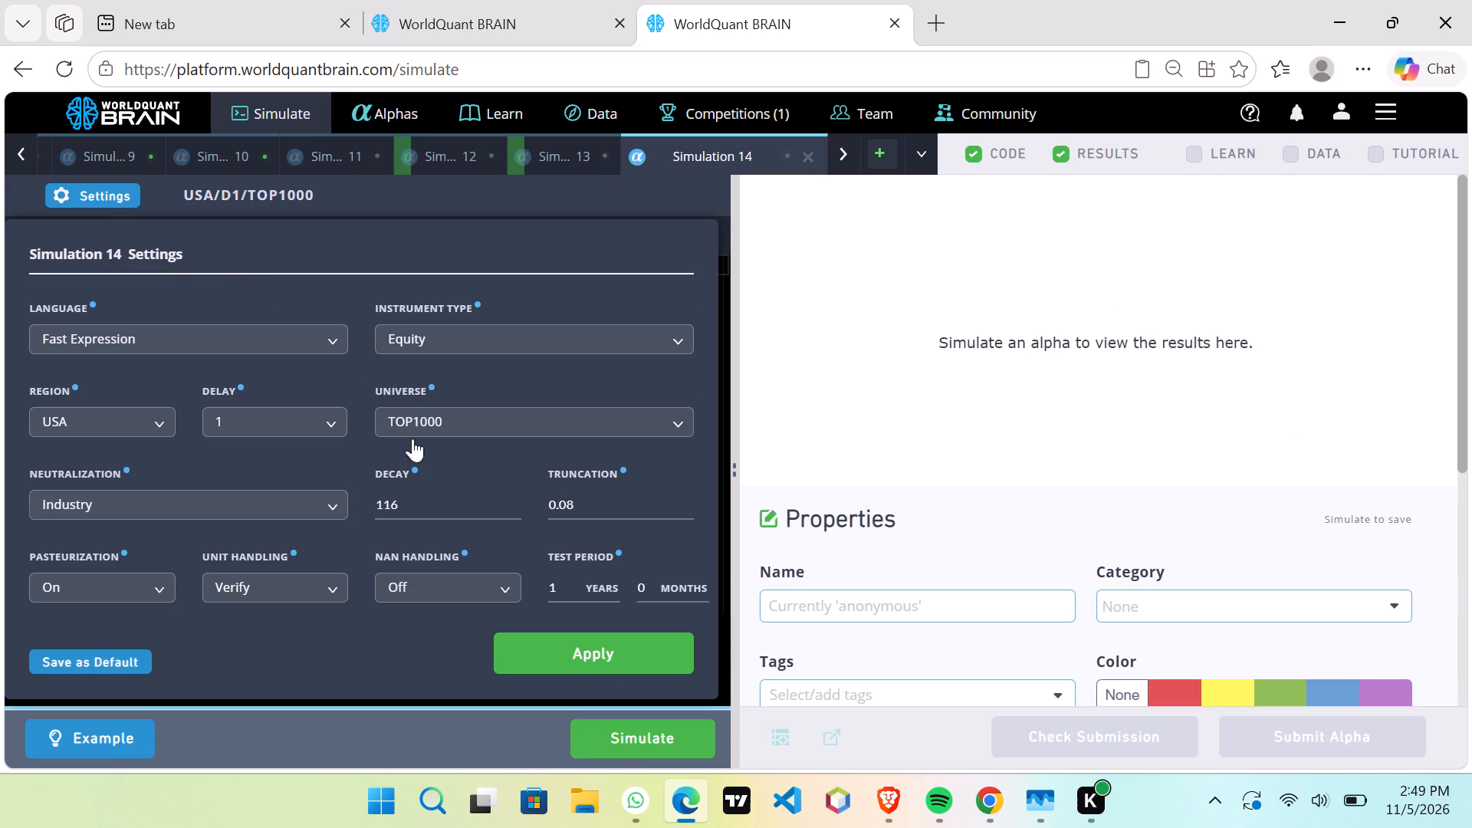
pyautogui.click(501, 465)
pyautogui.click(429, 503)
pyautogui.press('BackSpace')
pyautogui.click(623, 636)
pyautogui.click(627, 762)
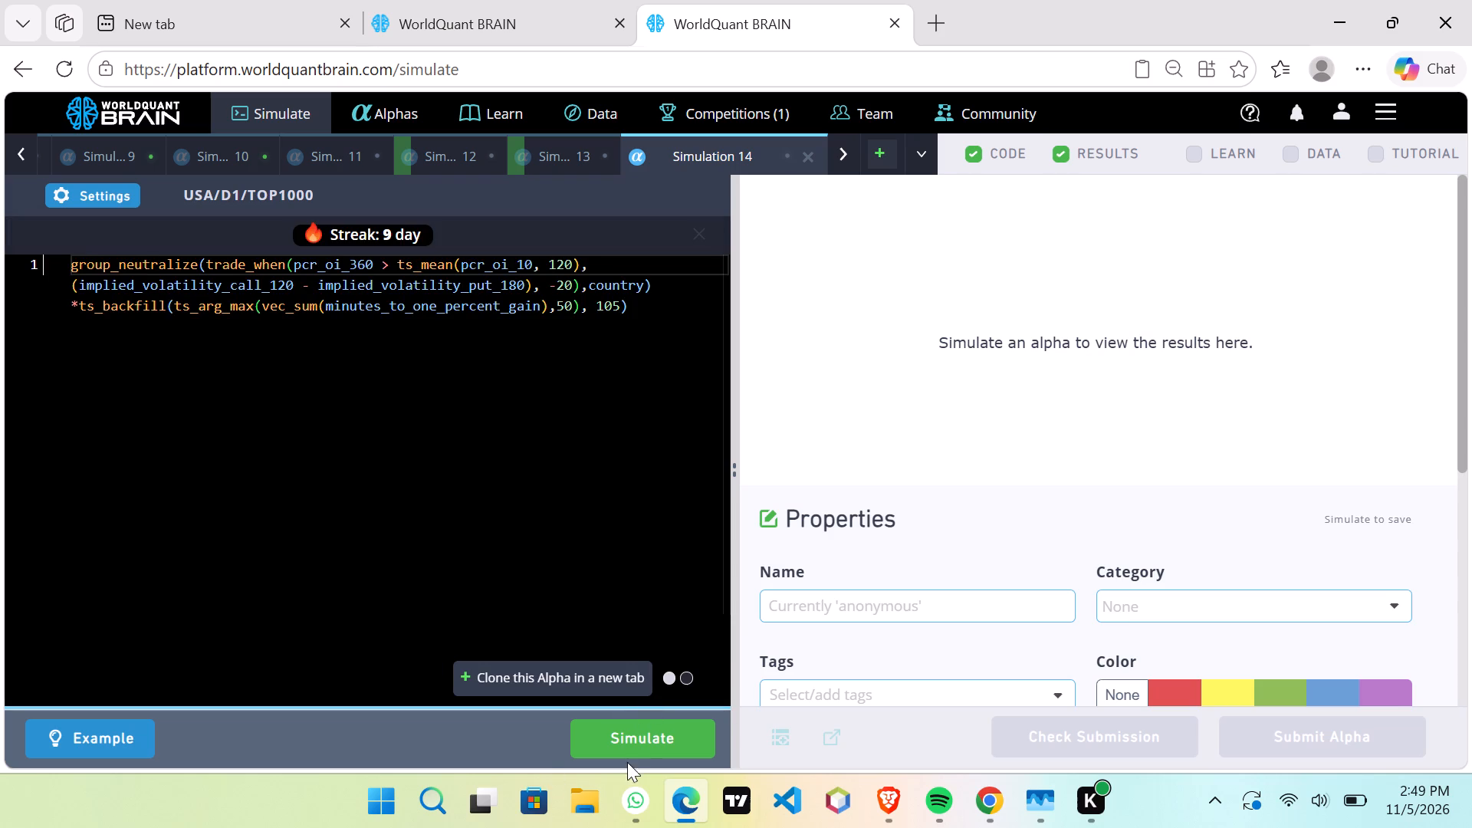
pyautogui.click(598, 728)
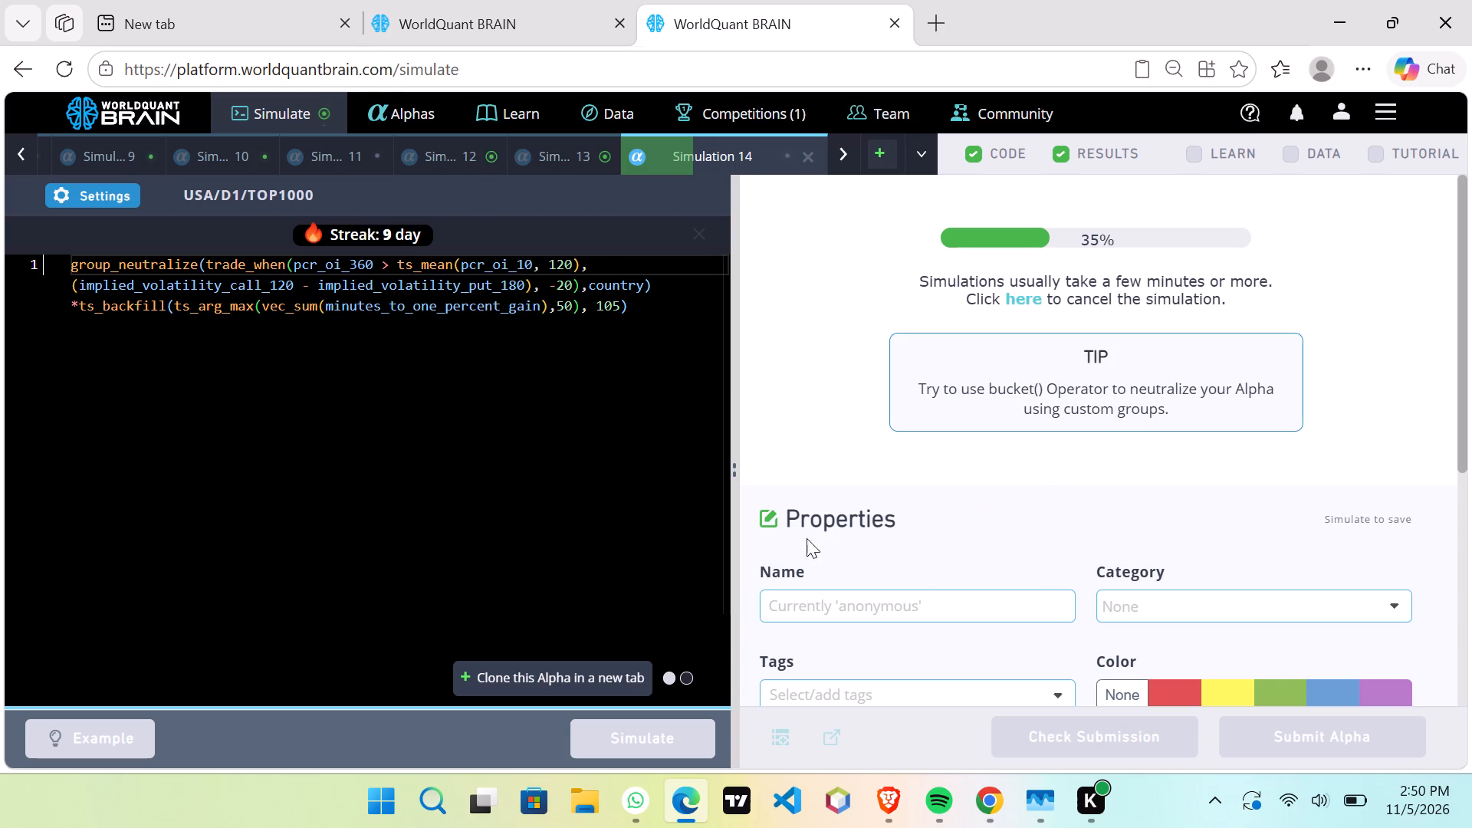
# Show the test period for Simulation 13, run its self-correlation check, and submit its TOP2000 alpha.
pyautogui.click(572, 160)
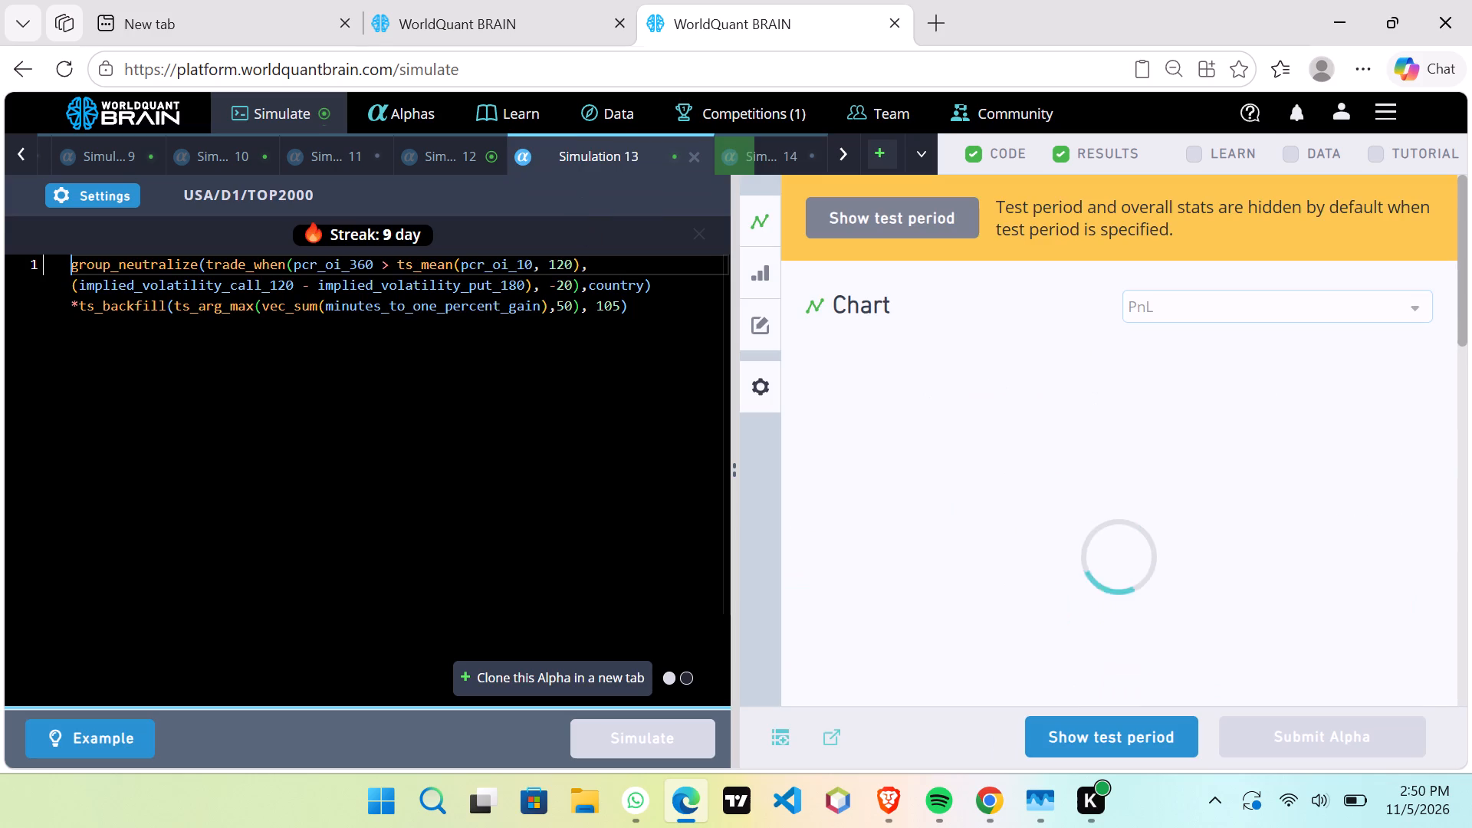
pyautogui.click(1102, 726)
pyautogui.scroll(-7, 1270, 678)
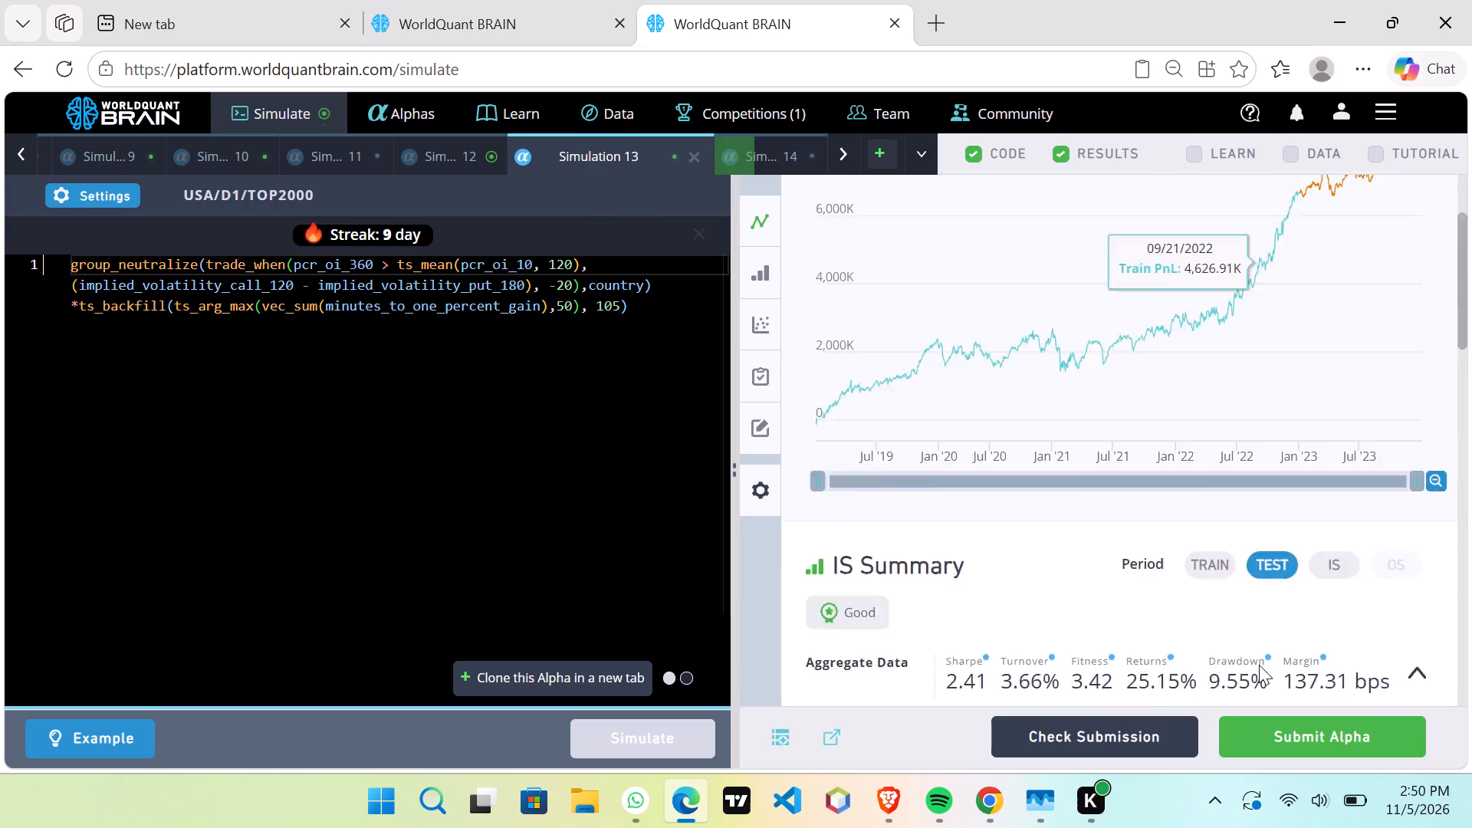
pyautogui.scroll(2, 1250, 656)
pyautogui.scroll(-2, 1280, 632)
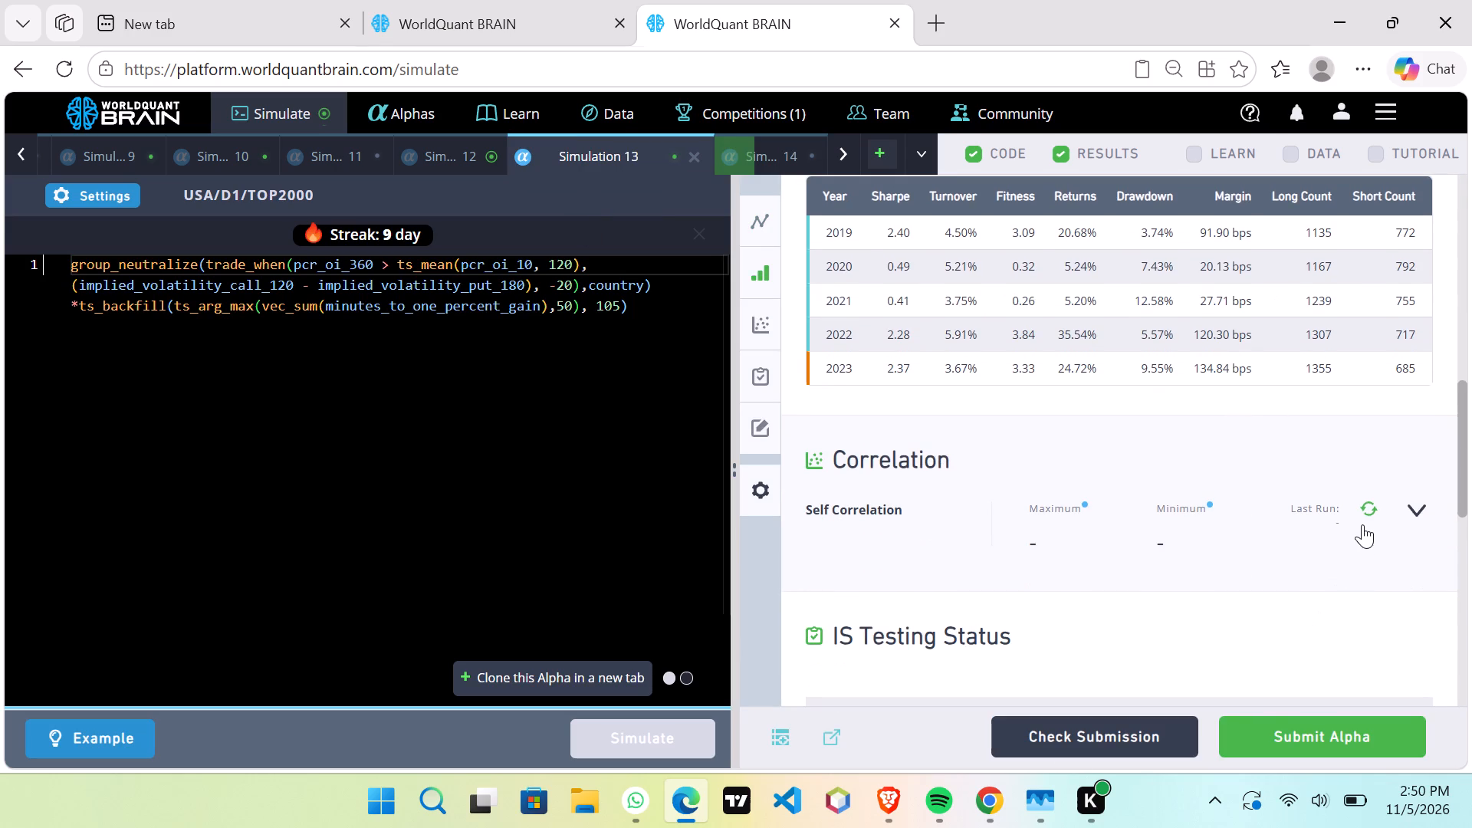
pyautogui.click(1367, 512)
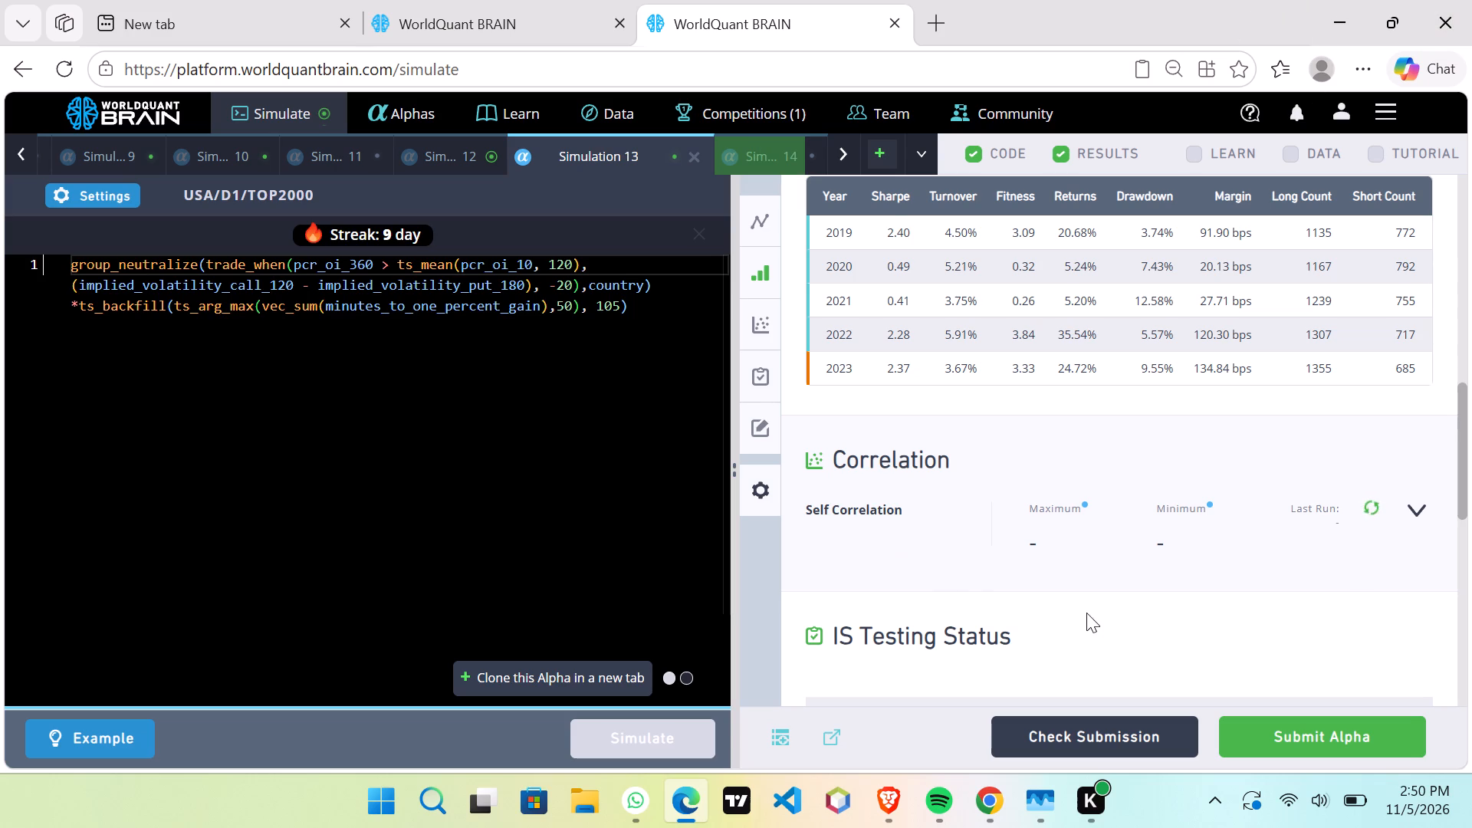
pyautogui.click(1321, 754)
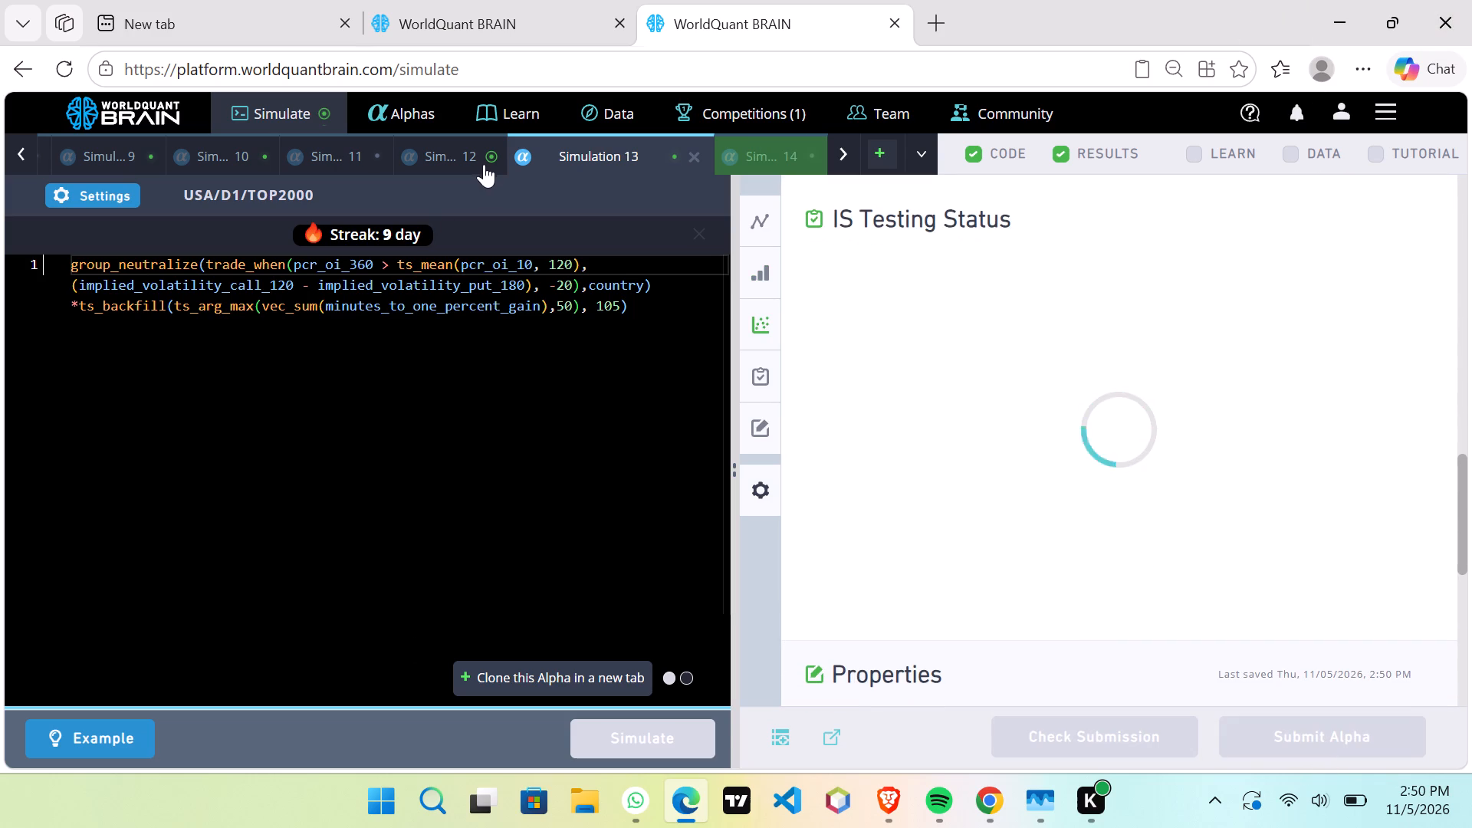
# Show the test period results for Simulations 12 and 14 and check their IS testing status.
pyautogui.click(484, 153)
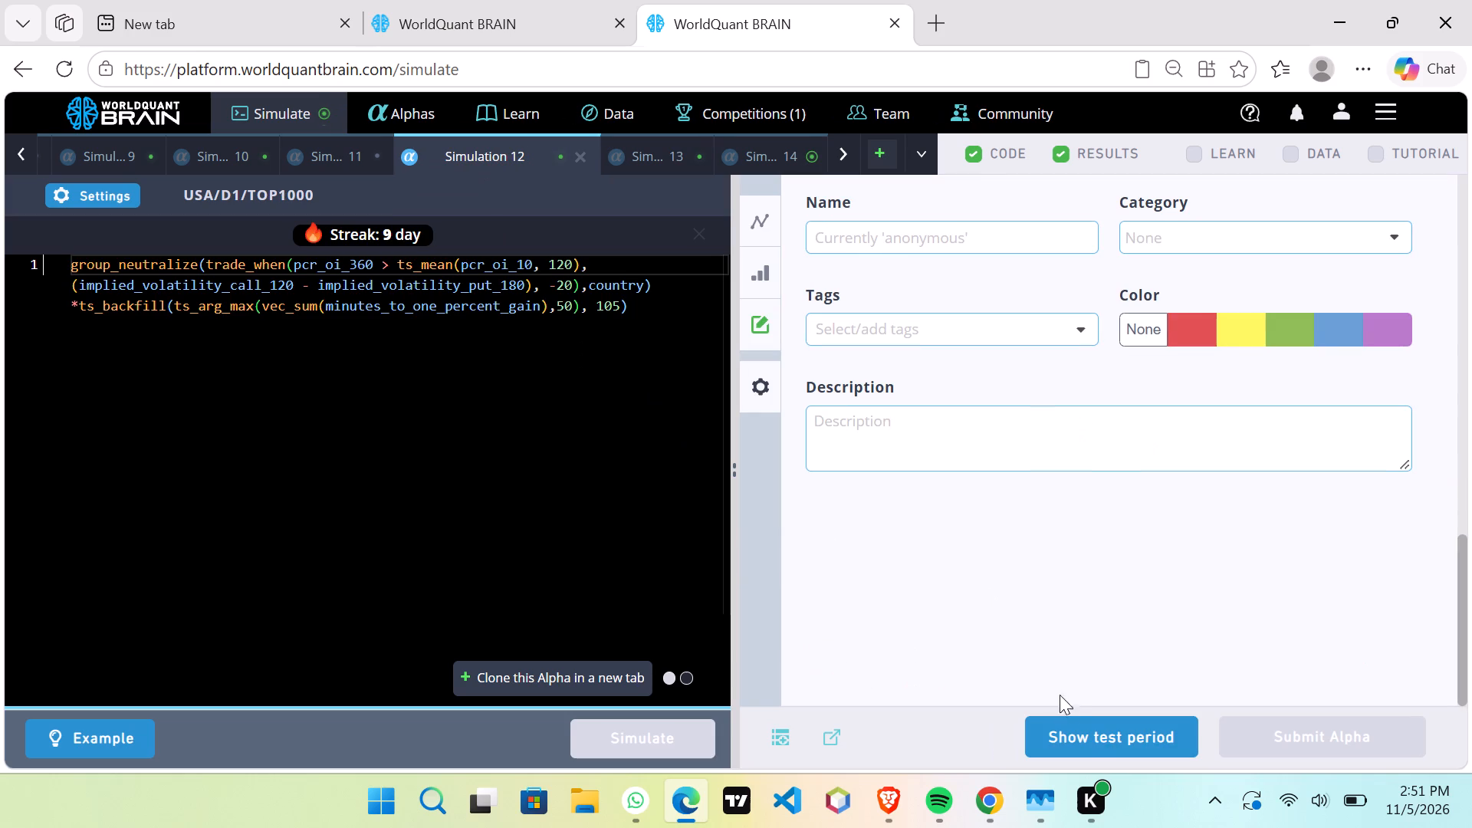
pyautogui.click(1084, 748)
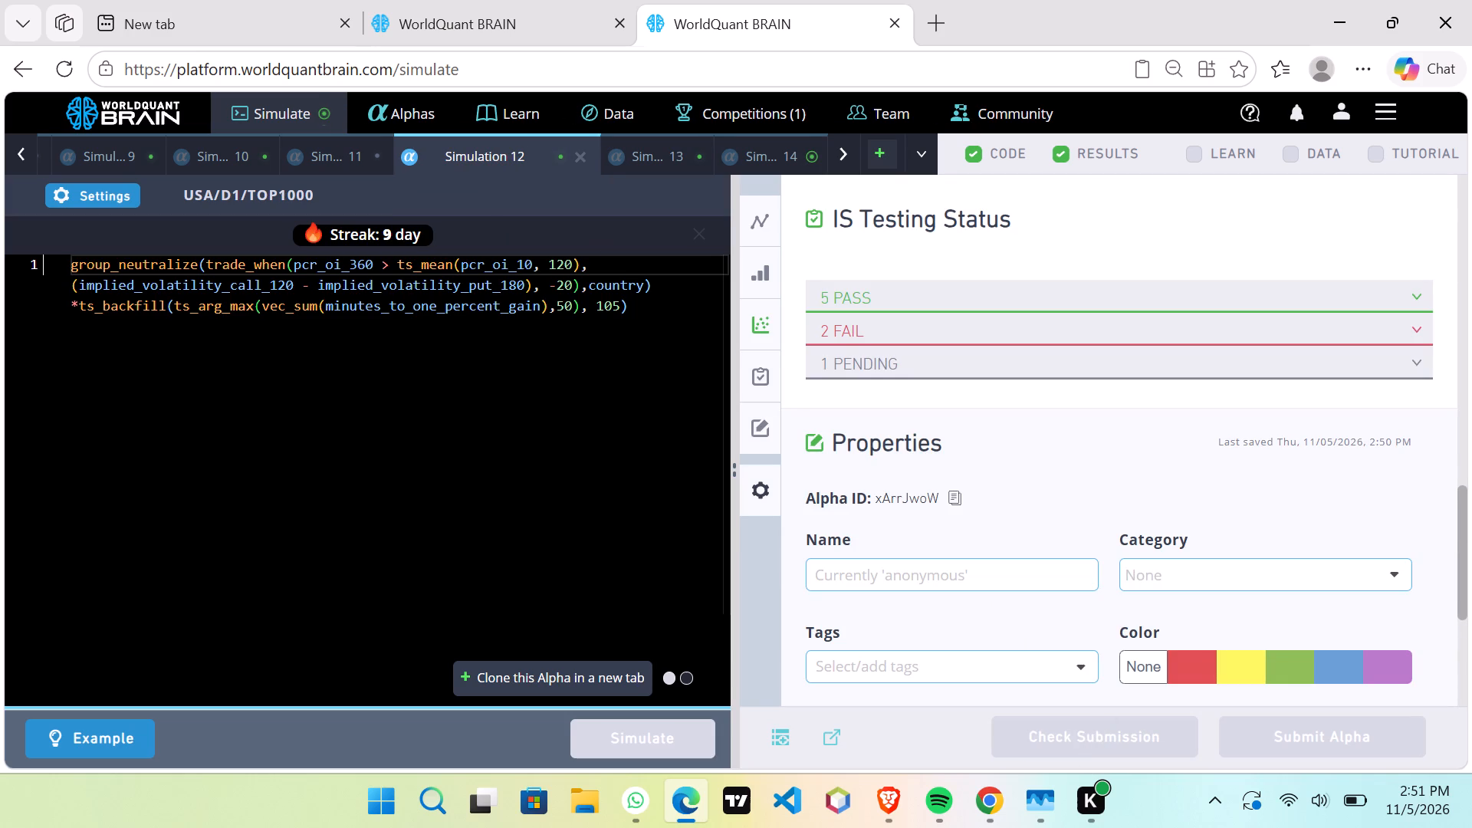
pyautogui.click(788, 166)
pyautogui.click(1056, 741)
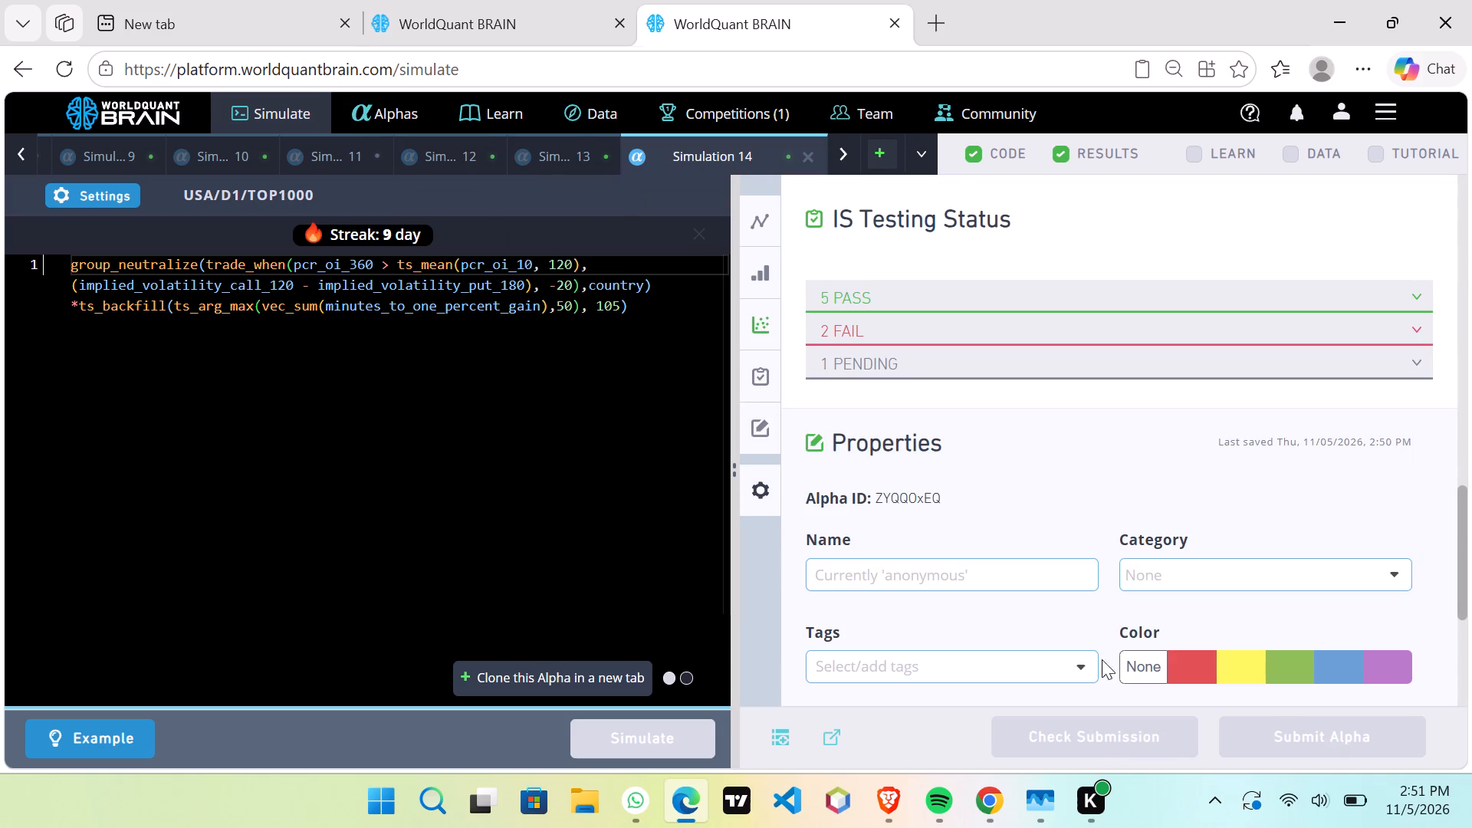
# Clone the Simulation 14 alpha three times for further variants.
pyautogui.click(582, 683)
pyautogui.doubleClick(581, 675)
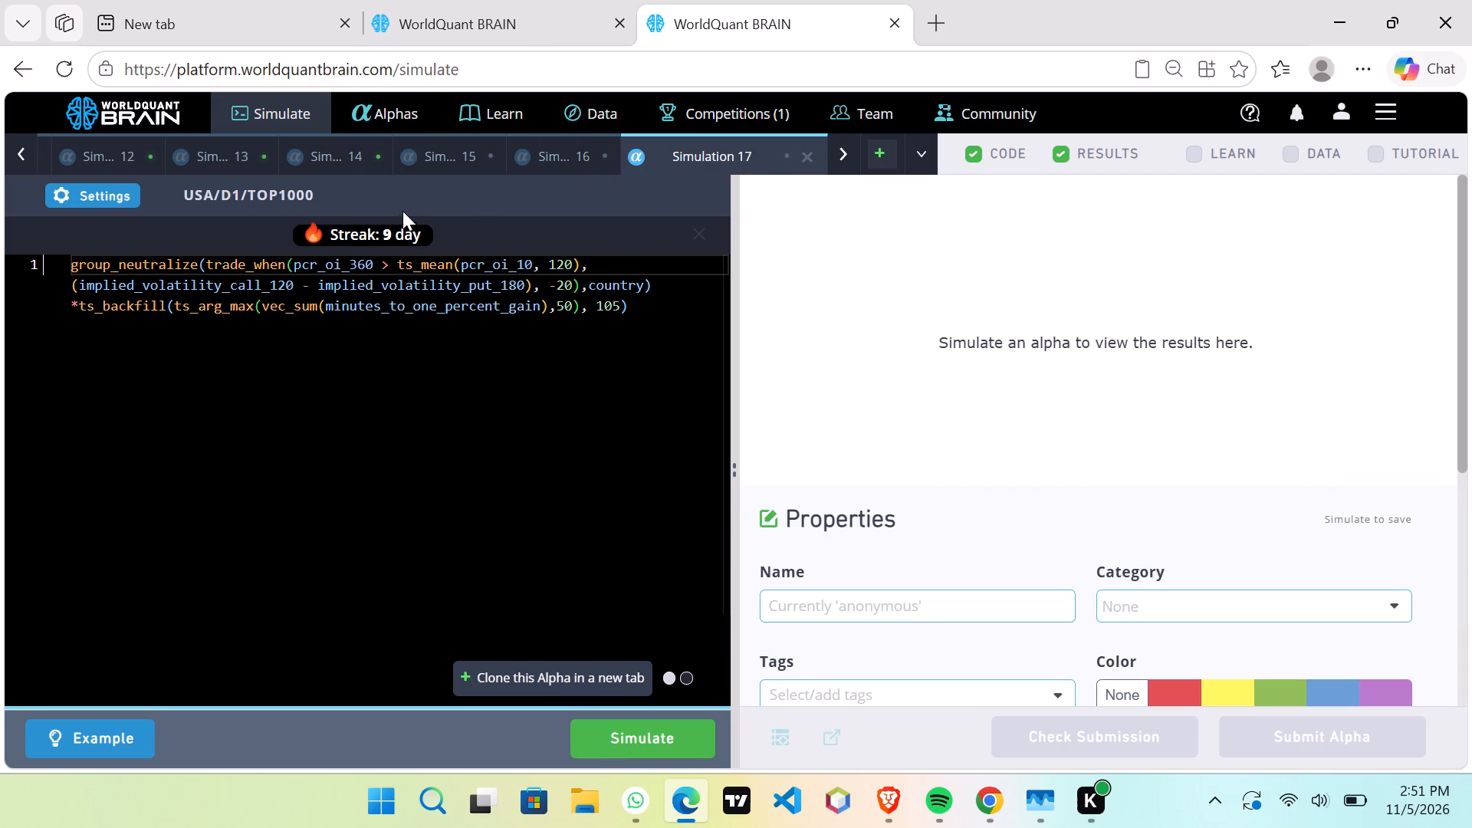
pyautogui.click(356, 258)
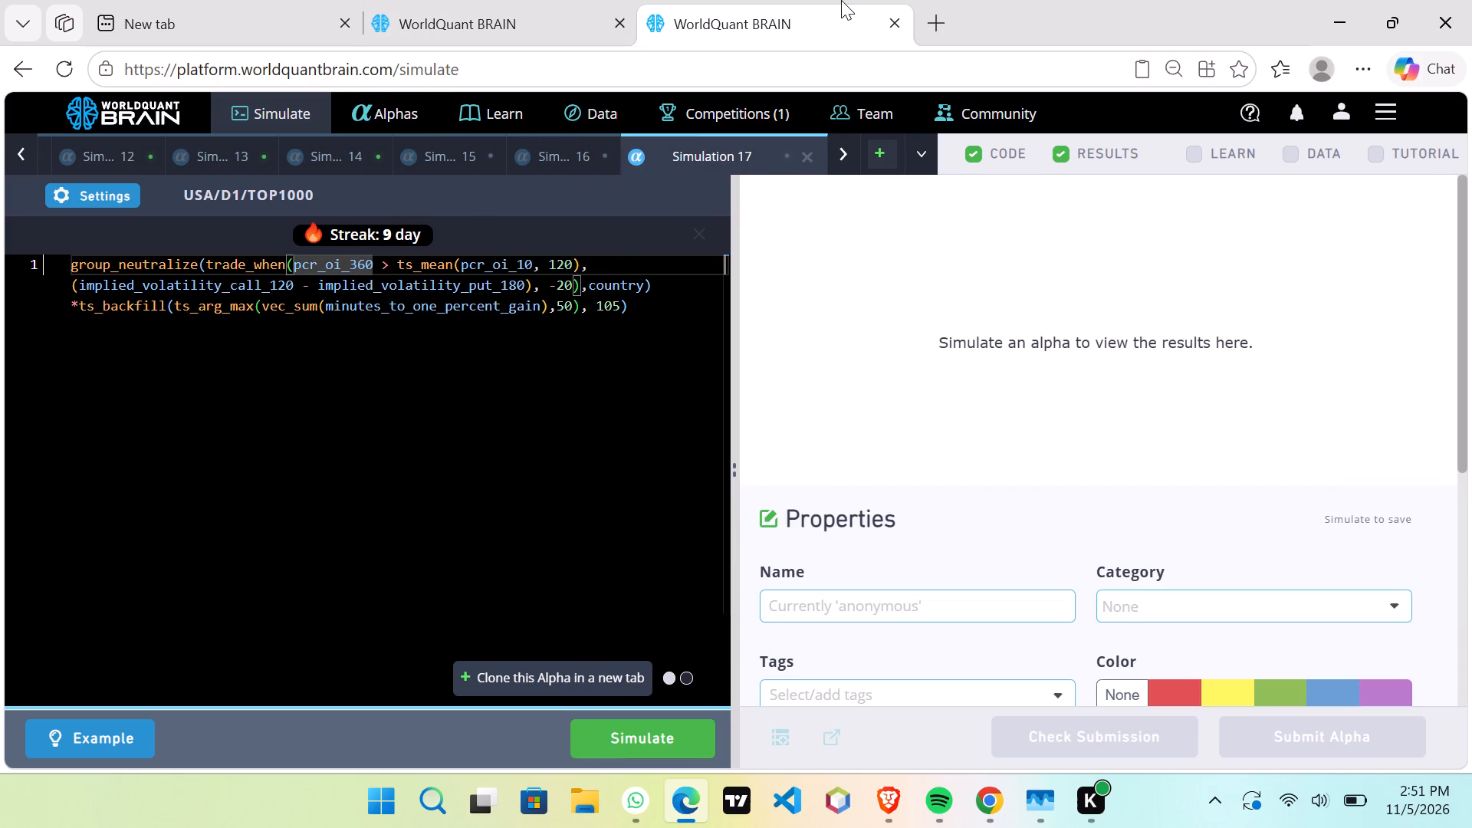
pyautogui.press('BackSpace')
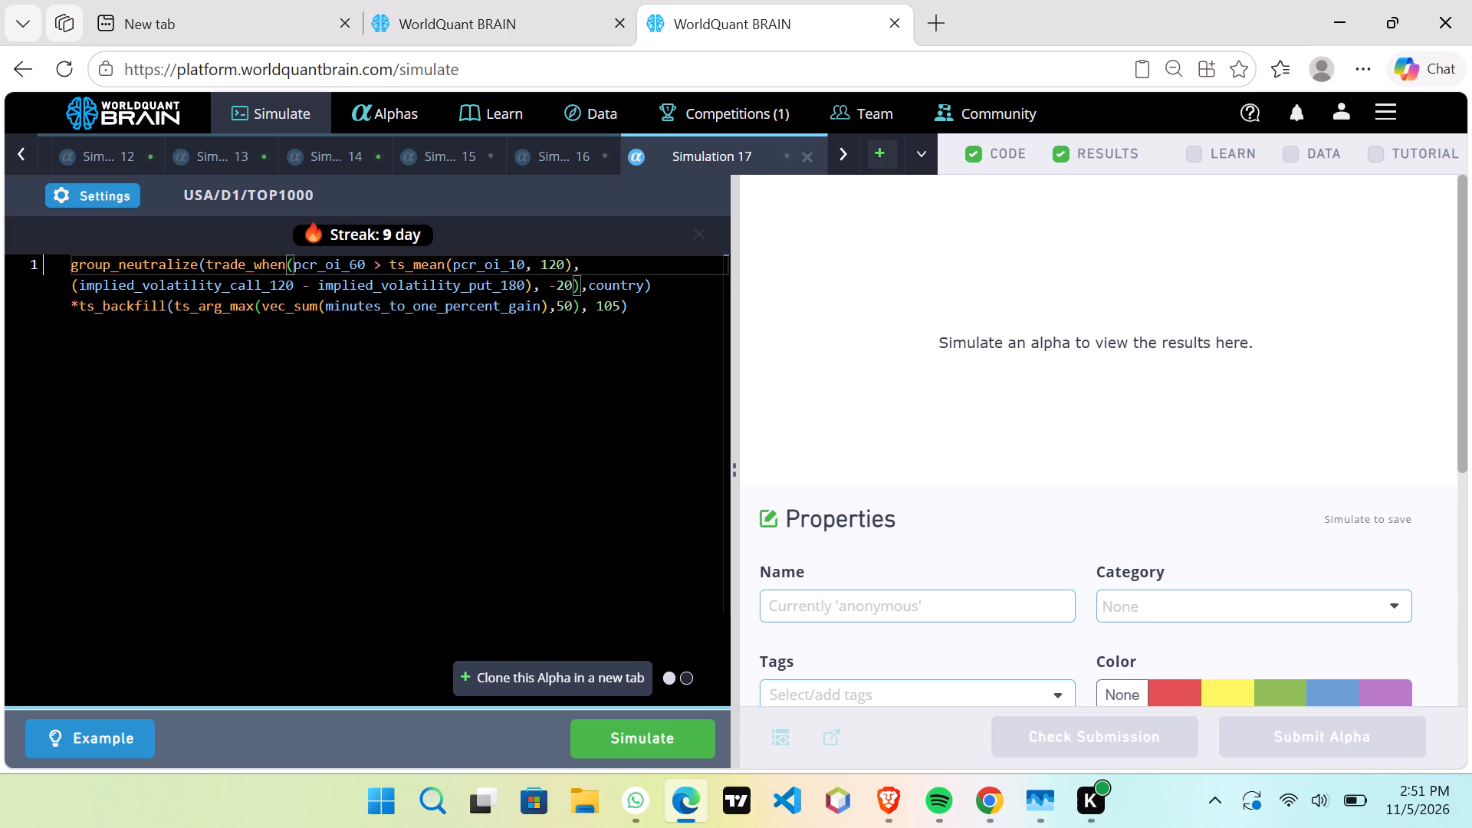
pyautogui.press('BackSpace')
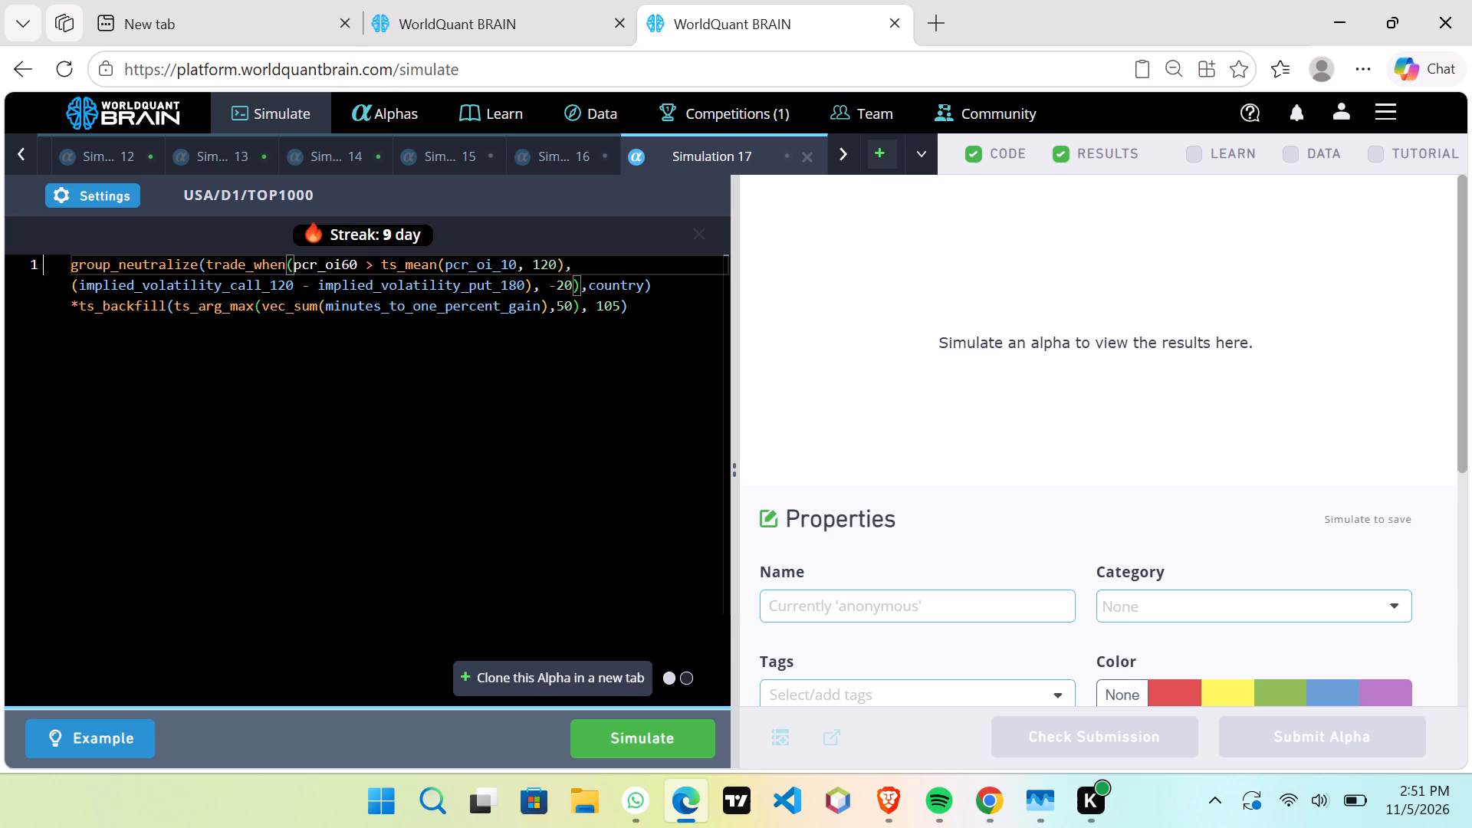
# Delete the entire alpha expression in Simulation 17.
pyautogui.moveTo(645, 315); pyautogui.dragTo(179, 264)
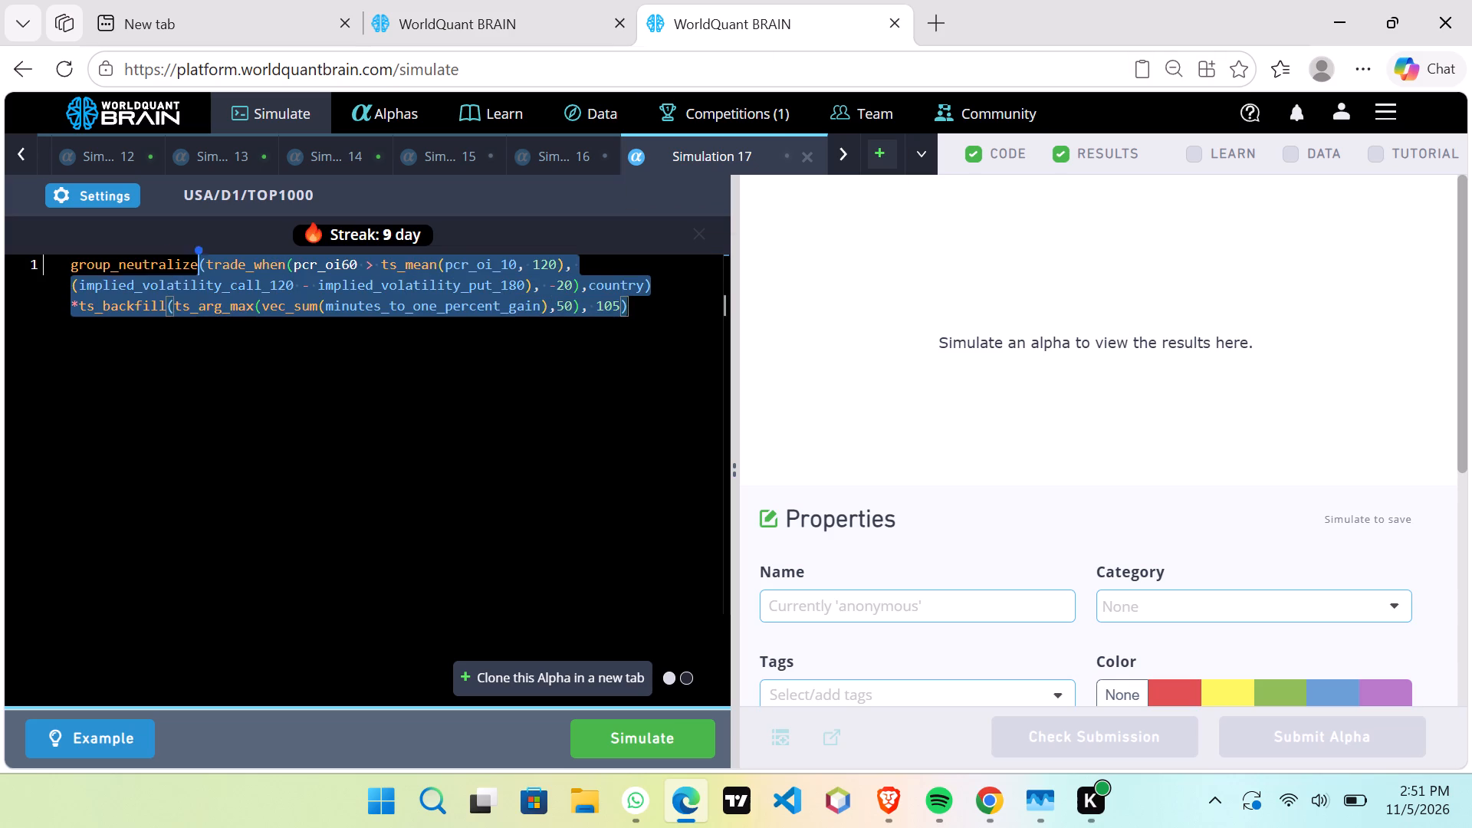
pyautogui.moveTo(179, 264); pyautogui.dragTo(64, 268)
pyautogui.press('BackSpace')
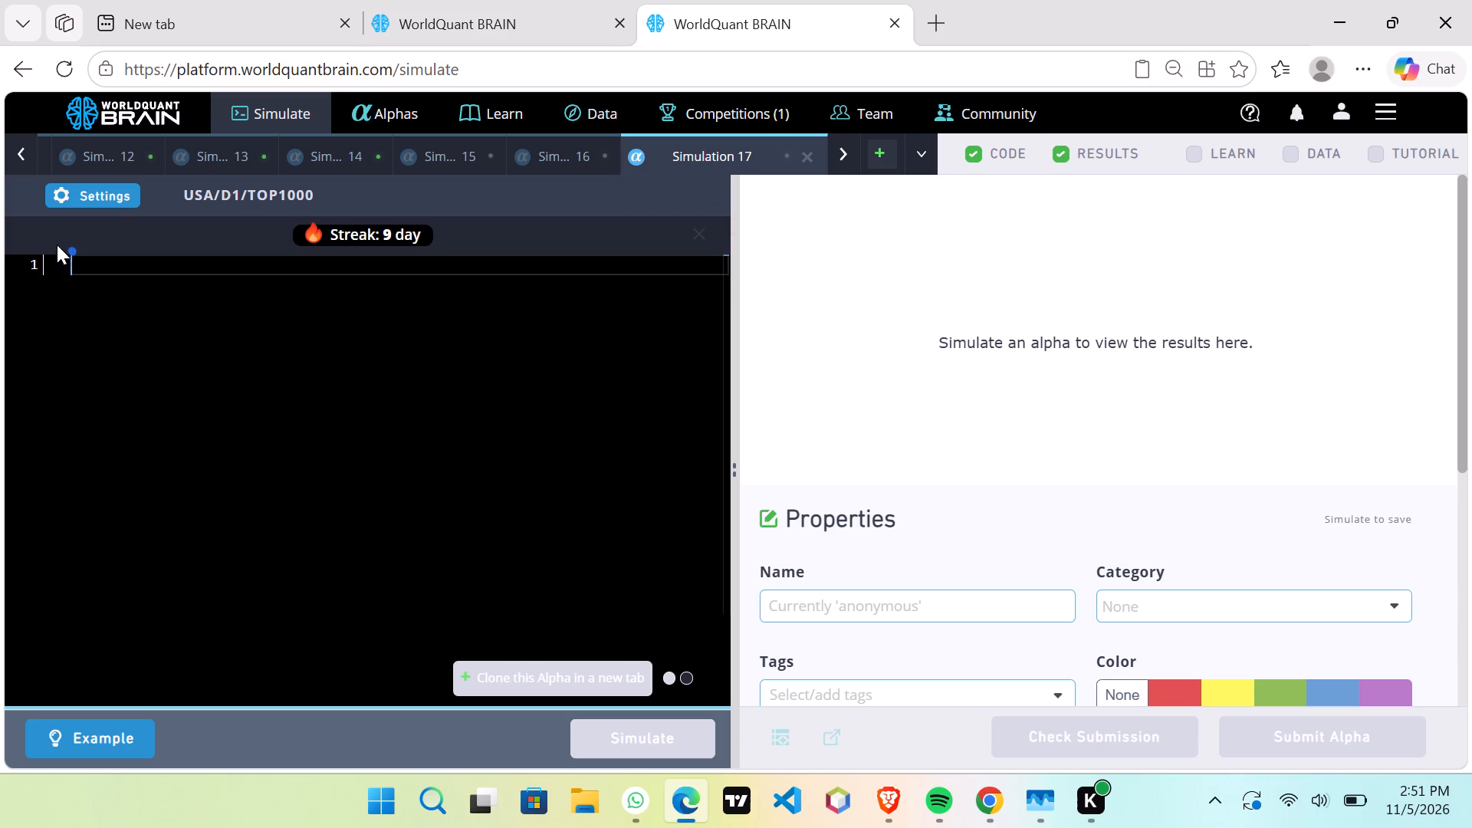
# In Simulation 16, set the field compared against ts_mean in trade_when to pcr_oi_180 and simulate the alpha.
pyautogui.click(540, 142)
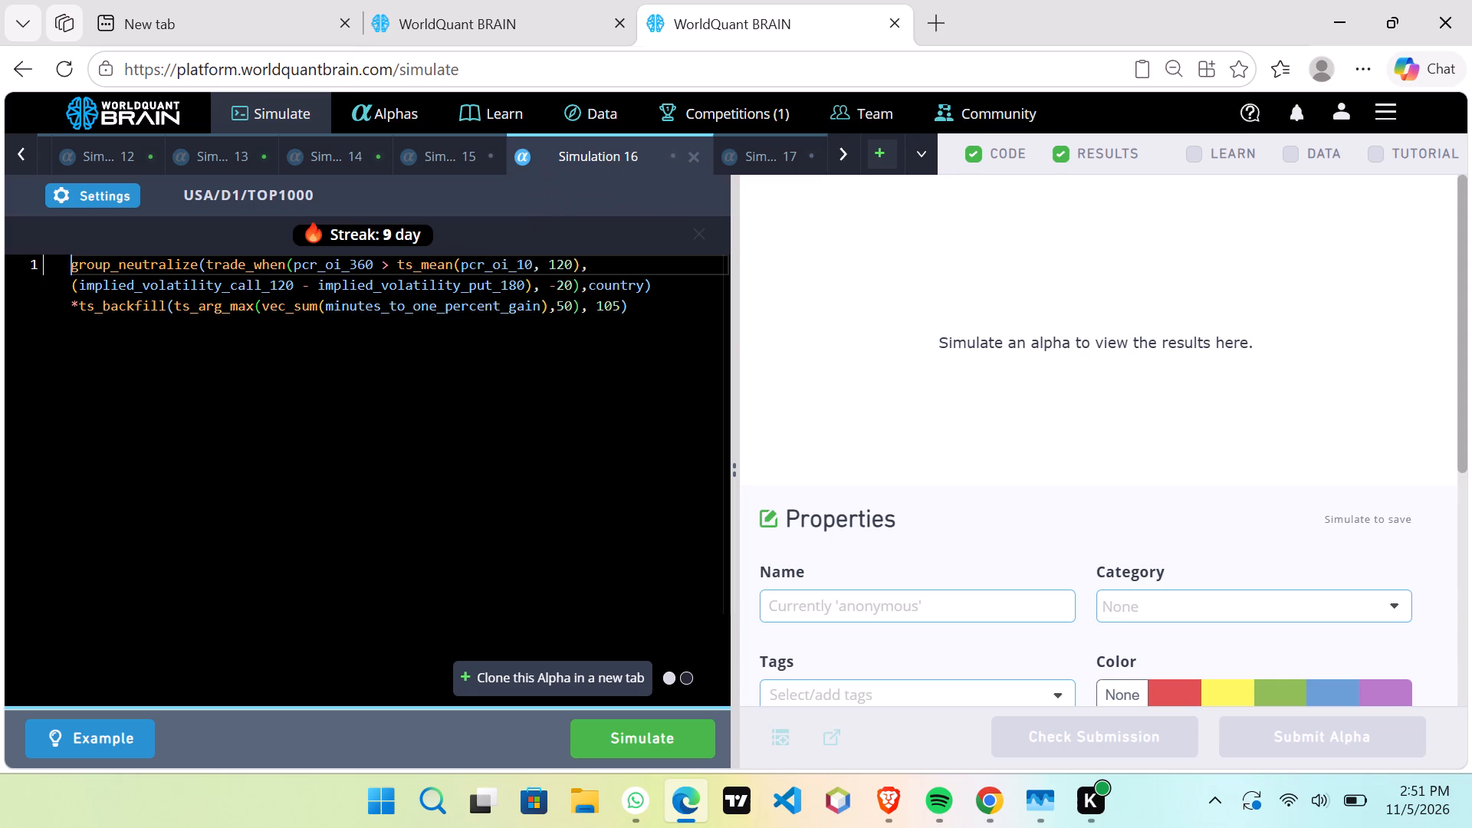
pyautogui.click(363, 264)
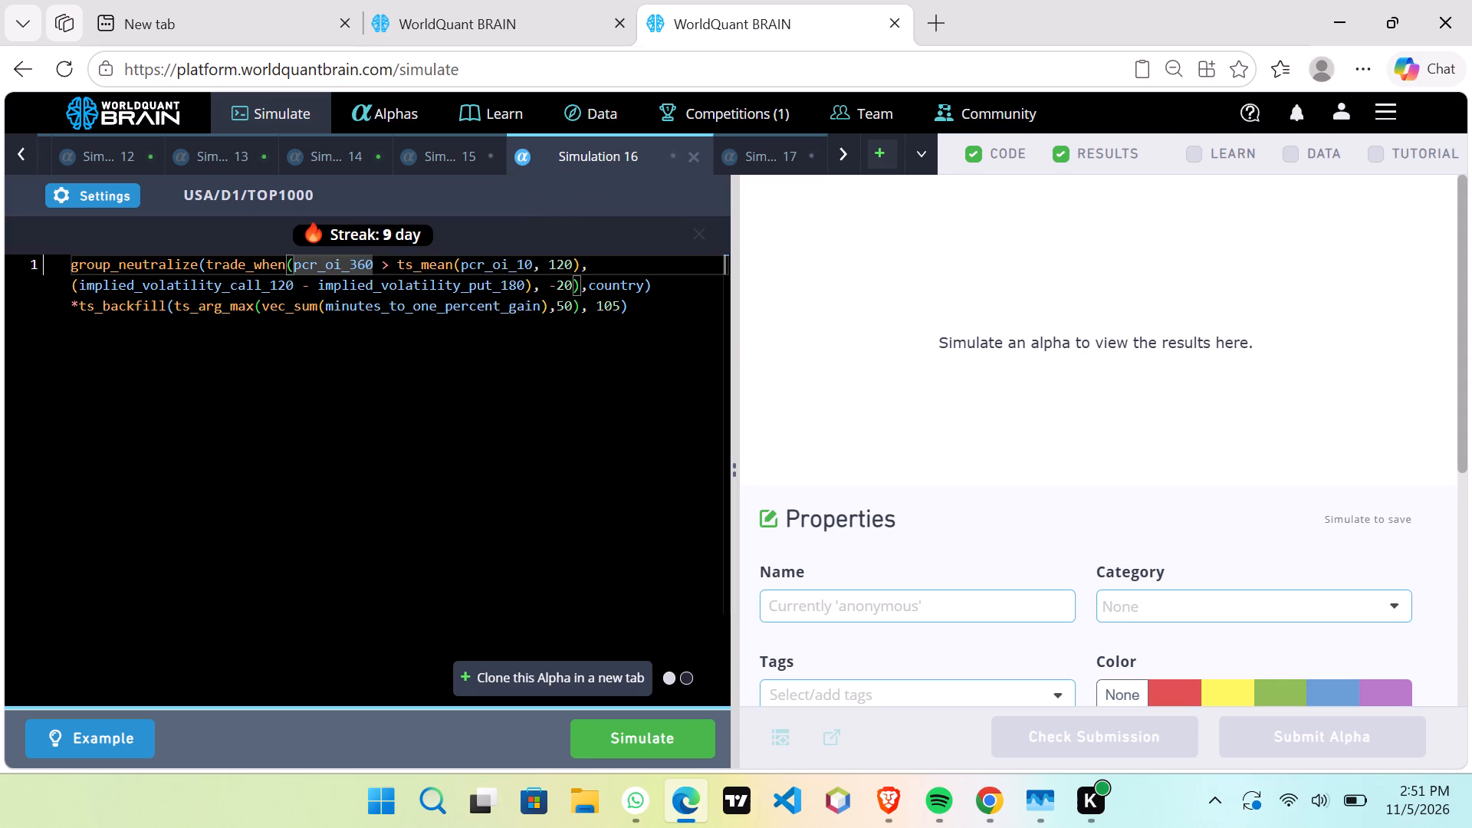
pyautogui.click(363, 257)
pyautogui.press('BackSpace')
pyautogui.press('Delete')
pyautogui.press('1')
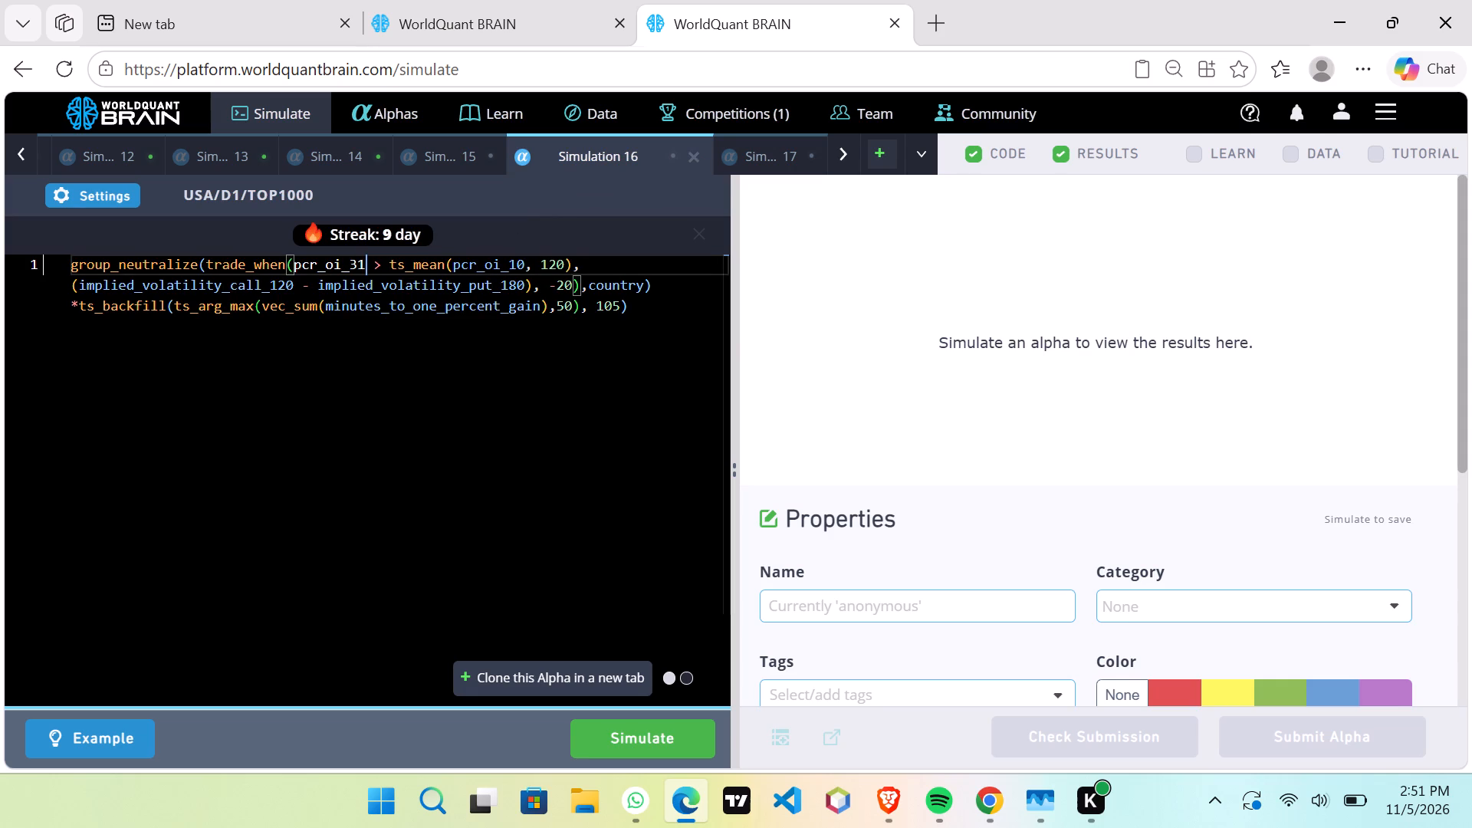
pyautogui.press('8')
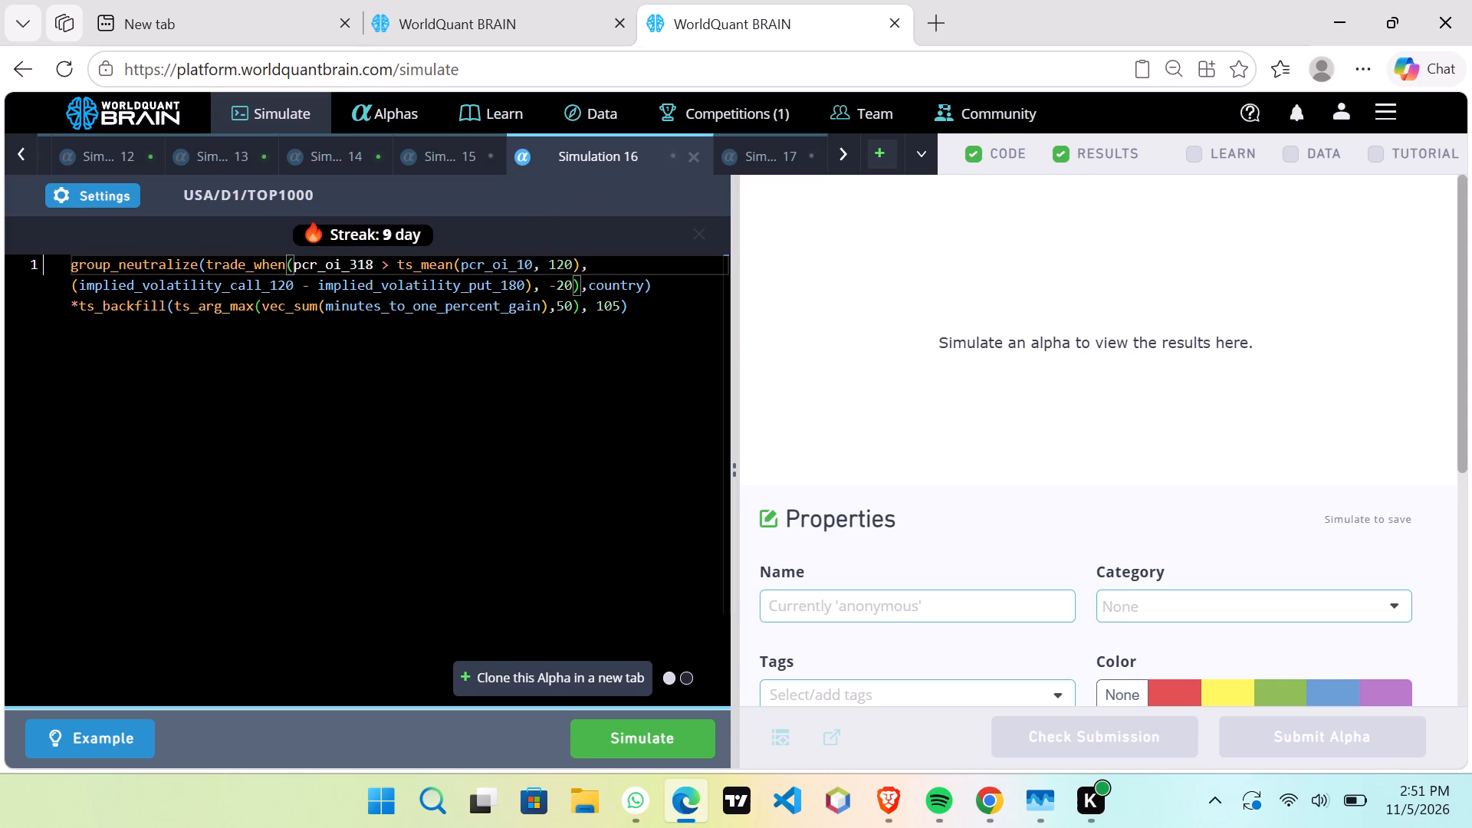
pyautogui.press('BackSpace')
pyautogui.press('BackSpace')
pyautogui.press('BackSpace')
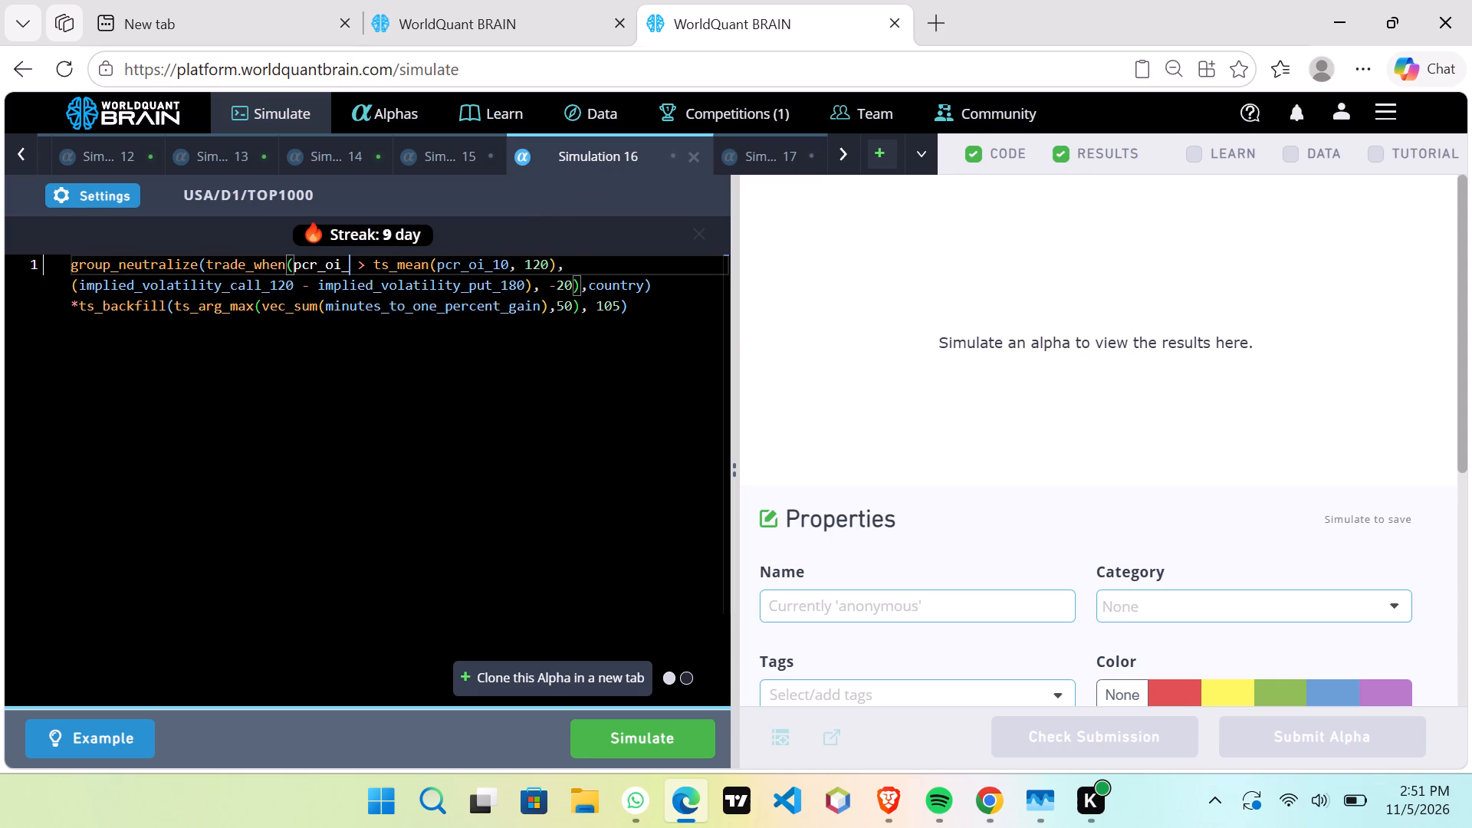
pyautogui.press('1')
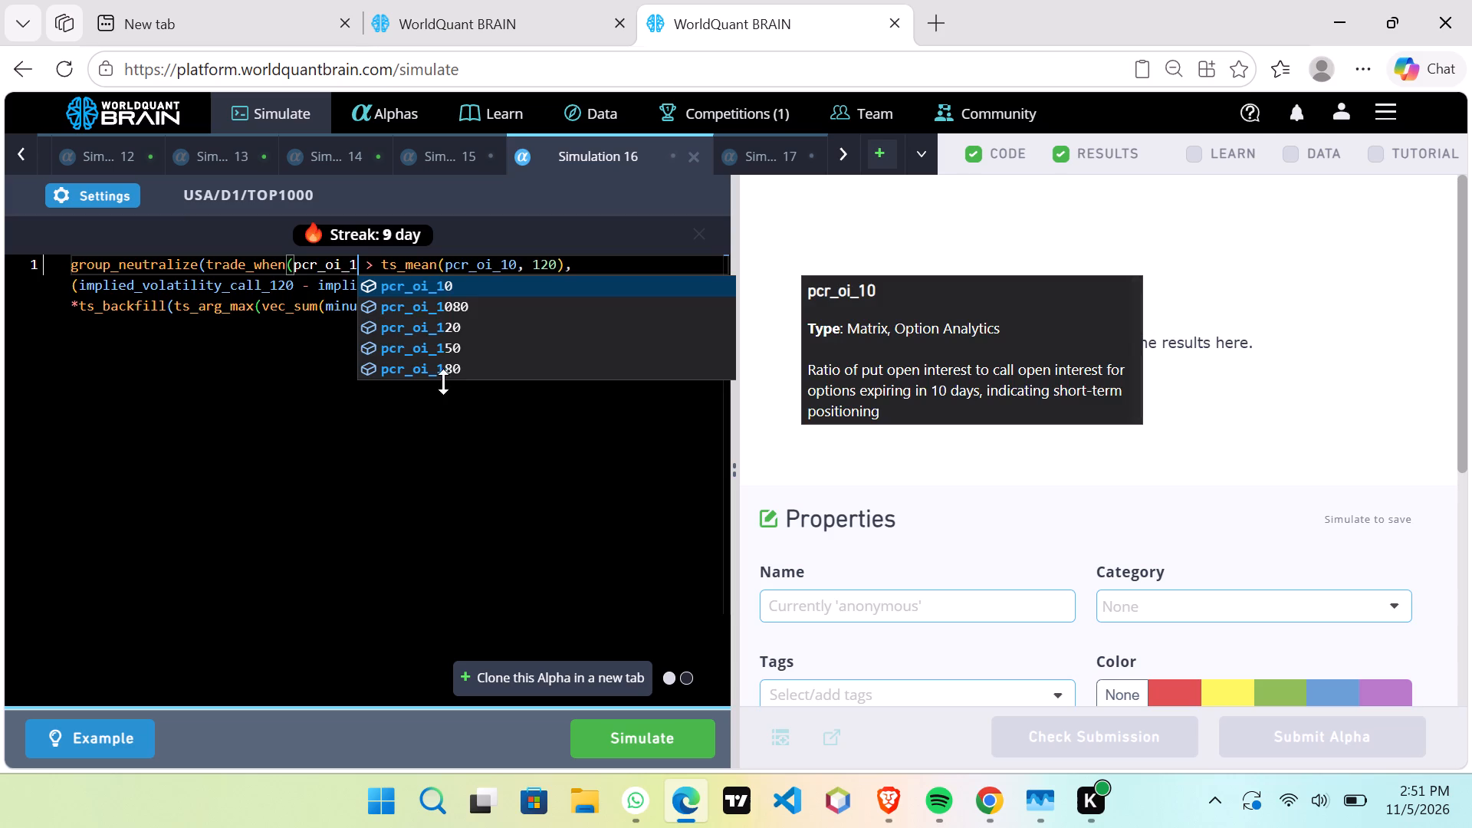
pyautogui.click(457, 368)
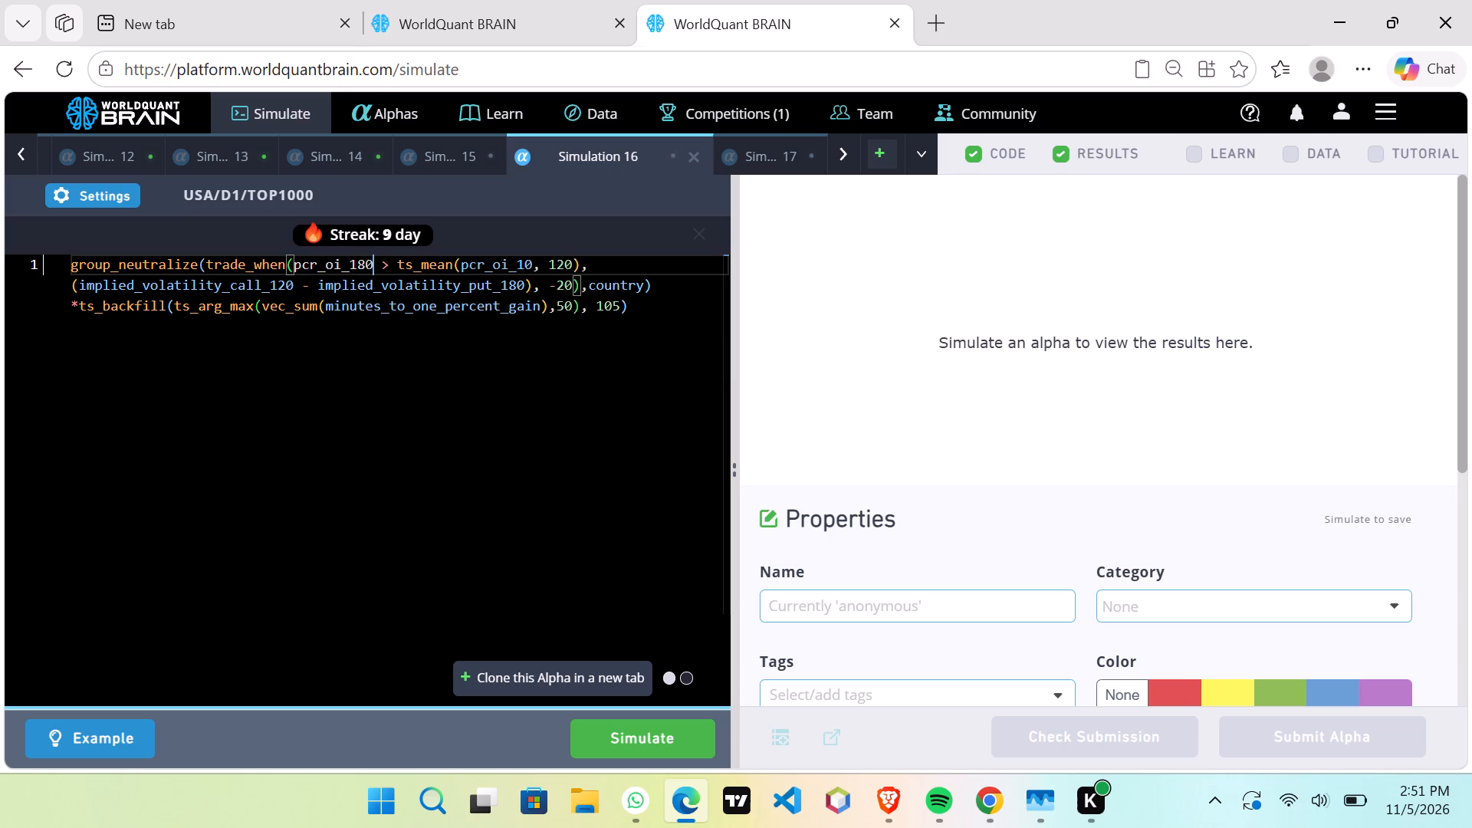
pyautogui.click(633, 728)
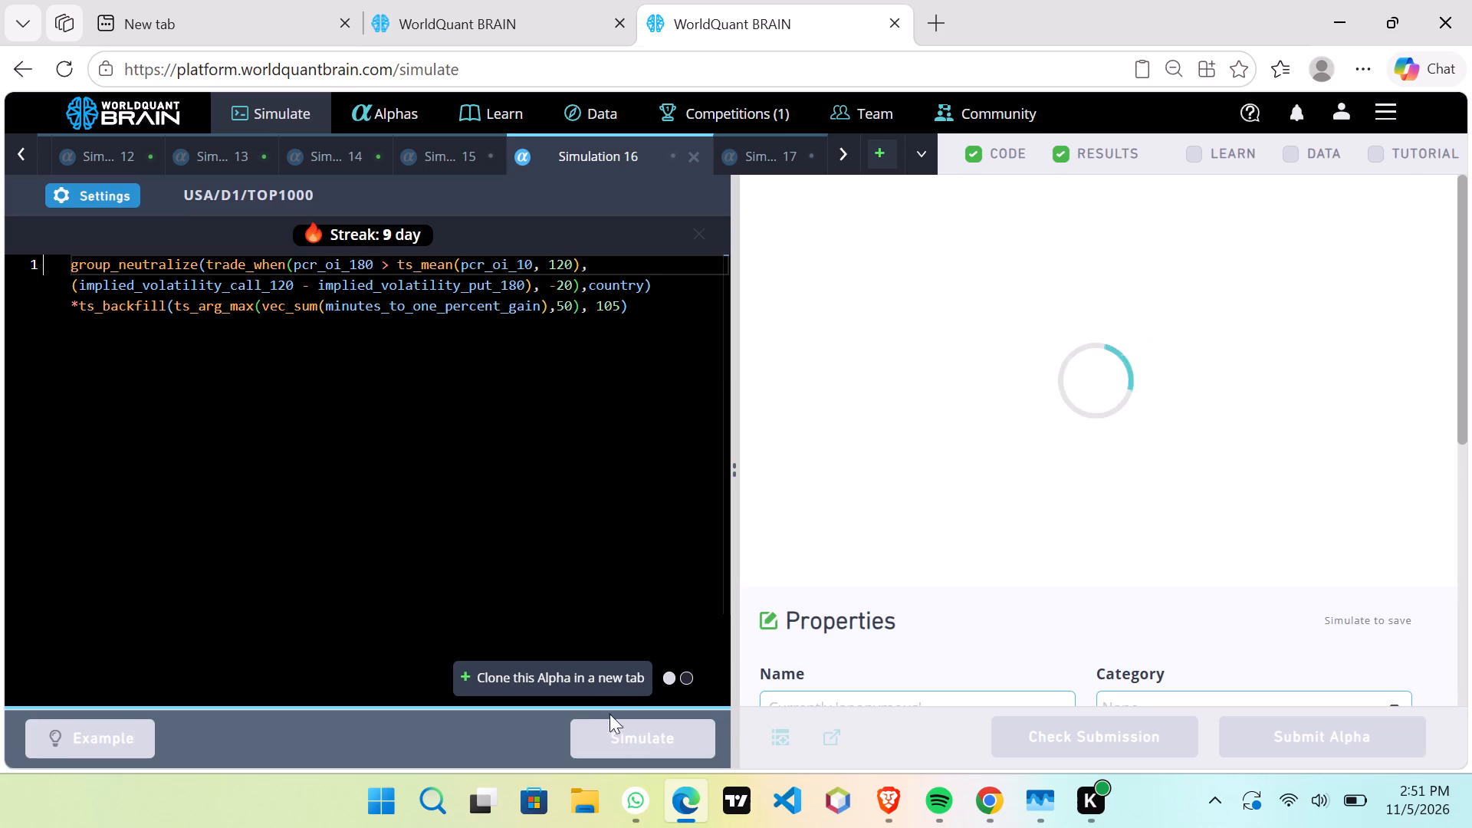
# In Simulation 15, set the field compared against ts_mean in trade_when to pcr_oi_180 and simulate the alpha.
pyautogui.click(472, 157)
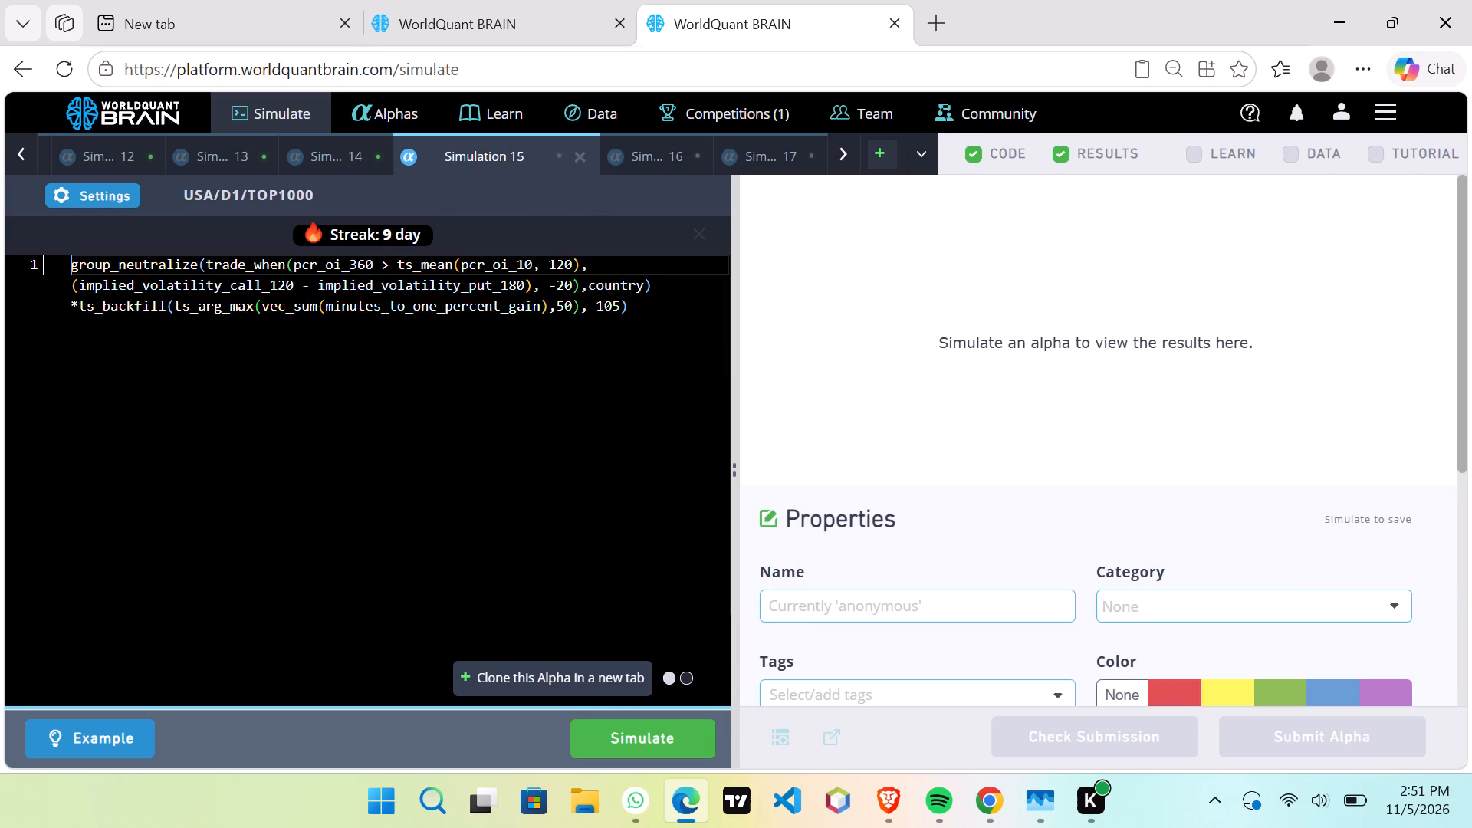
pyautogui.click(361, 265)
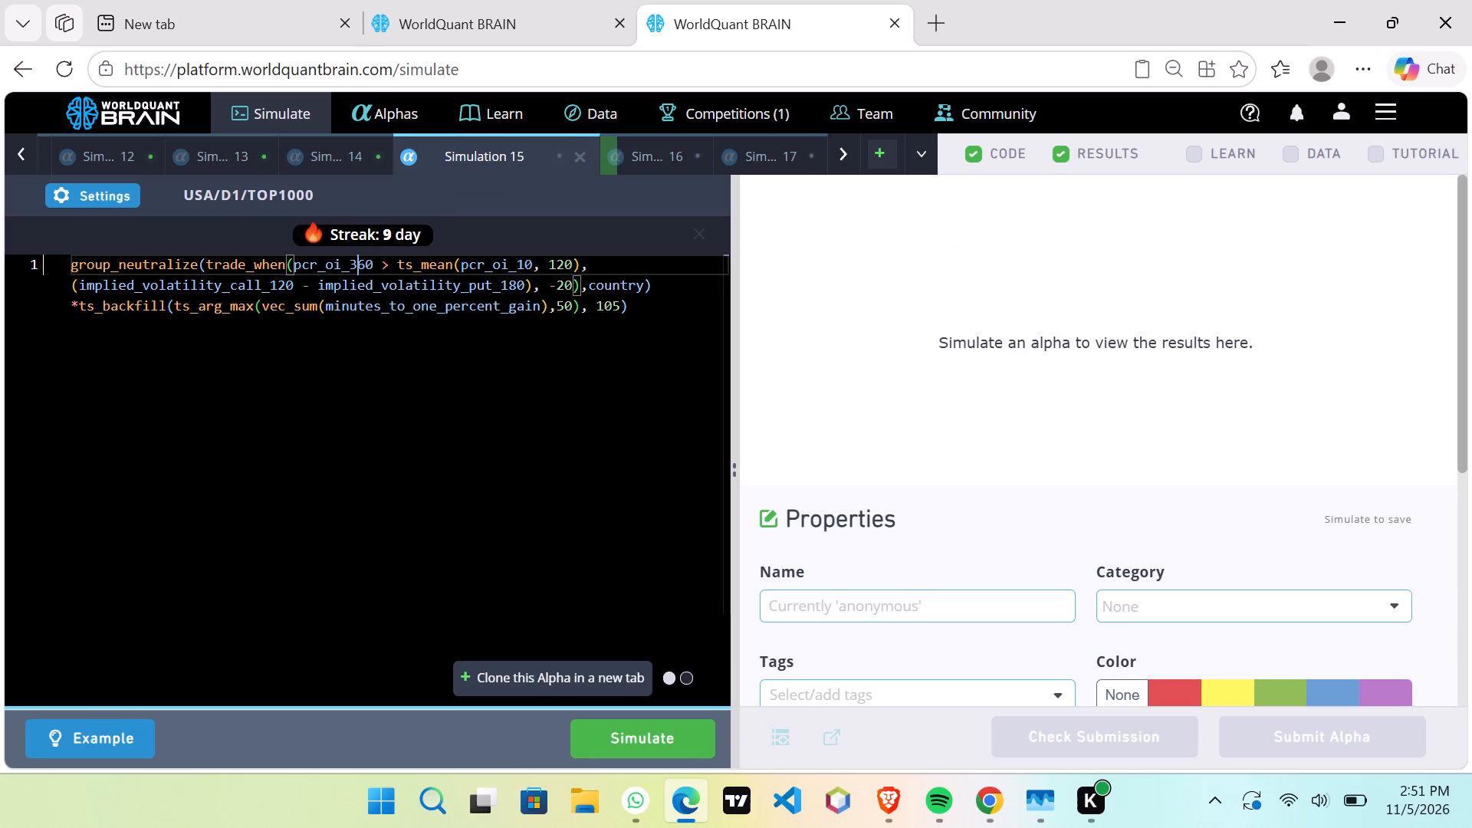
pyautogui.press('BackSpace')
pyautogui.press('Delete')
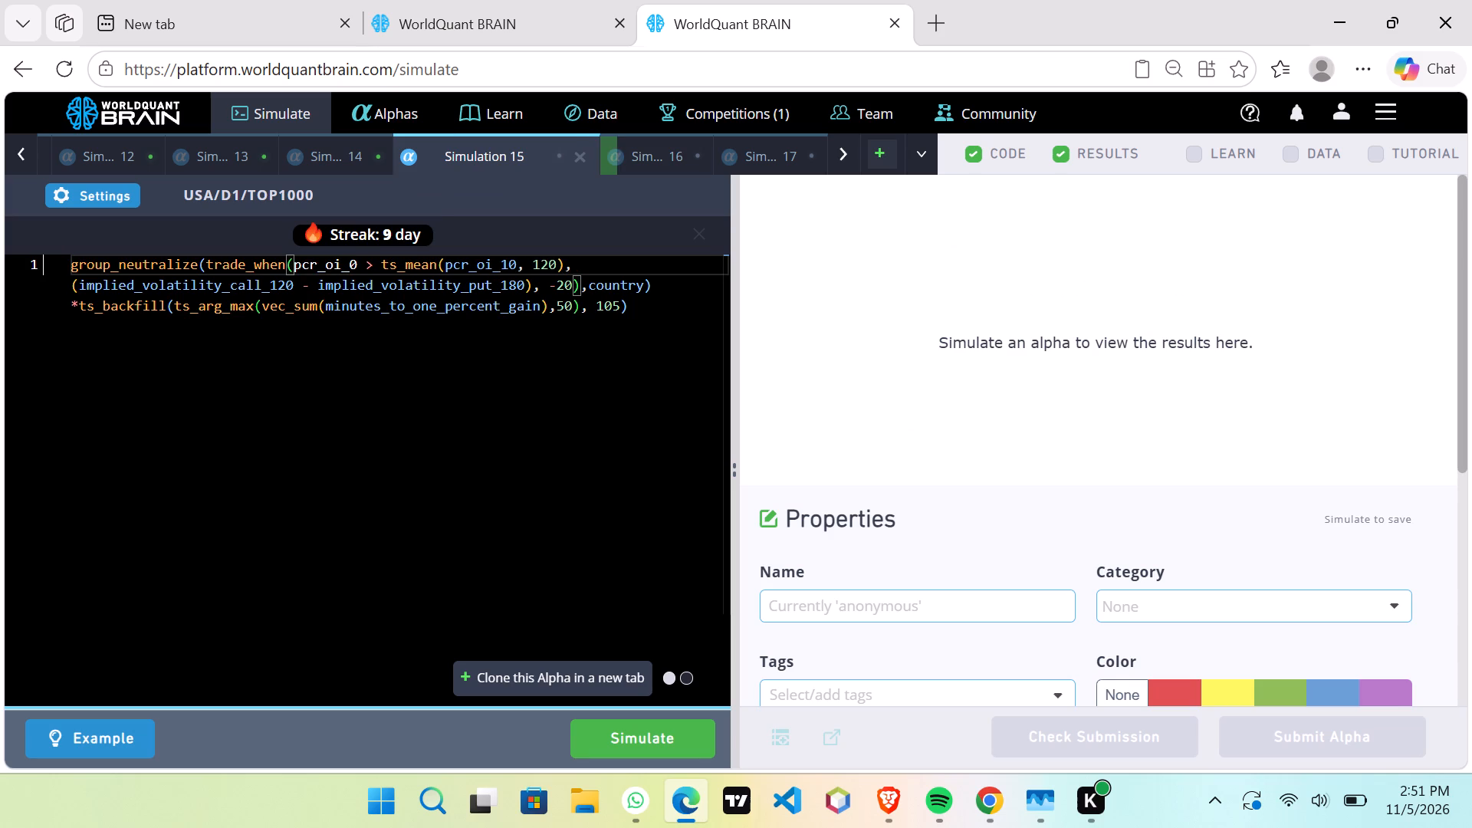
pyautogui.press('1')
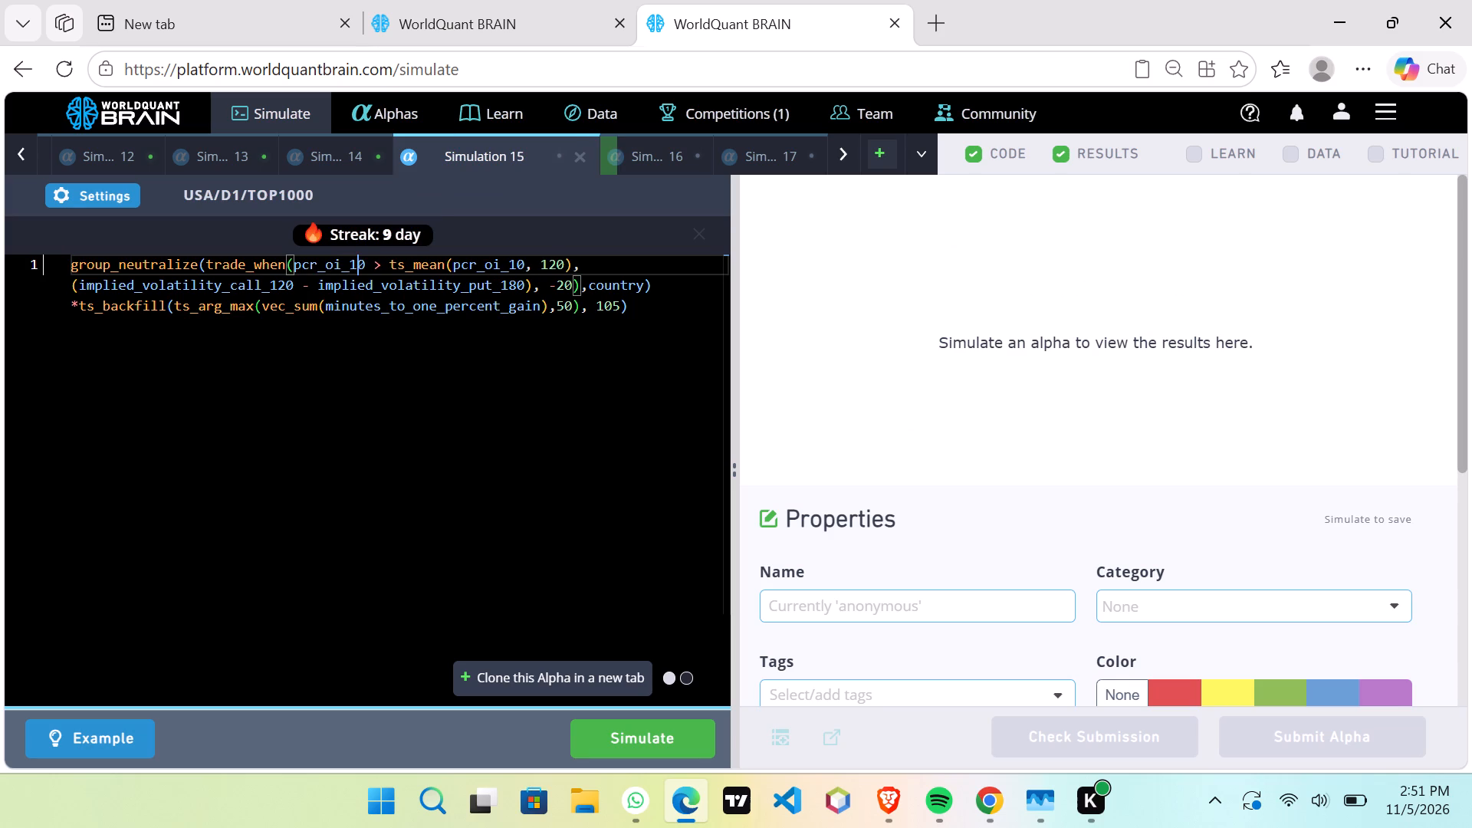
pyautogui.press('8')
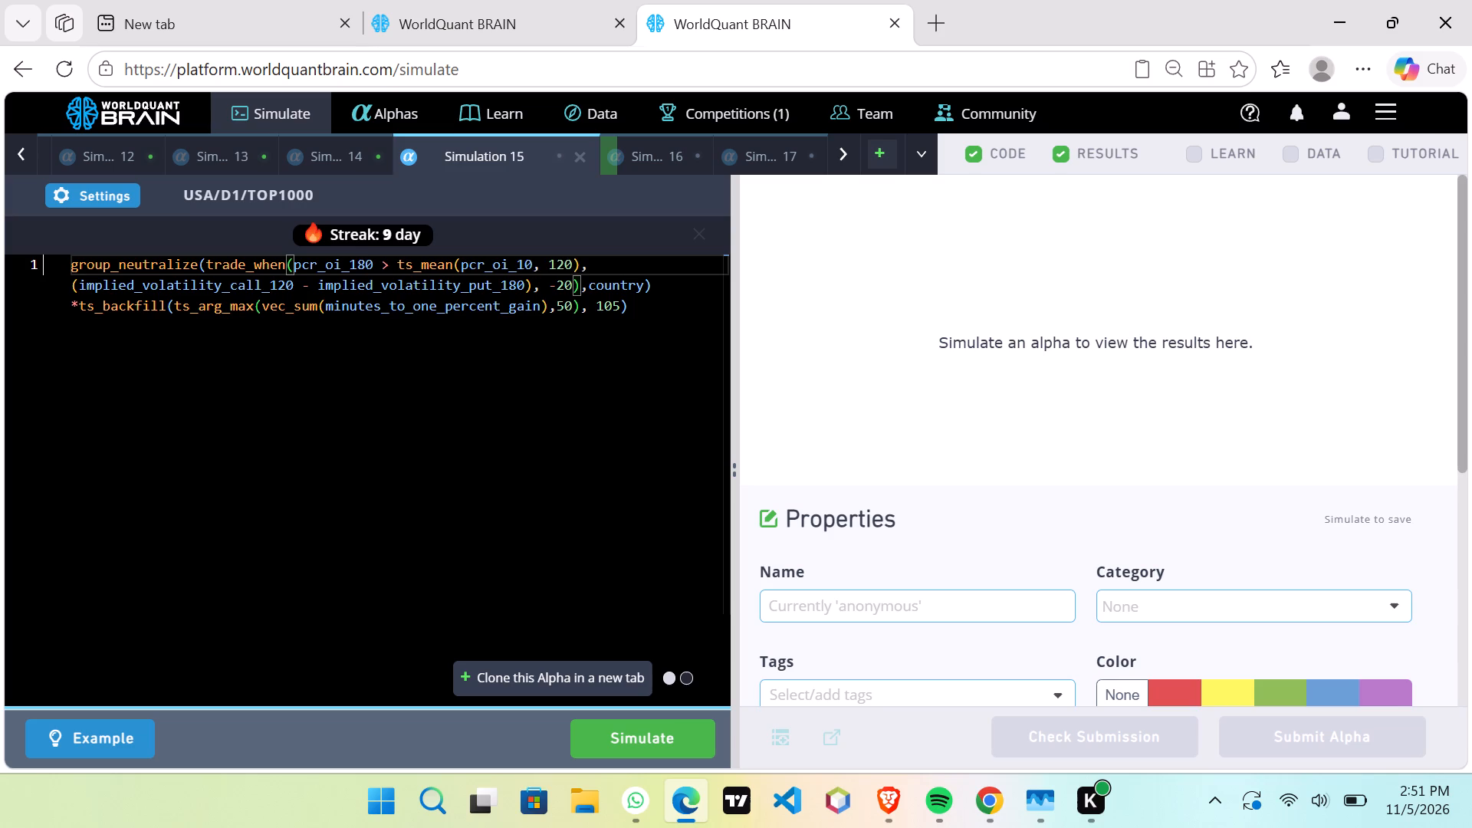
pyautogui.click(619, 498)
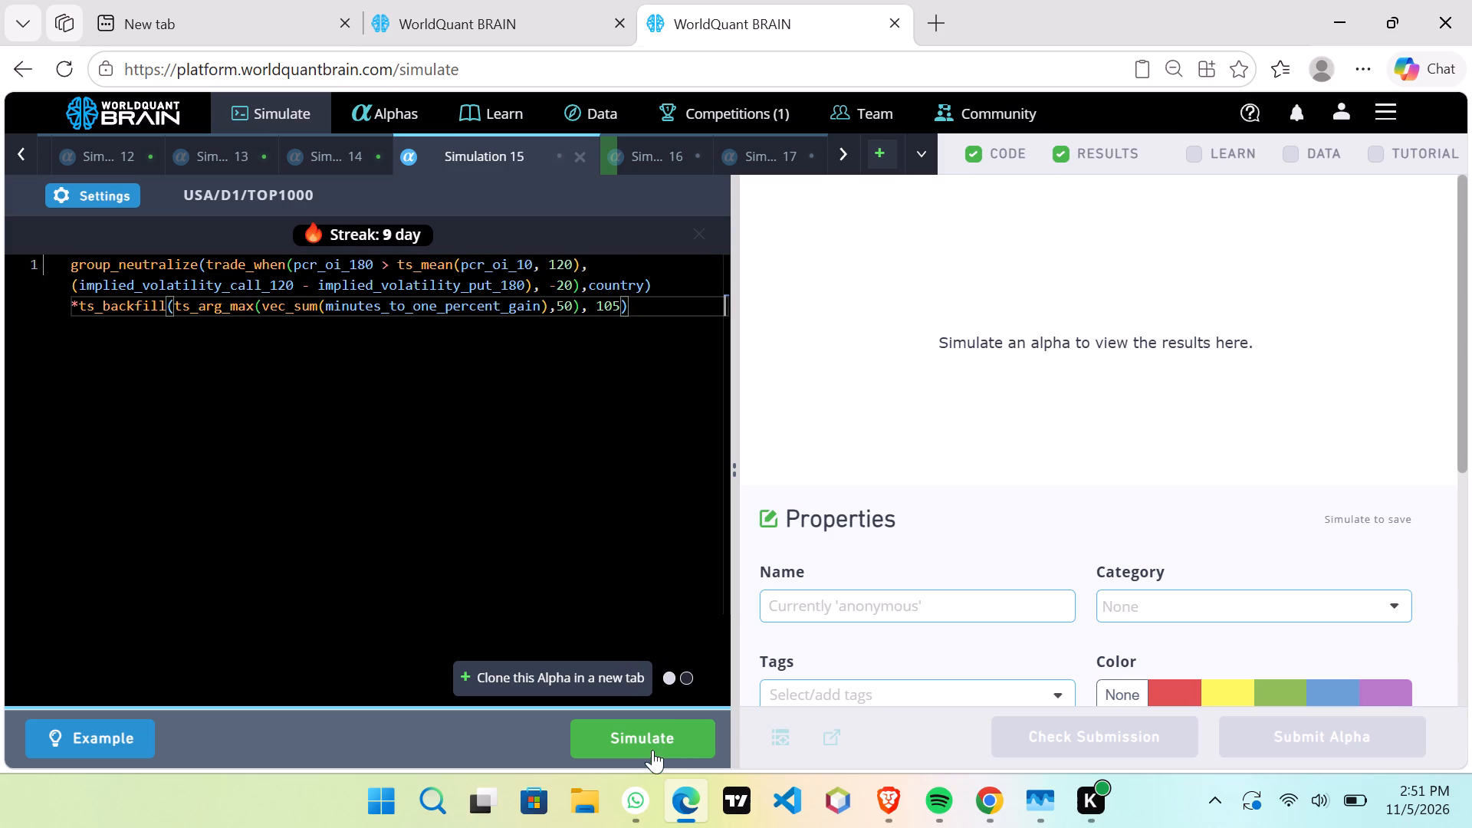
pyautogui.click(655, 740)
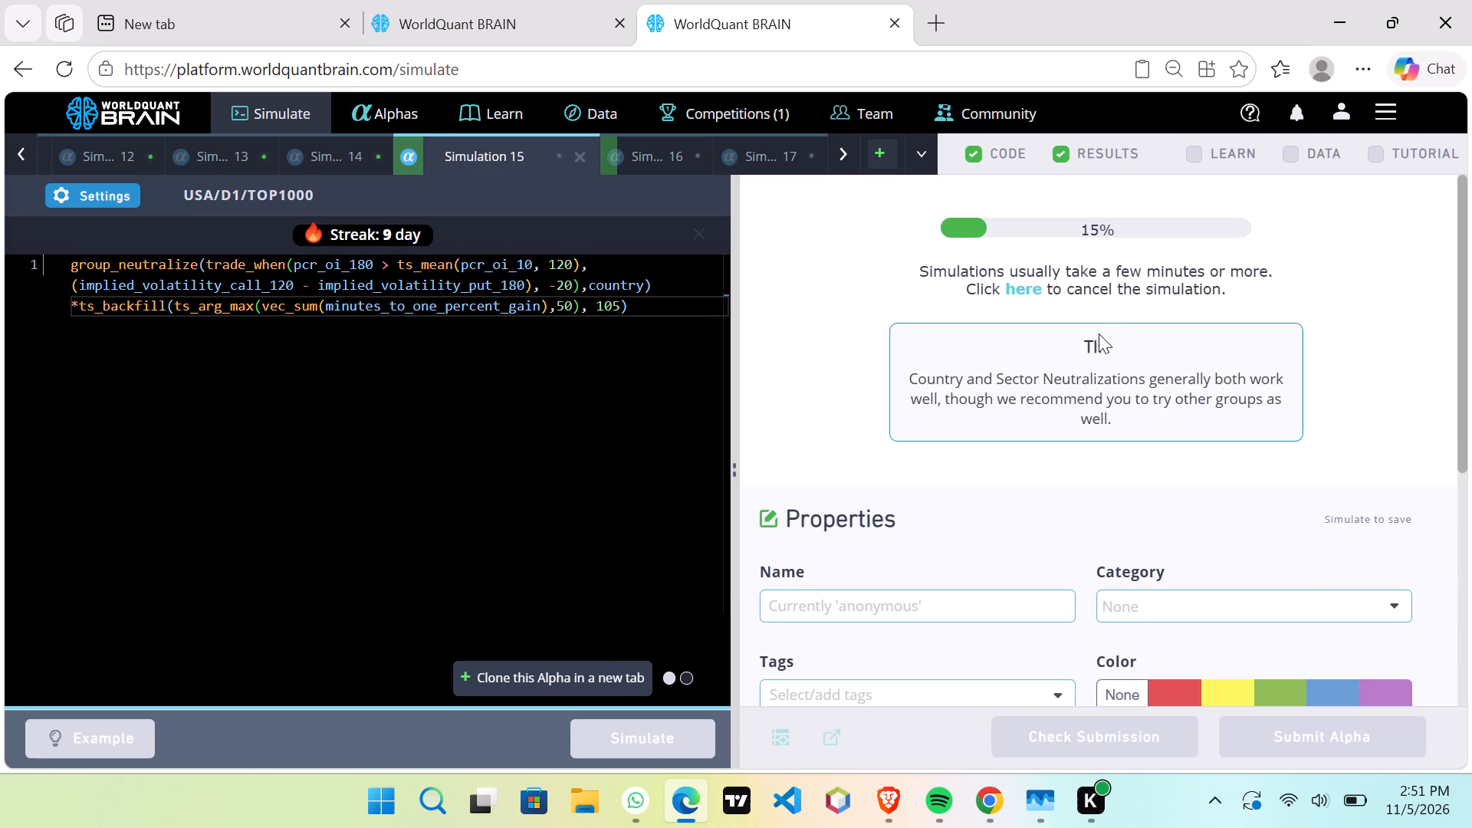
# Clone the Simulation 15 alpha into a new simulation tab.
pyautogui.click(773, 167)
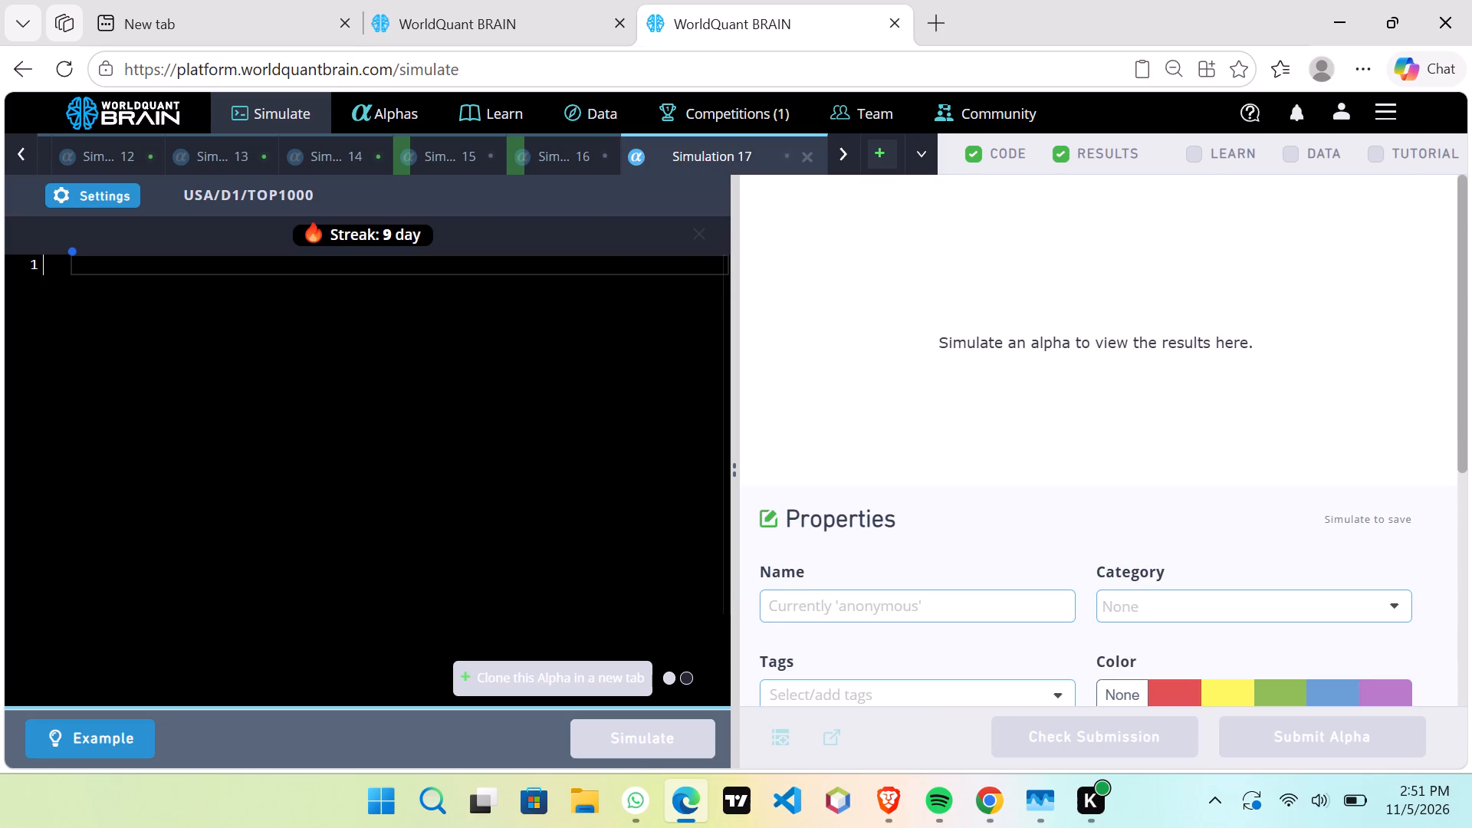
pyautogui.click(461, 151)
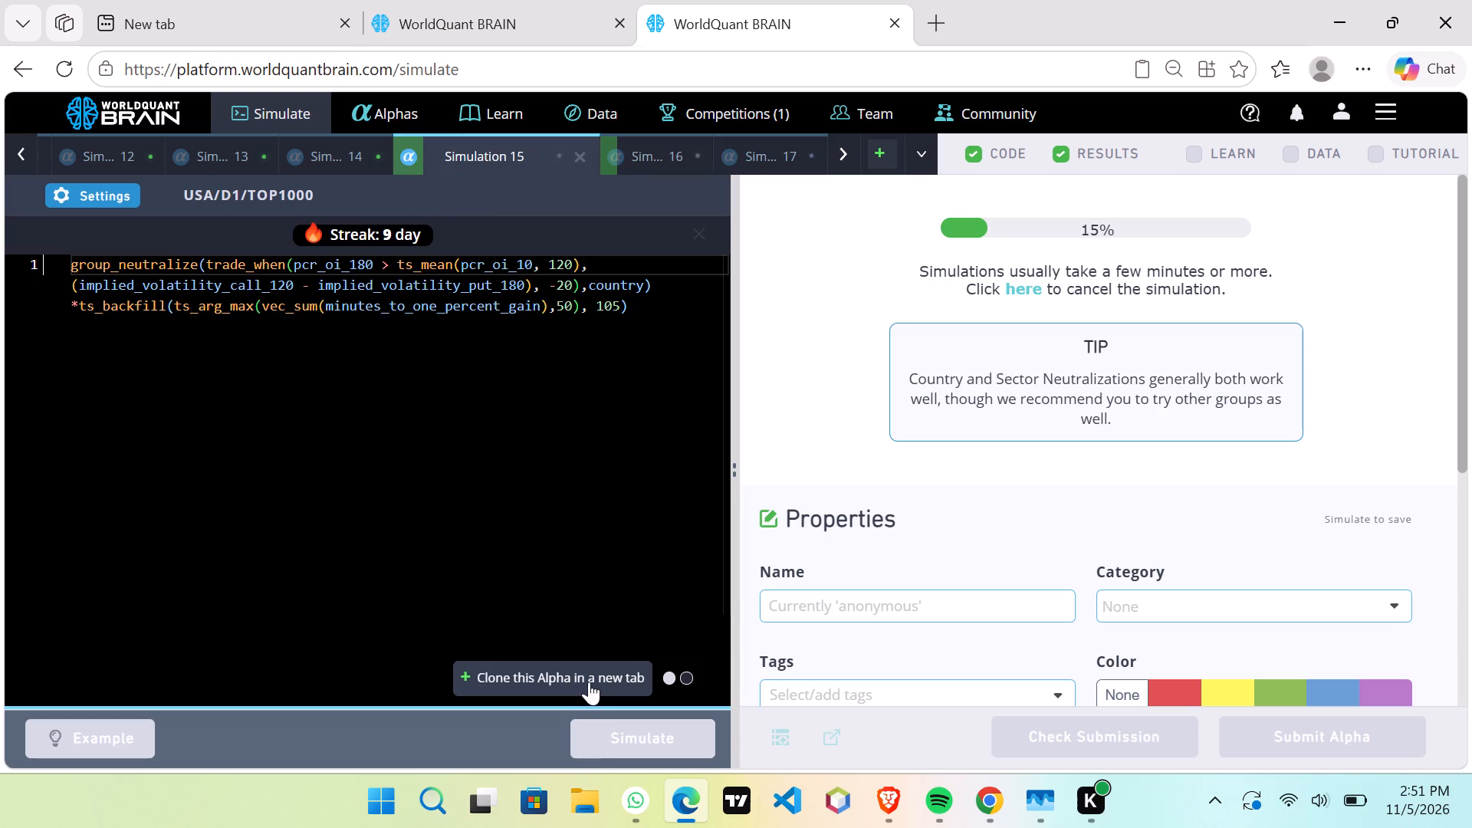
pyautogui.click(589, 682)
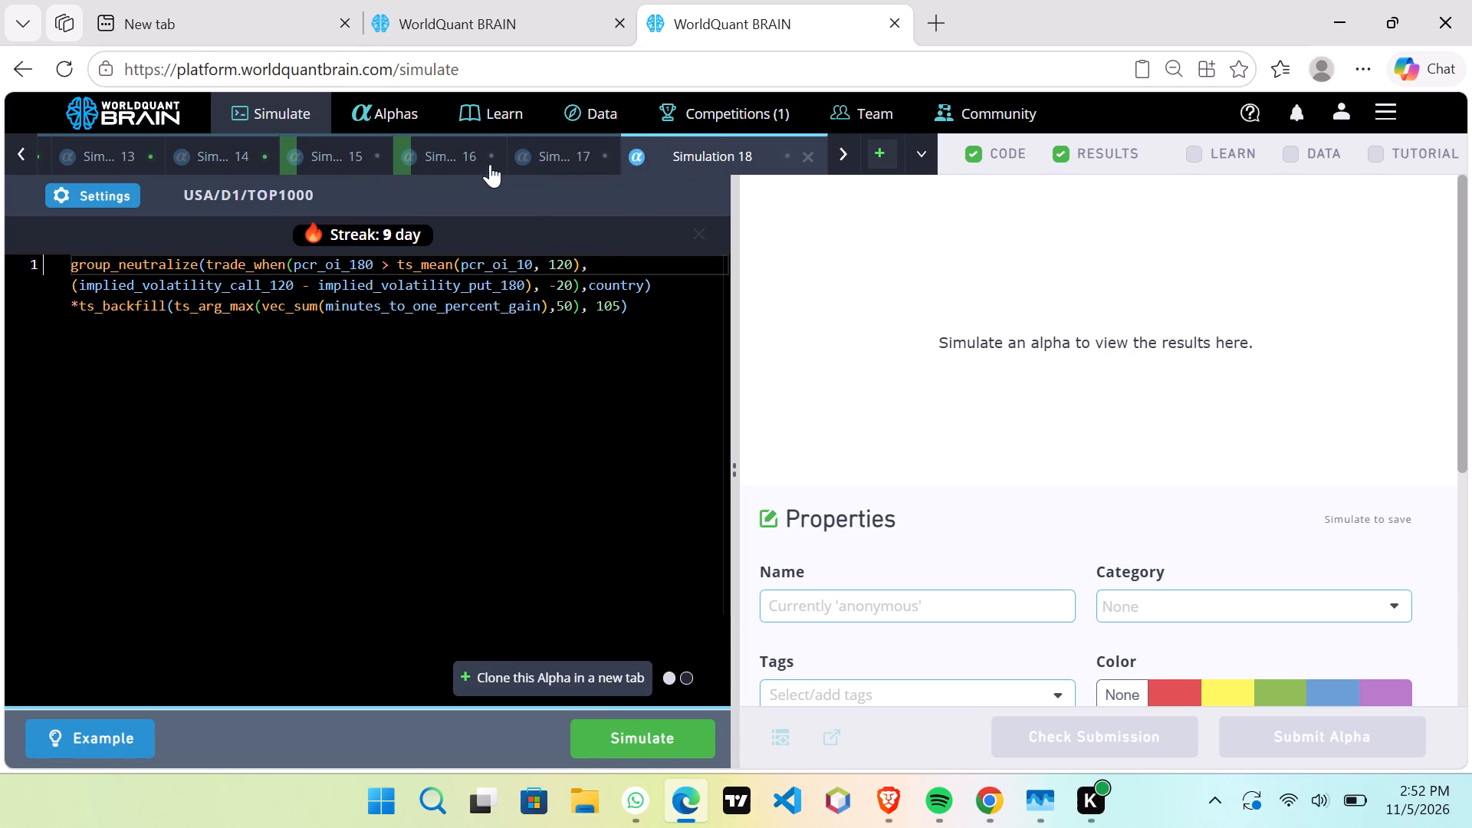
# Cancel the running Simulation 15, set its neutralization to Sector, and simulate it again.
pyautogui.click(338, 153)
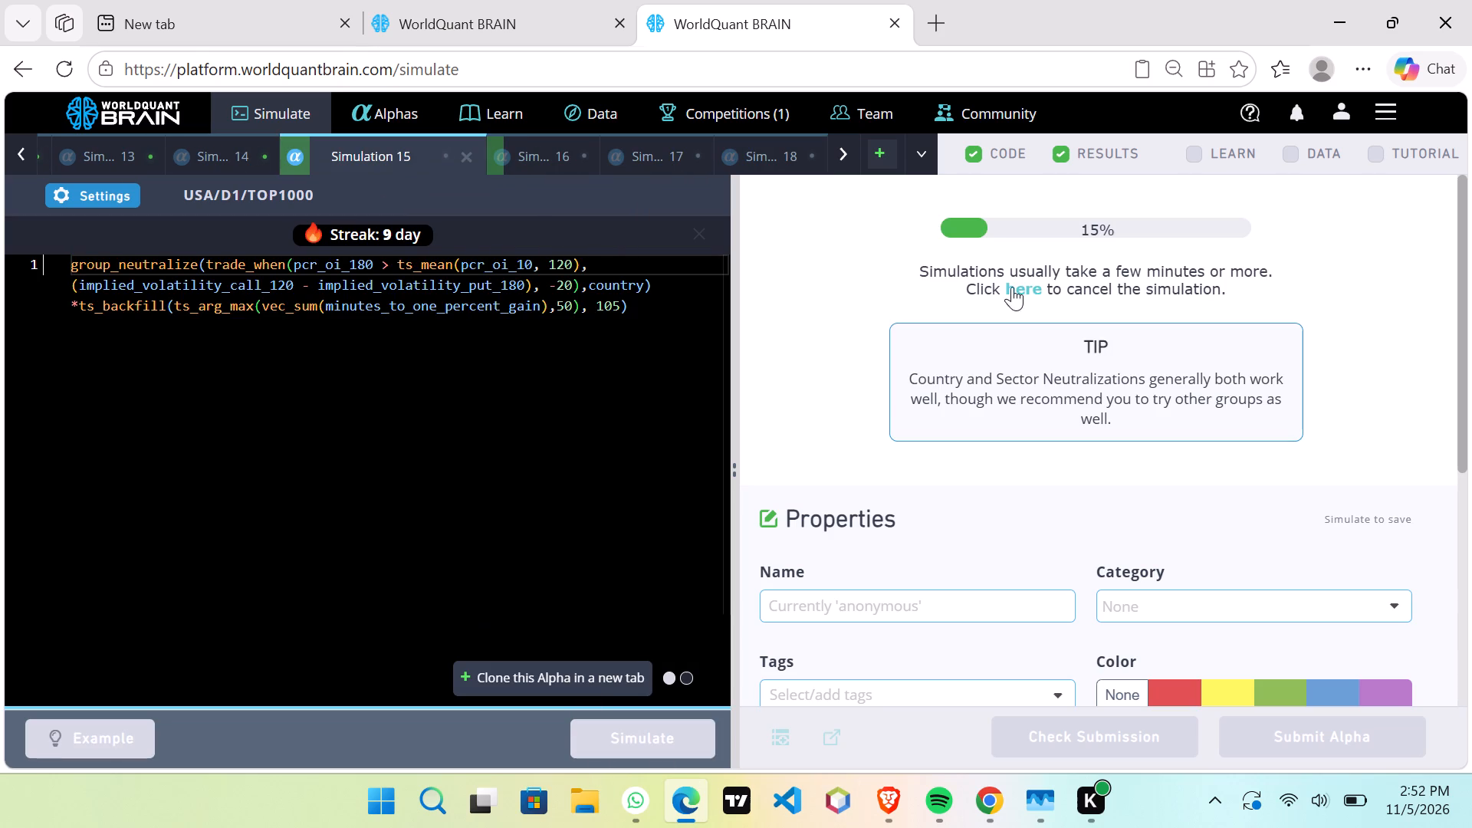
pyautogui.click(1031, 289)
pyautogui.click(108, 202)
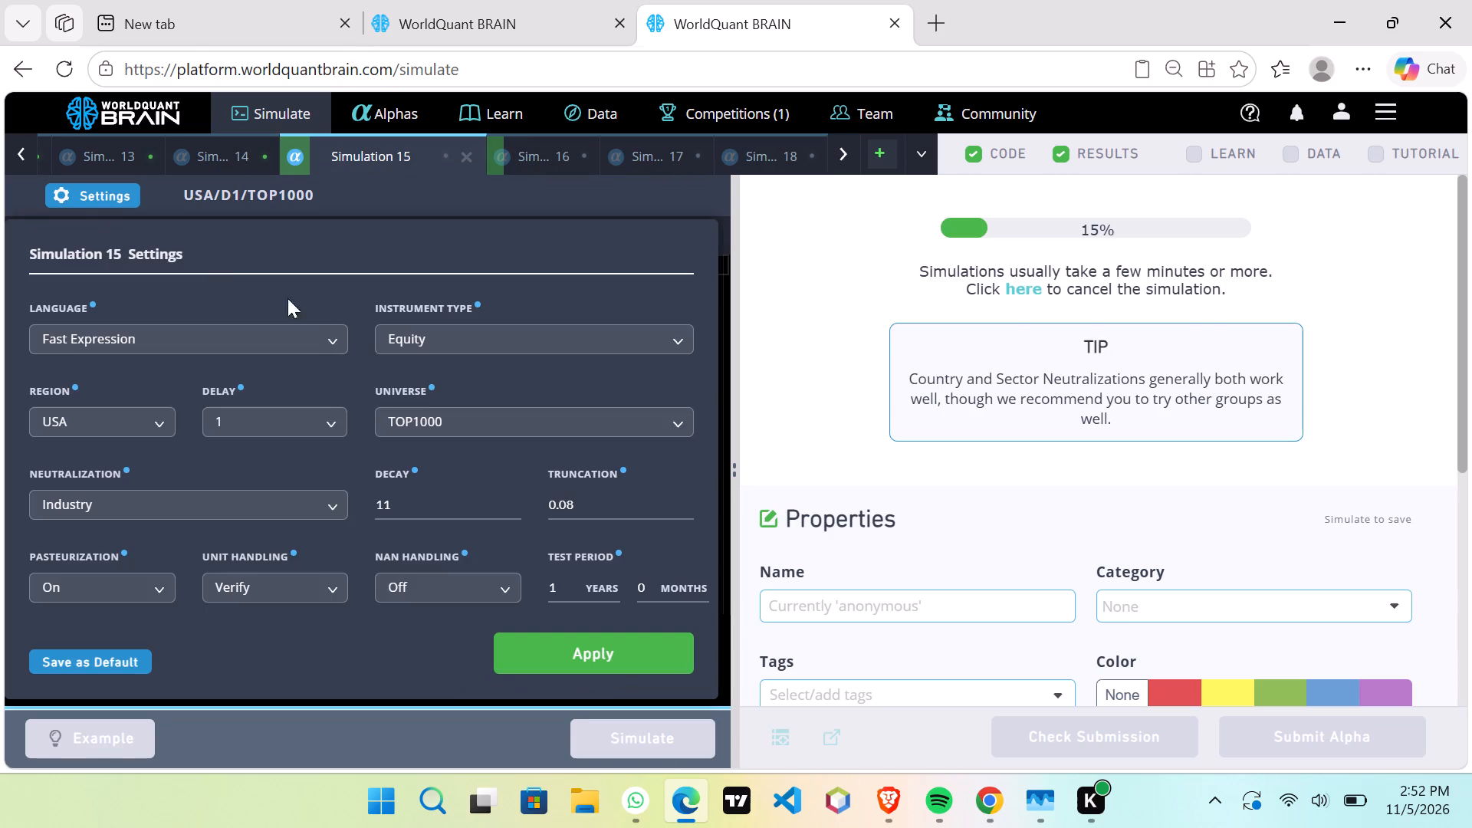
pyautogui.click(447, 502)
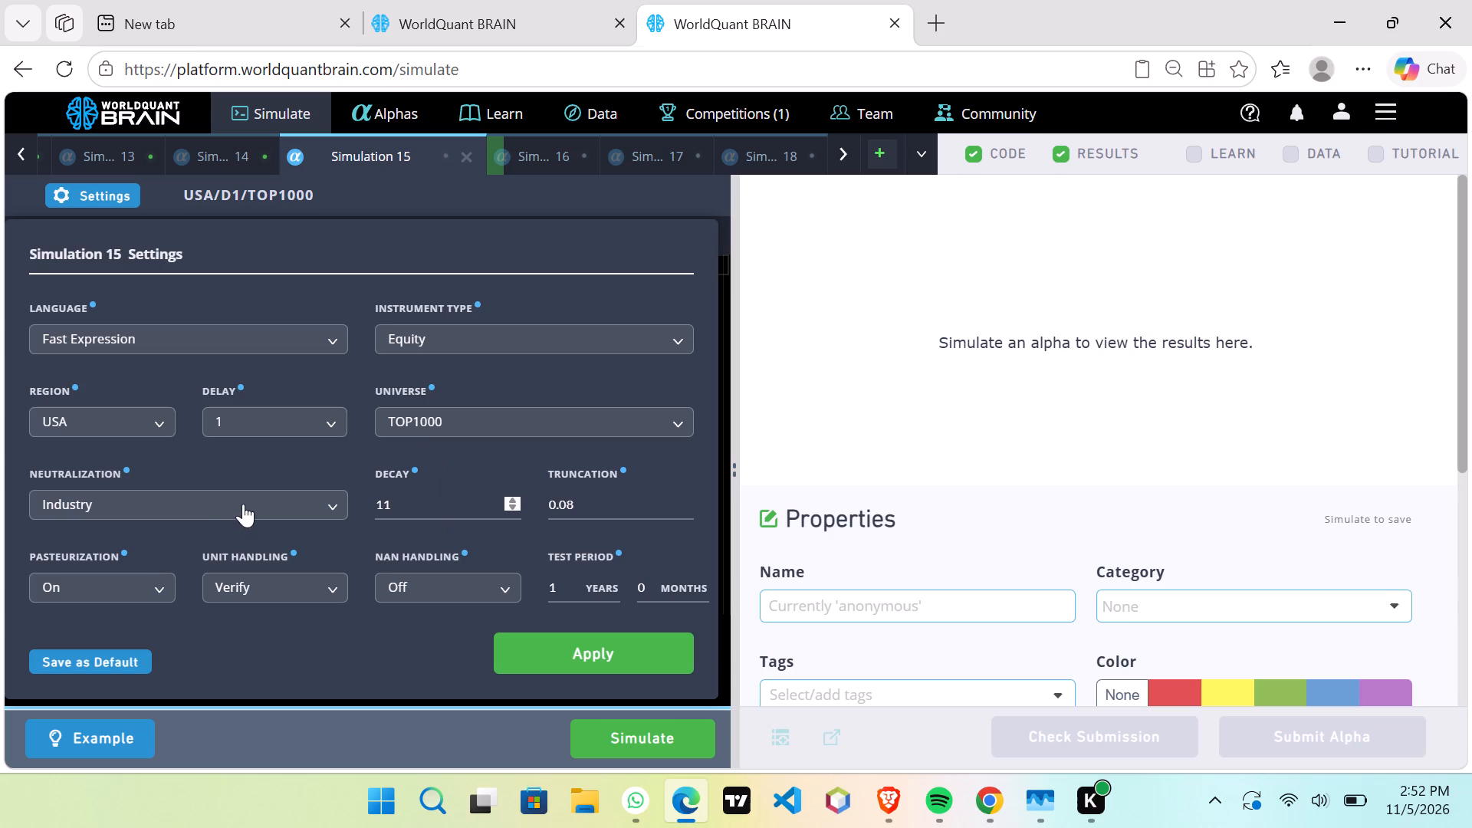
pyautogui.click(243, 504)
pyautogui.click(221, 604)
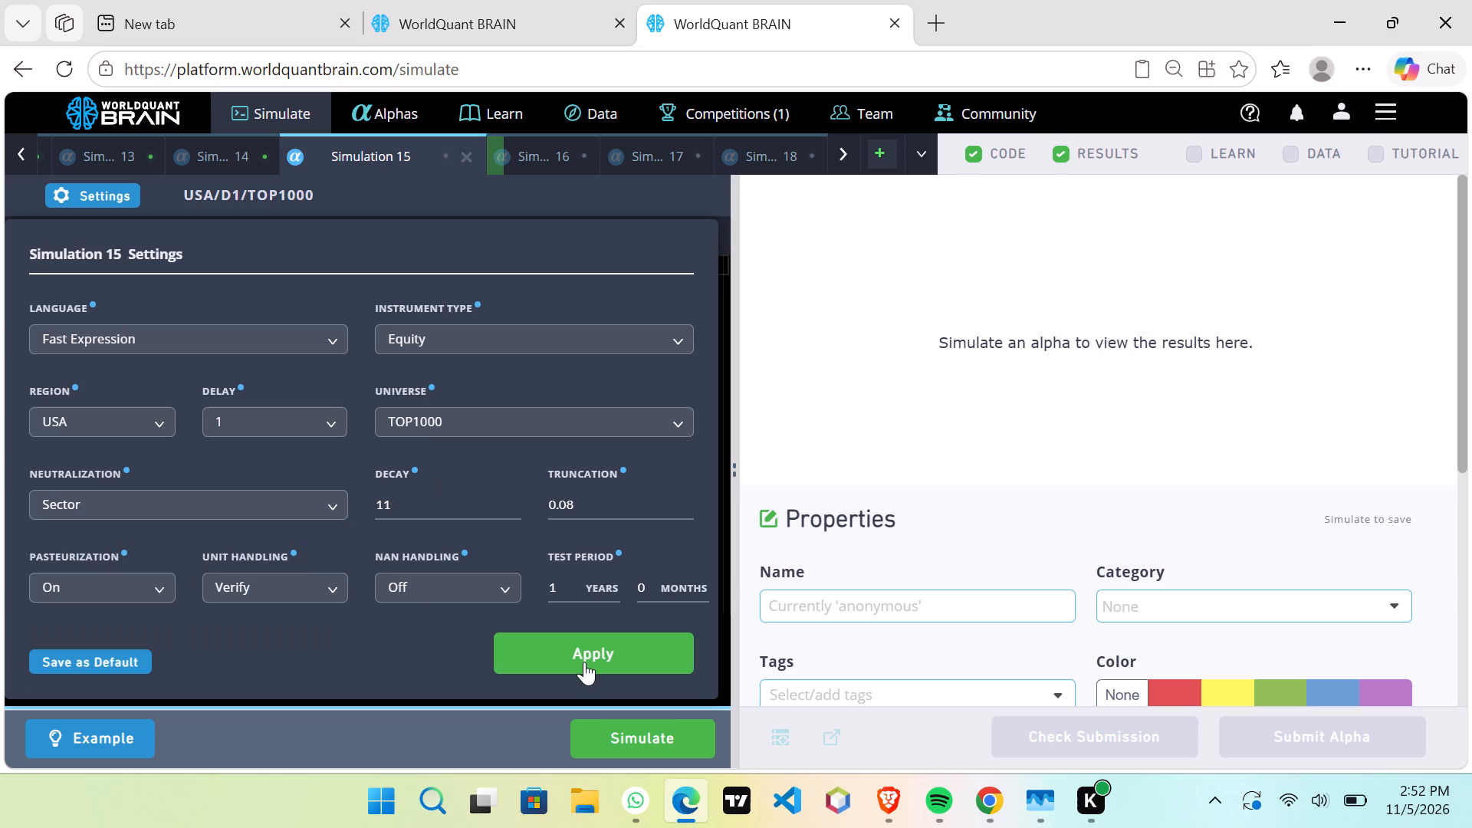
pyautogui.click(584, 662)
pyautogui.click(659, 741)
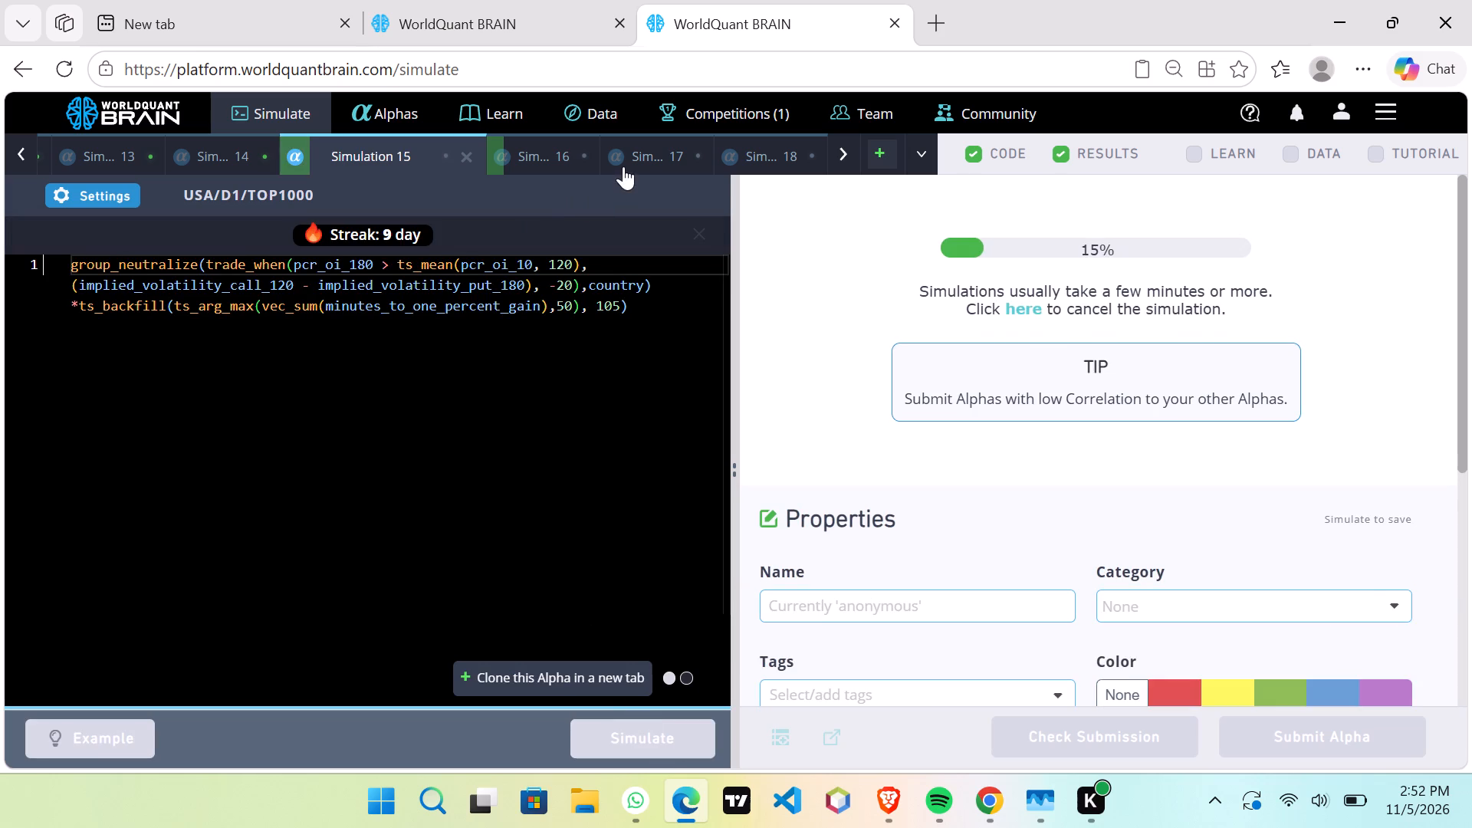
# Set the universe of Simulation 18 to TOP2000 and simulate it.
pyautogui.click(637, 156)
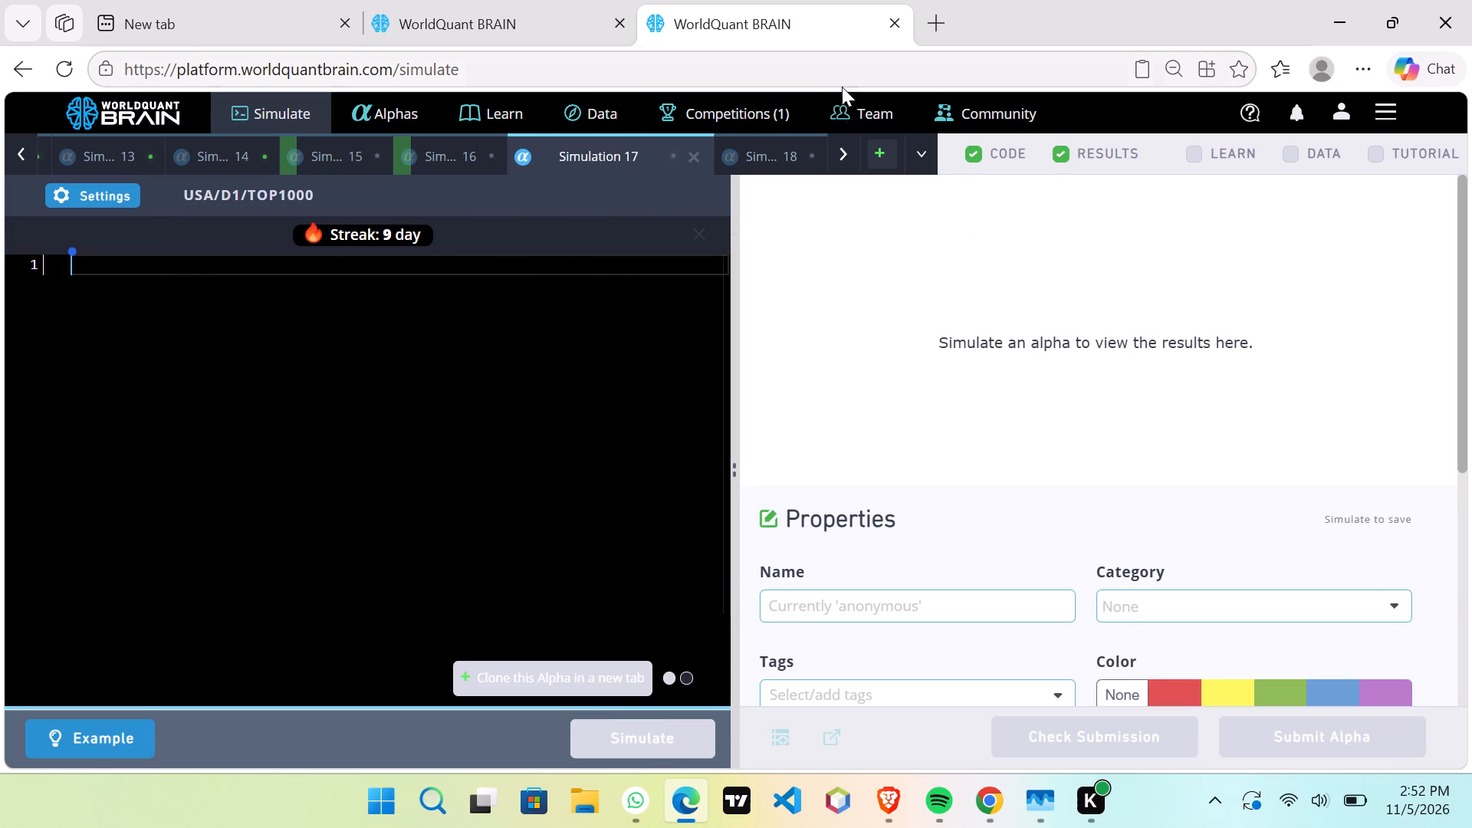
pyautogui.click(780, 155)
pyautogui.click(94, 189)
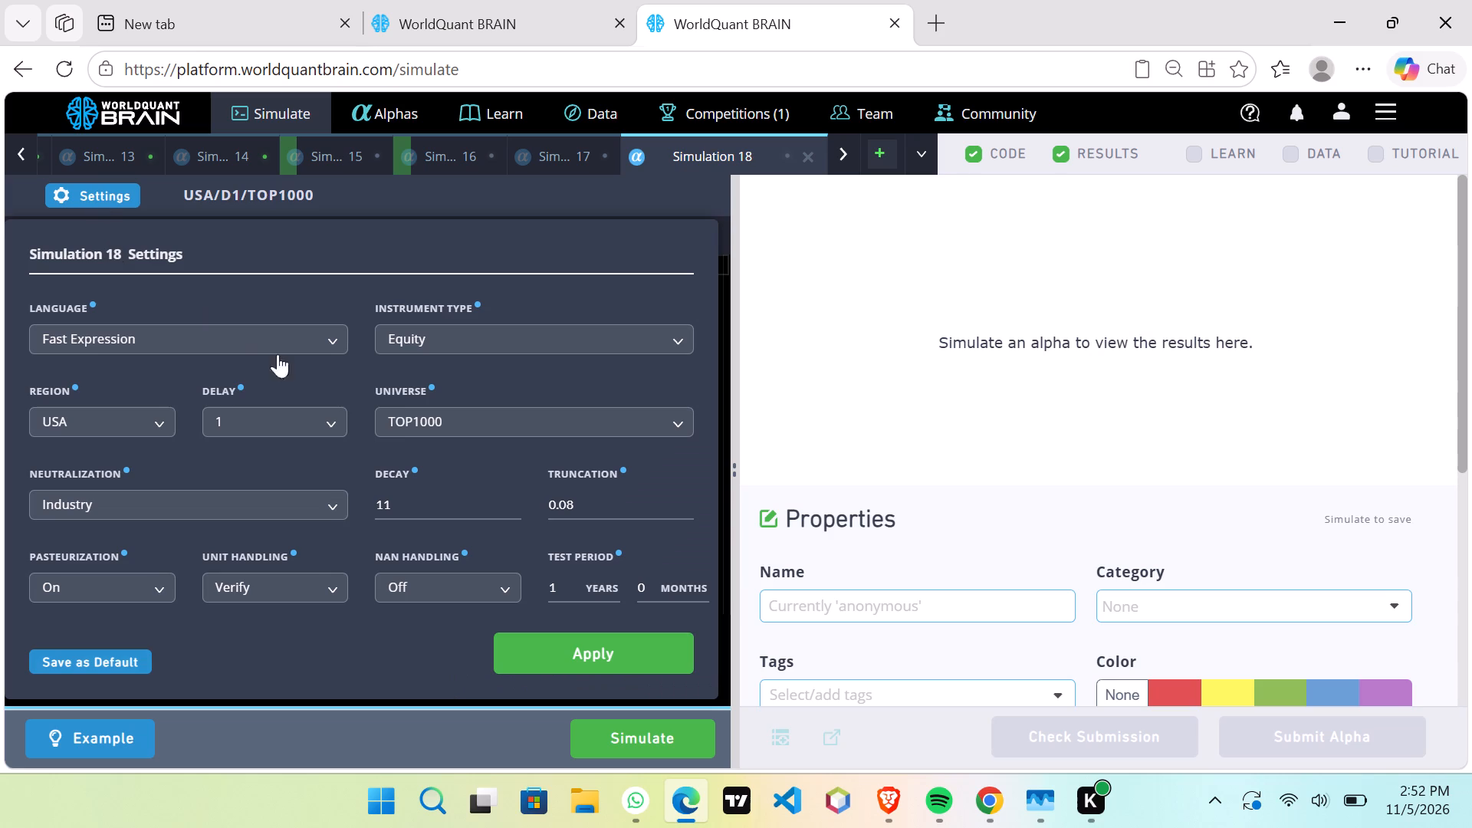
pyautogui.click(402, 415)
pyautogui.click(424, 487)
pyautogui.click(599, 639)
pyautogui.click(621, 733)
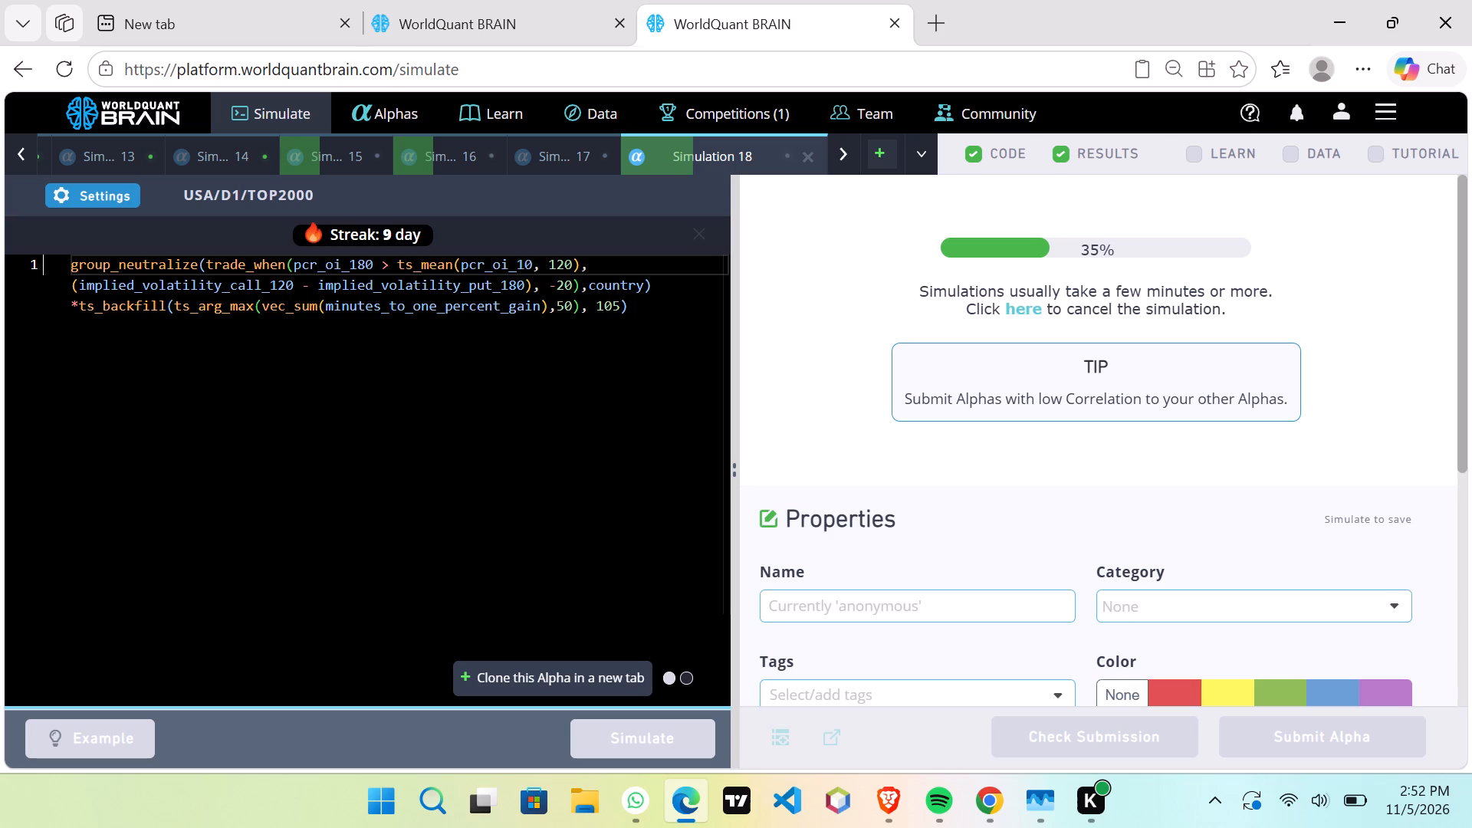
# Close the empty Simulation 17 tab.
pyautogui.click(546, 165)
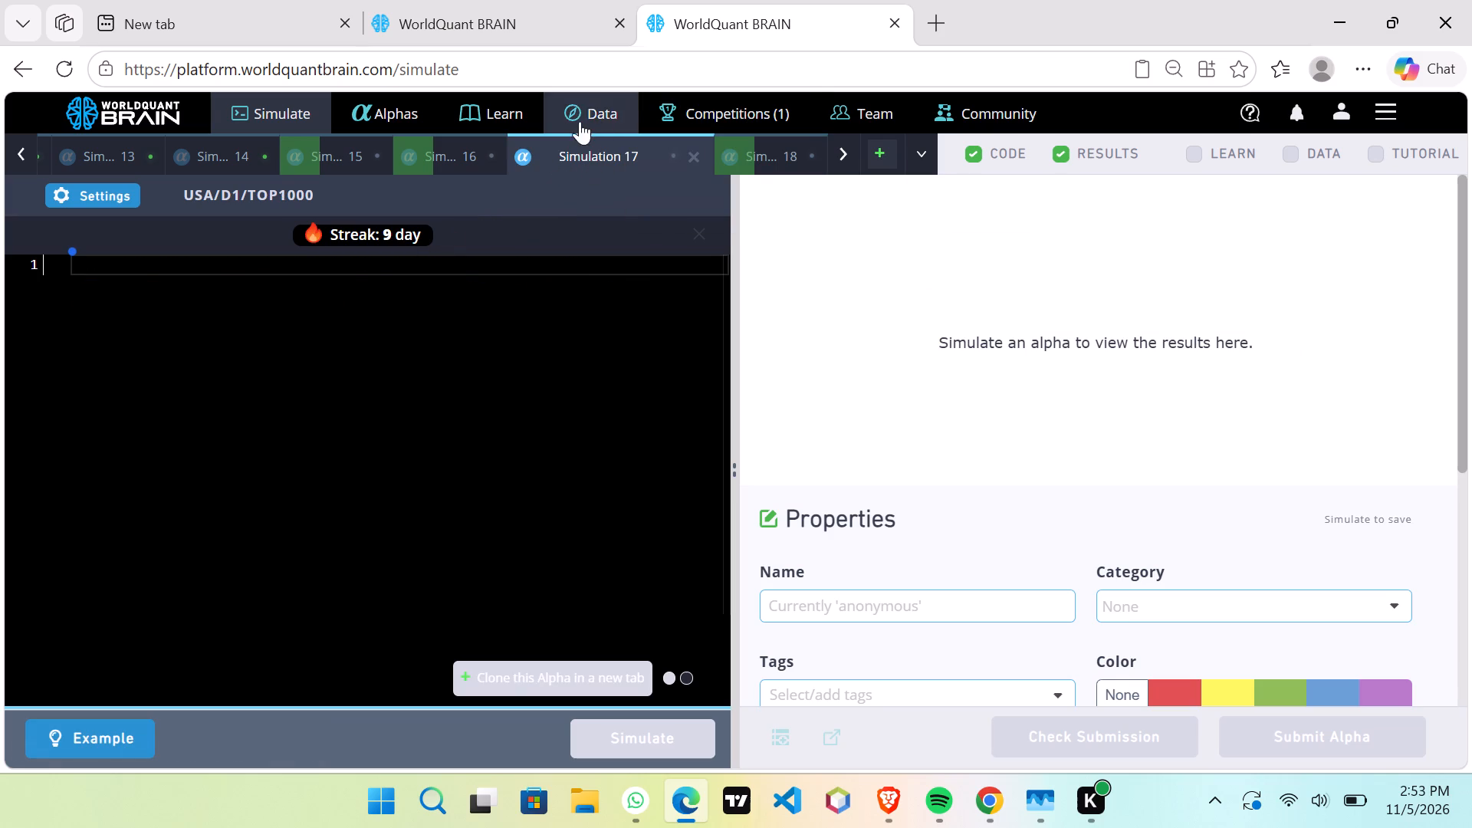
pyautogui.click(687, 150)
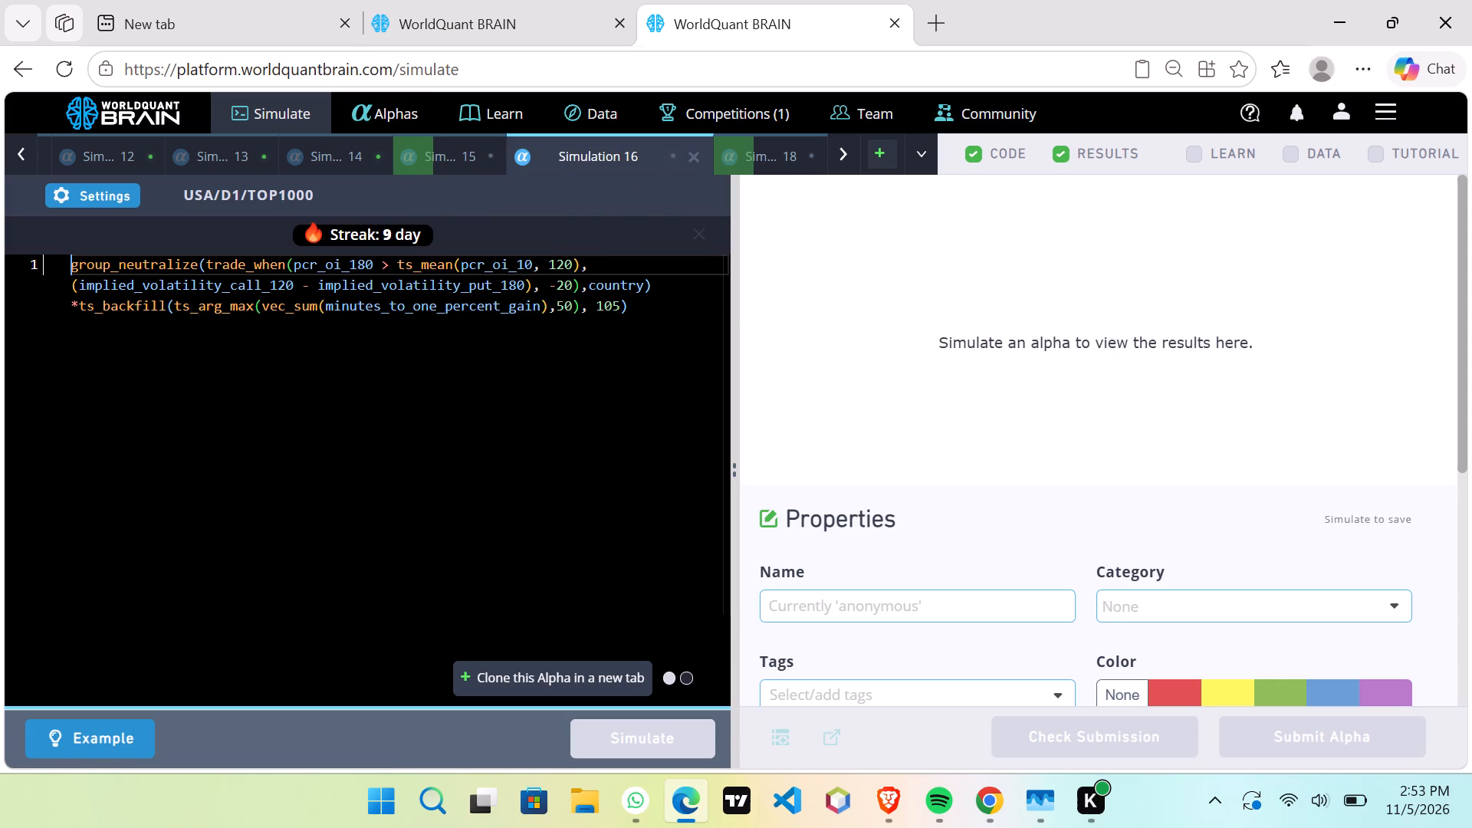
# Show the test period results for Simulations 16, 15 and 18.
pyautogui.click(1062, 721)
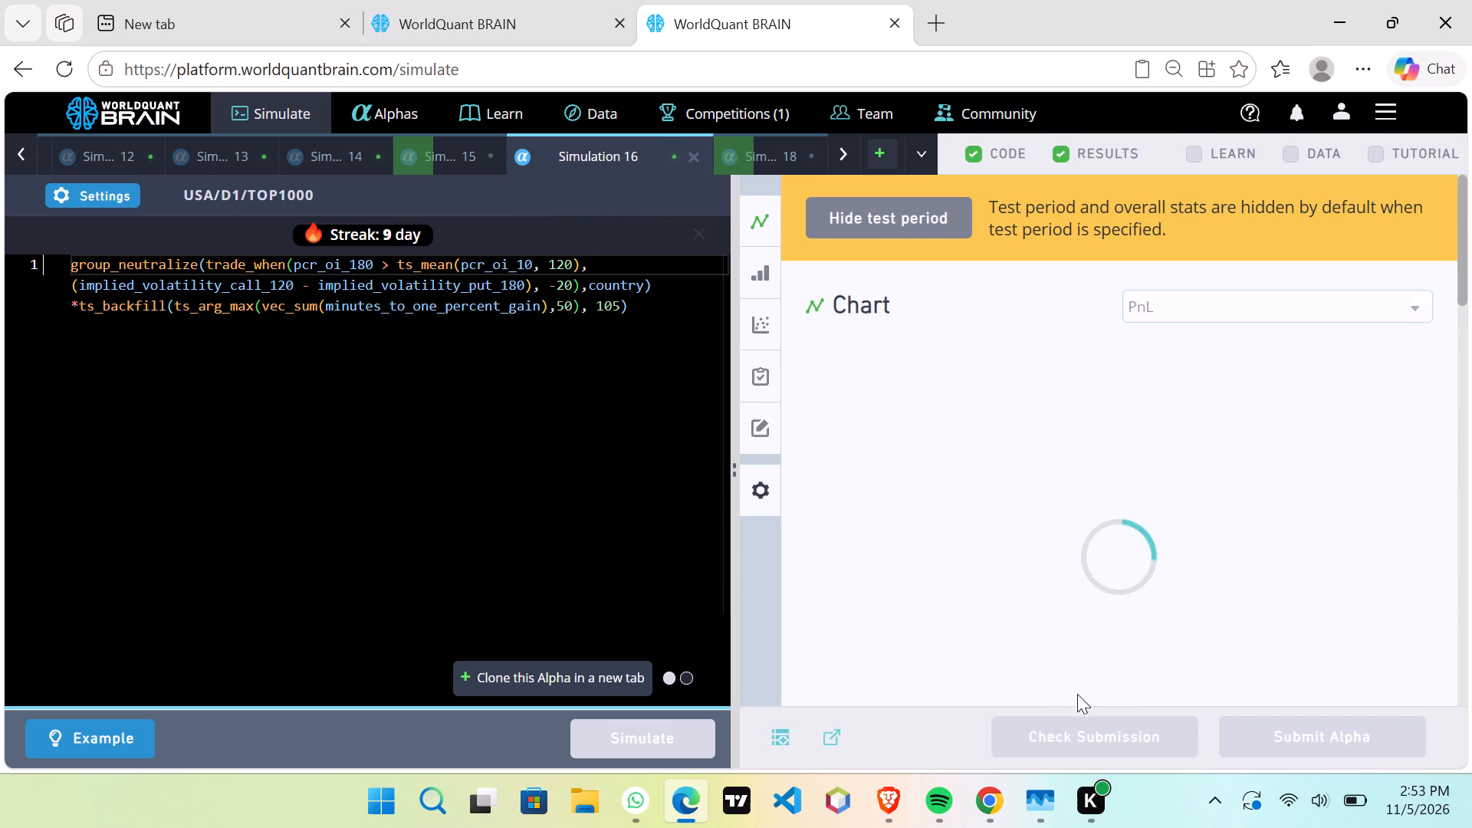
pyautogui.click(773, 157)
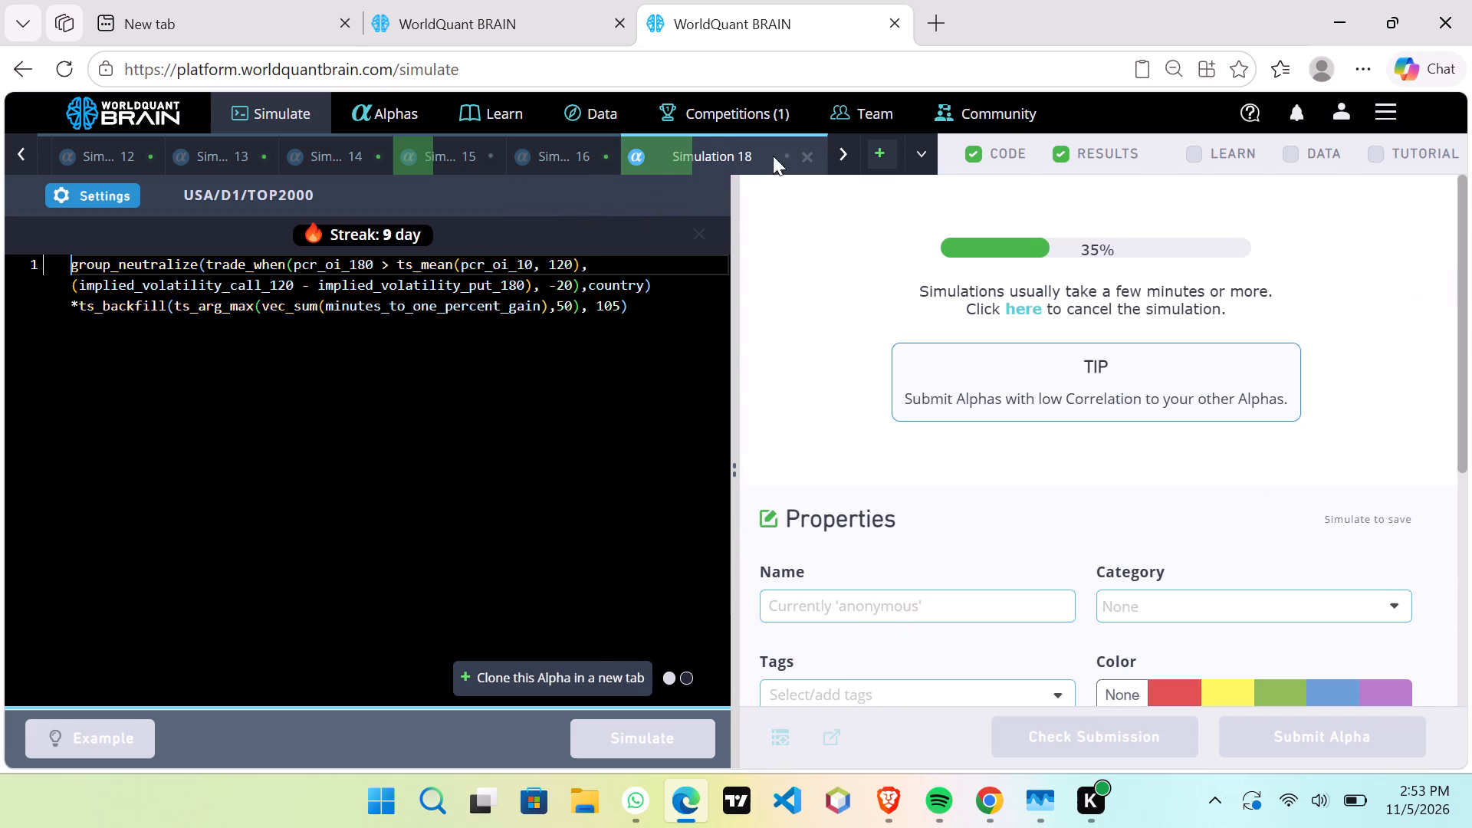
pyautogui.click(416, 147)
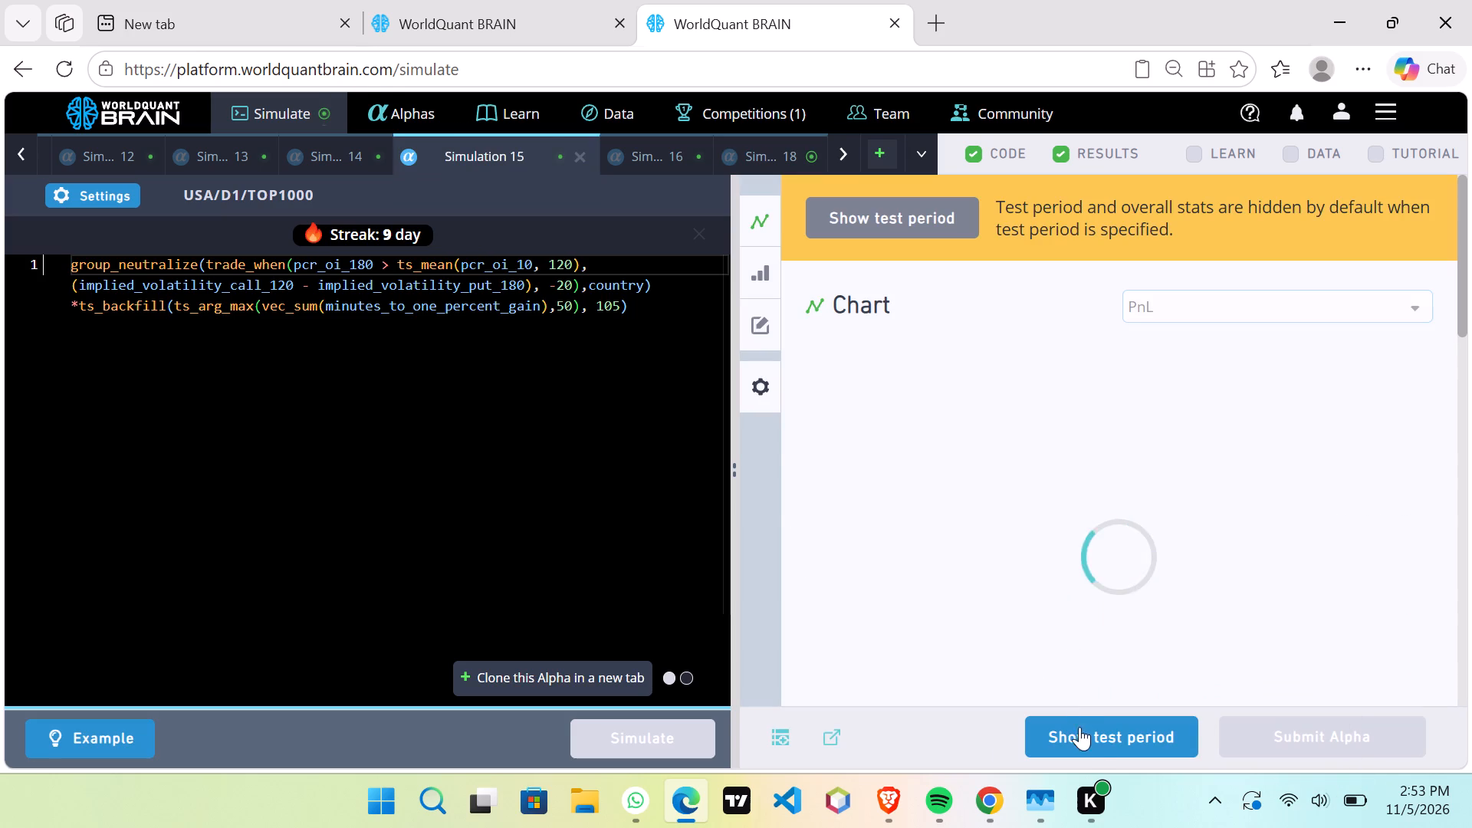
pyautogui.click(1096, 737)
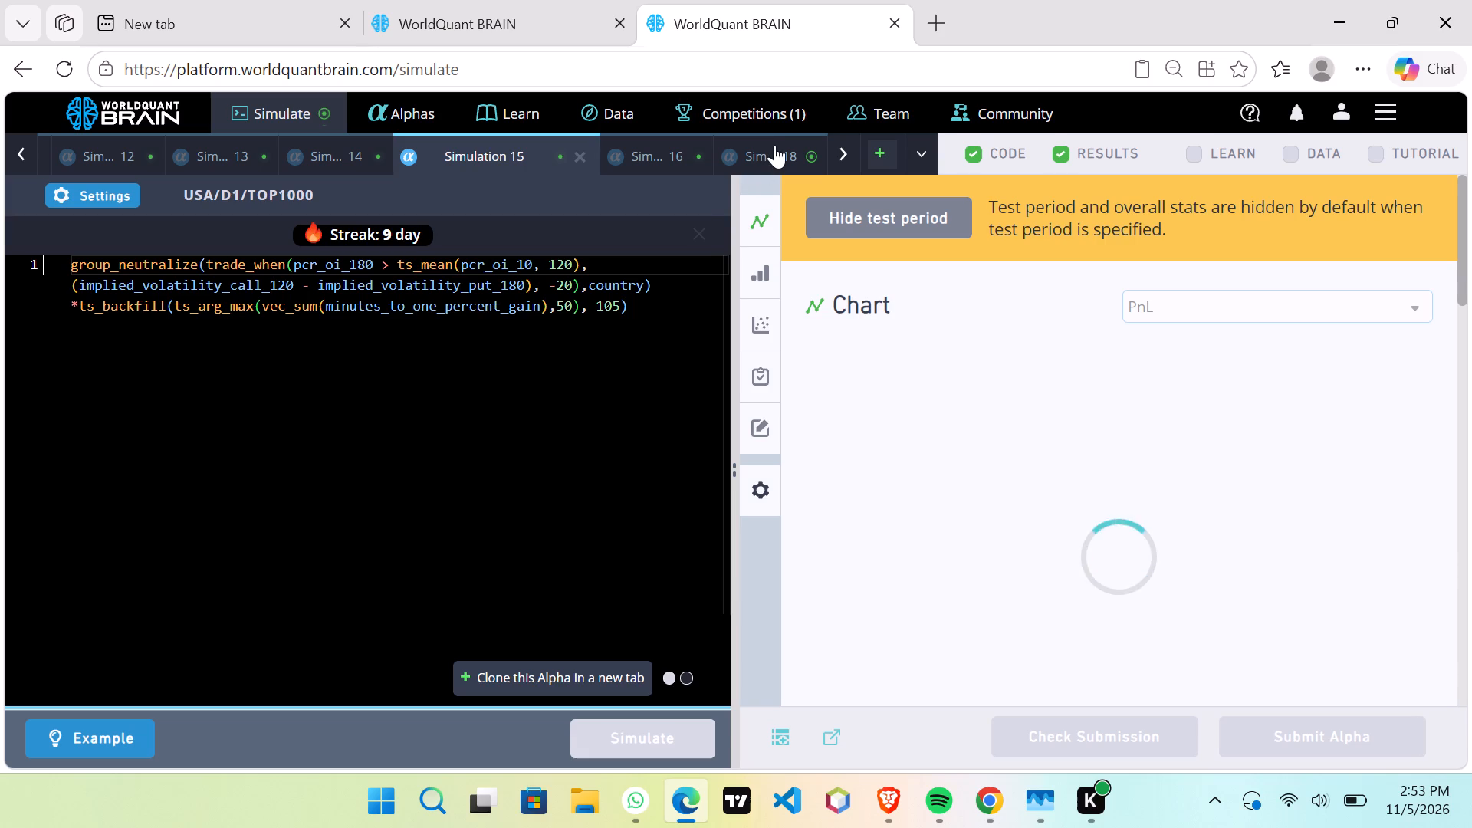
pyautogui.click(774, 145)
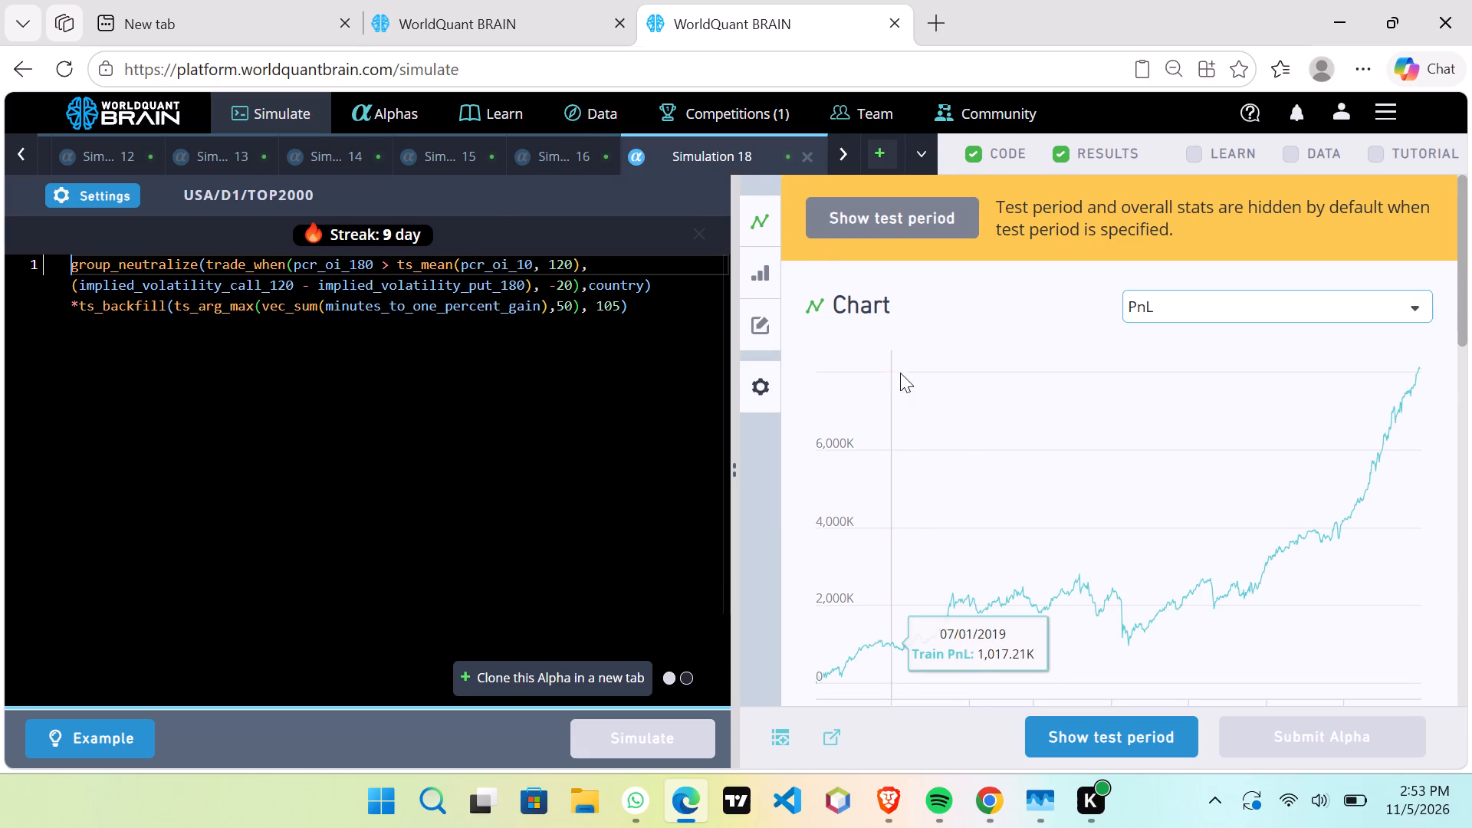
pyautogui.click(1056, 738)
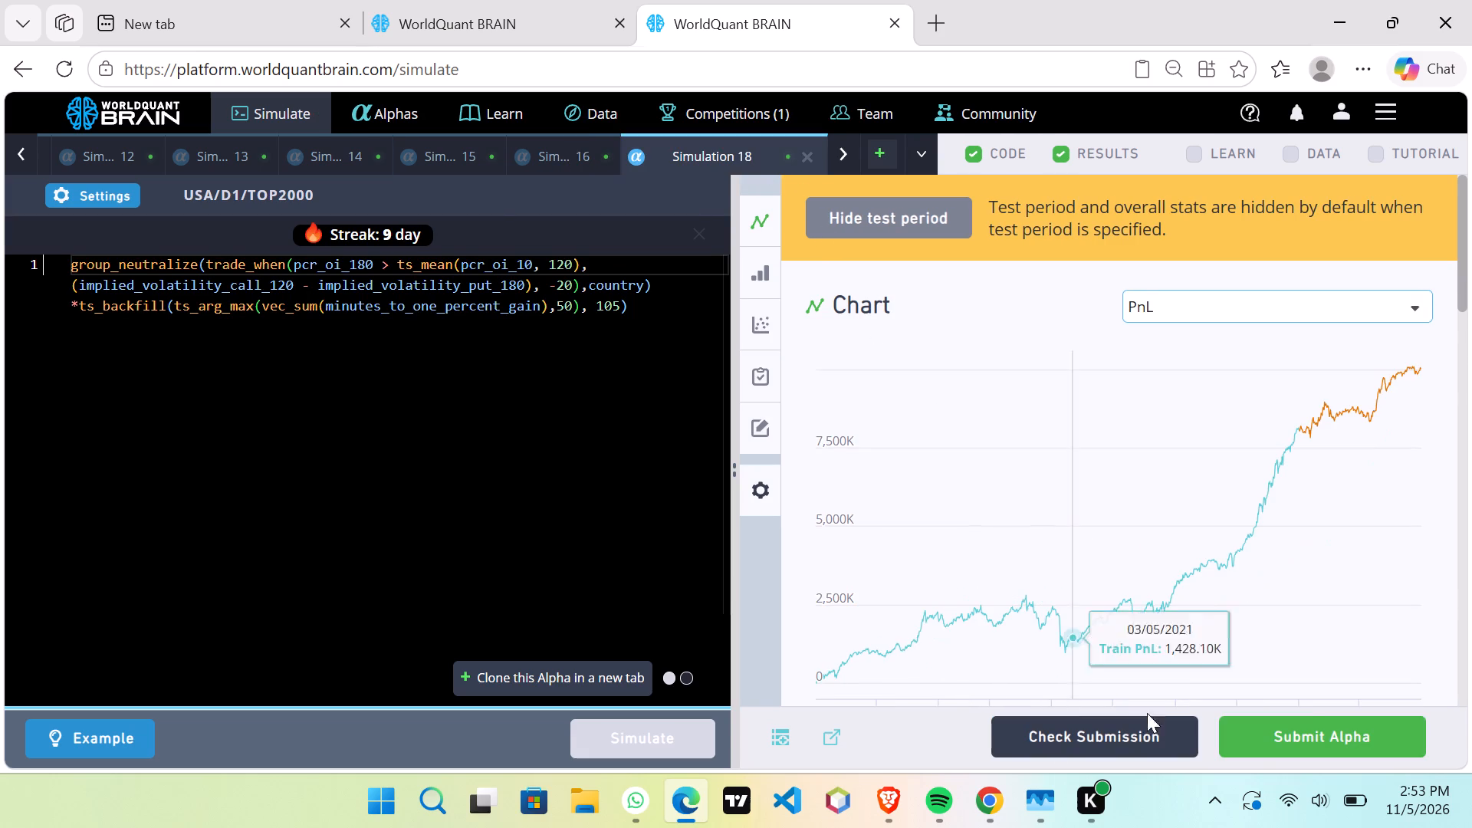
# Review the yearly performance figures of Simulation 18 and run its self-correlation check.
pyautogui.scroll(-2, 1290, 614)
pyautogui.scroll(1, 1290, 614)
pyautogui.scroll(-6, 1290, 614)
pyautogui.scroll(1, 1290, 608)
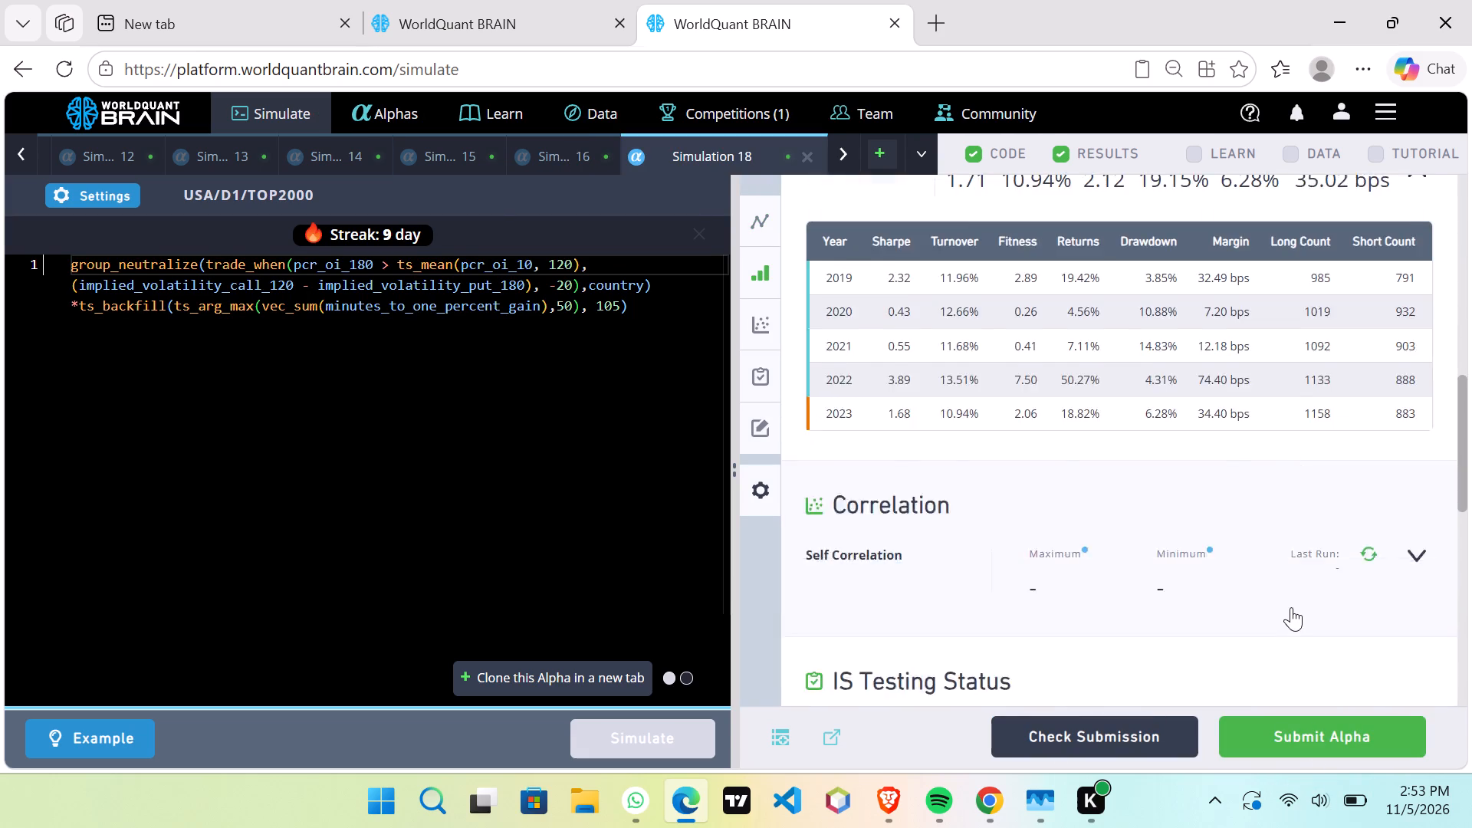
pyautogui.scroll(-4, 1291, 607)
pyautogui.scroll(2, 1291, 438)
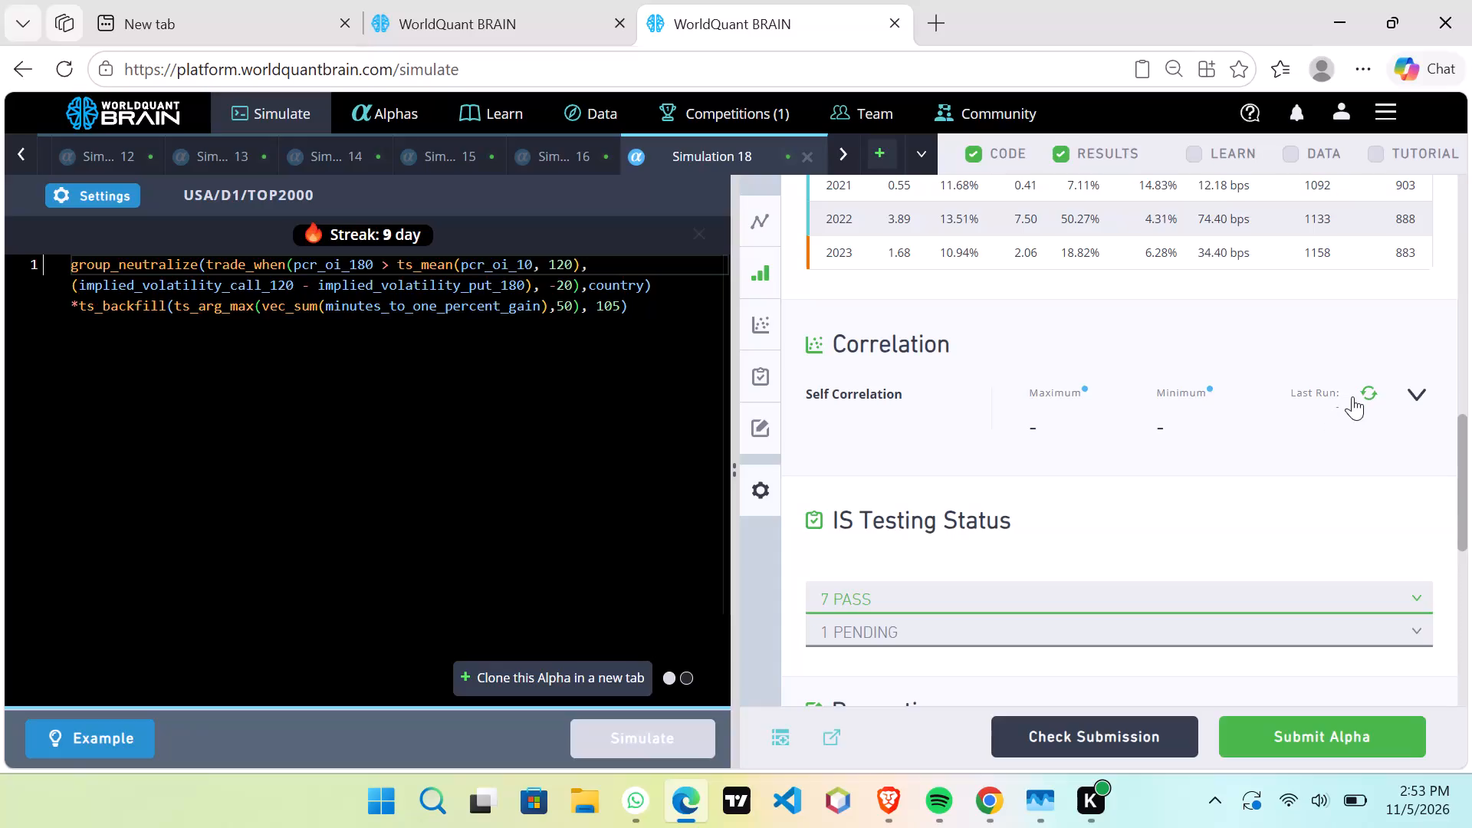
pyautogui.click(1363, 390)
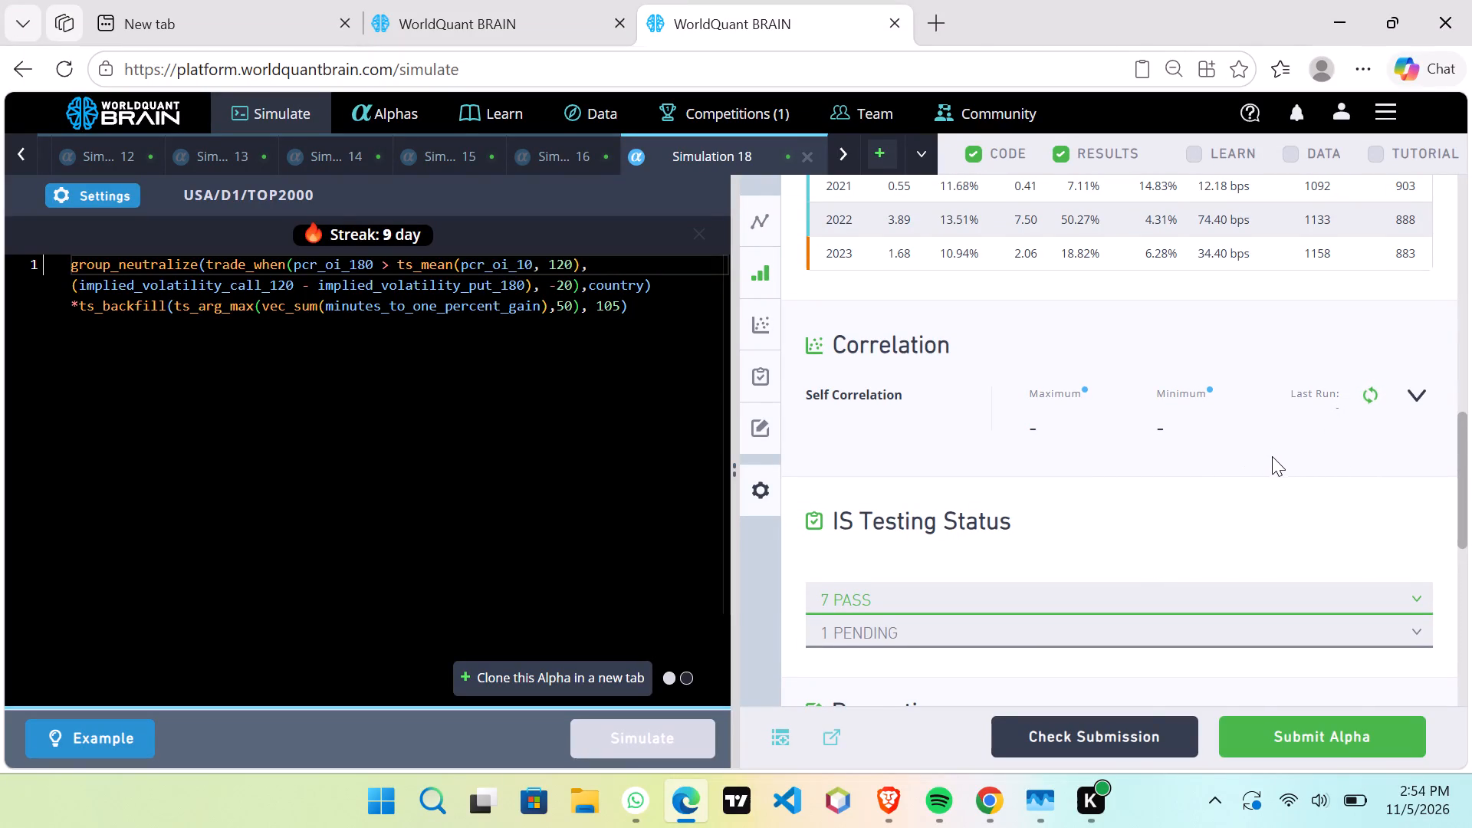
# Submit the alpha from Simulation 18.
pyautogui.click(1307, 741)
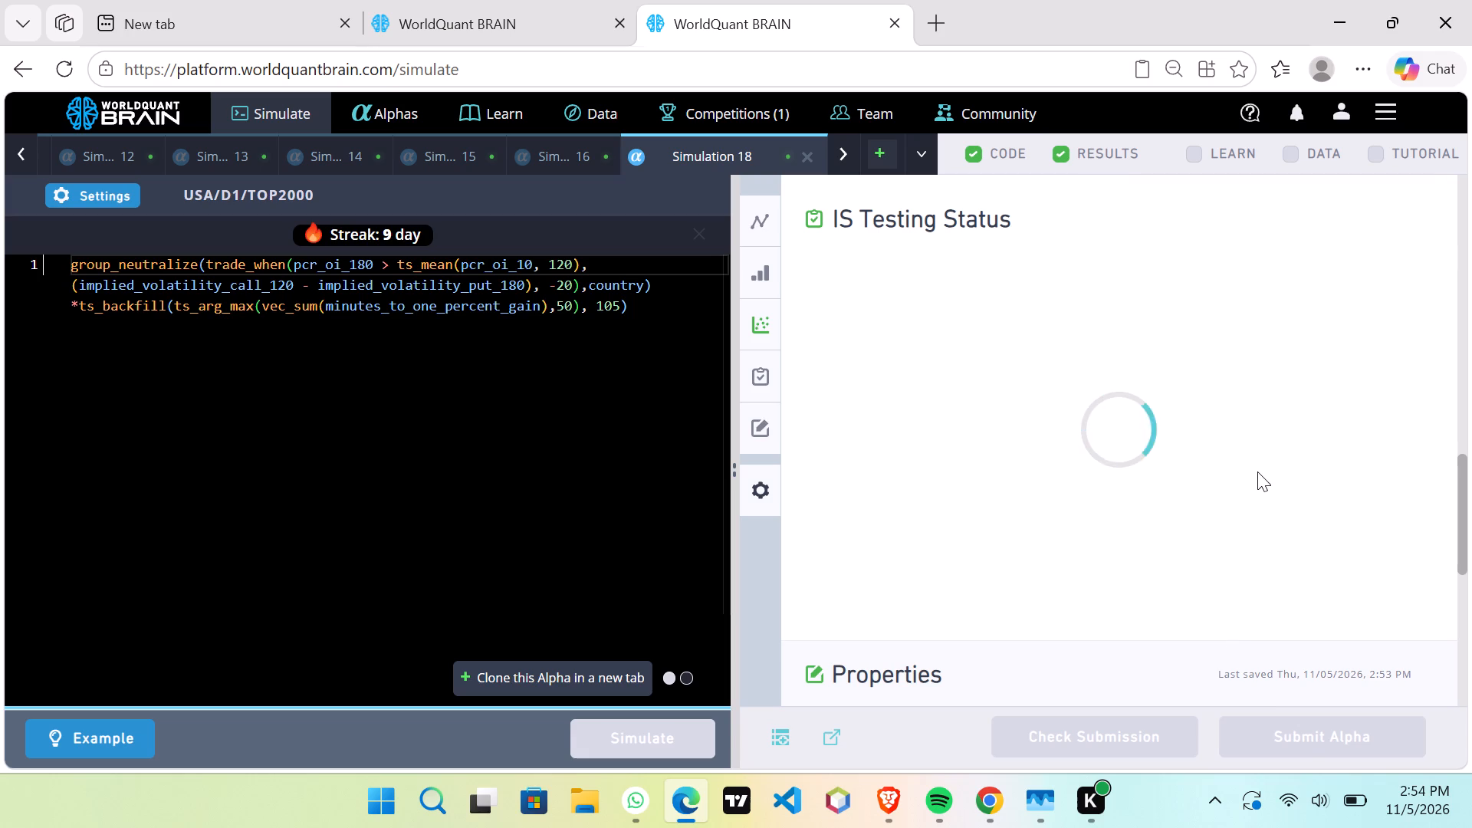
pyautogui.scroll(2, 1257, 468)
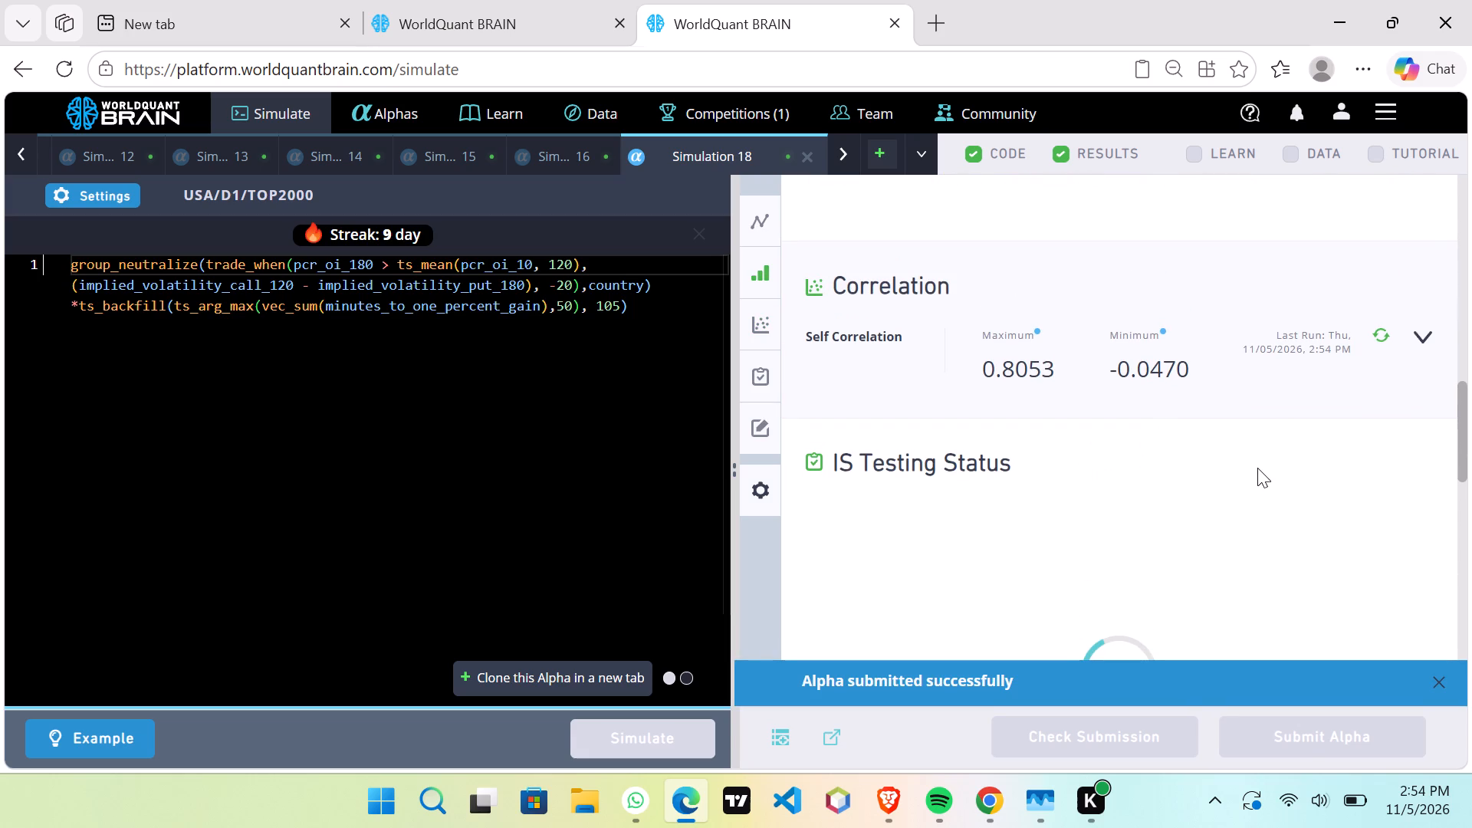
pyautogui.scroll(5, 1257, 468)
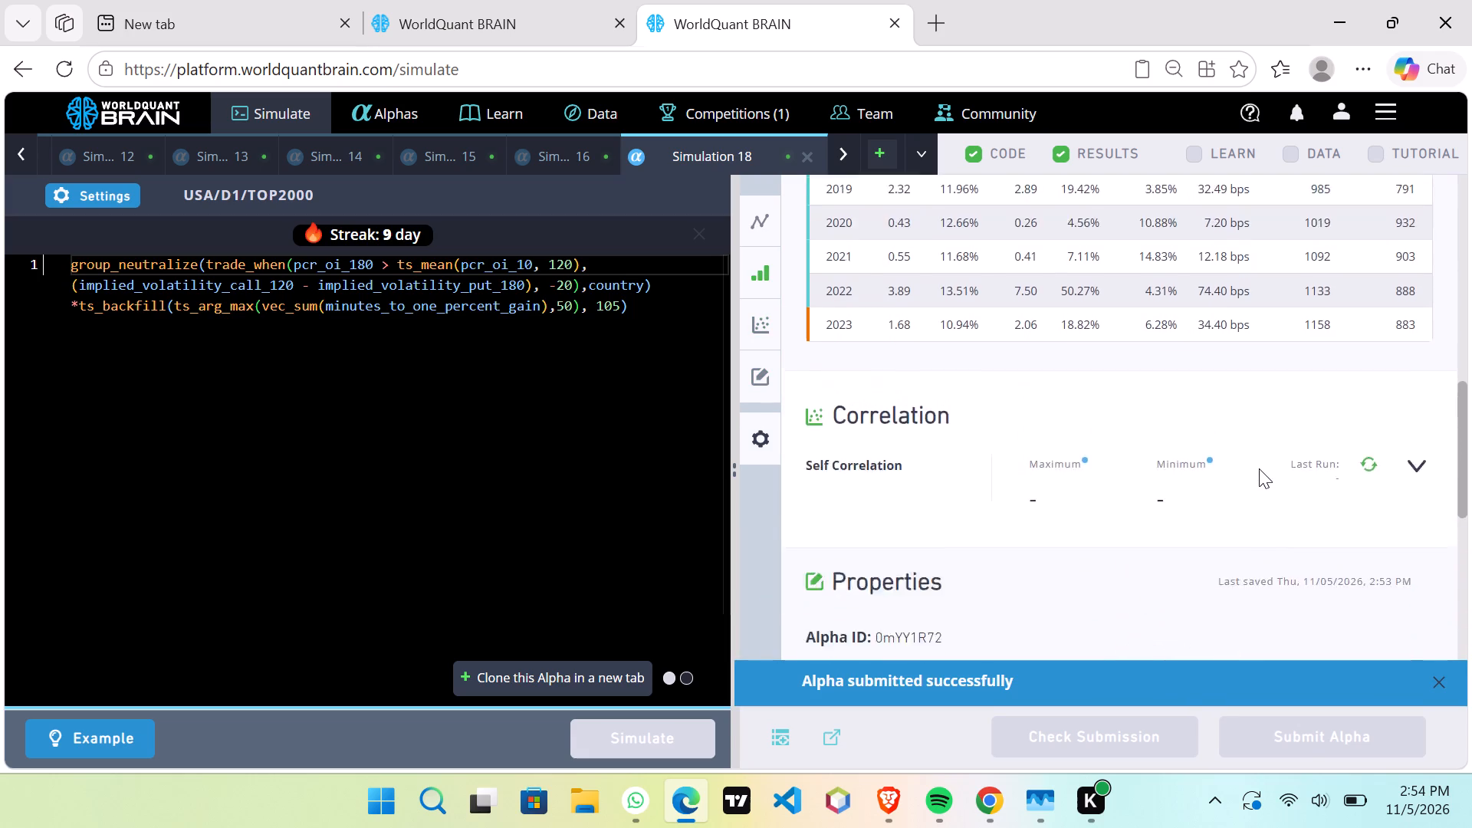
pyautogui.scroll(3, 1259, 468)
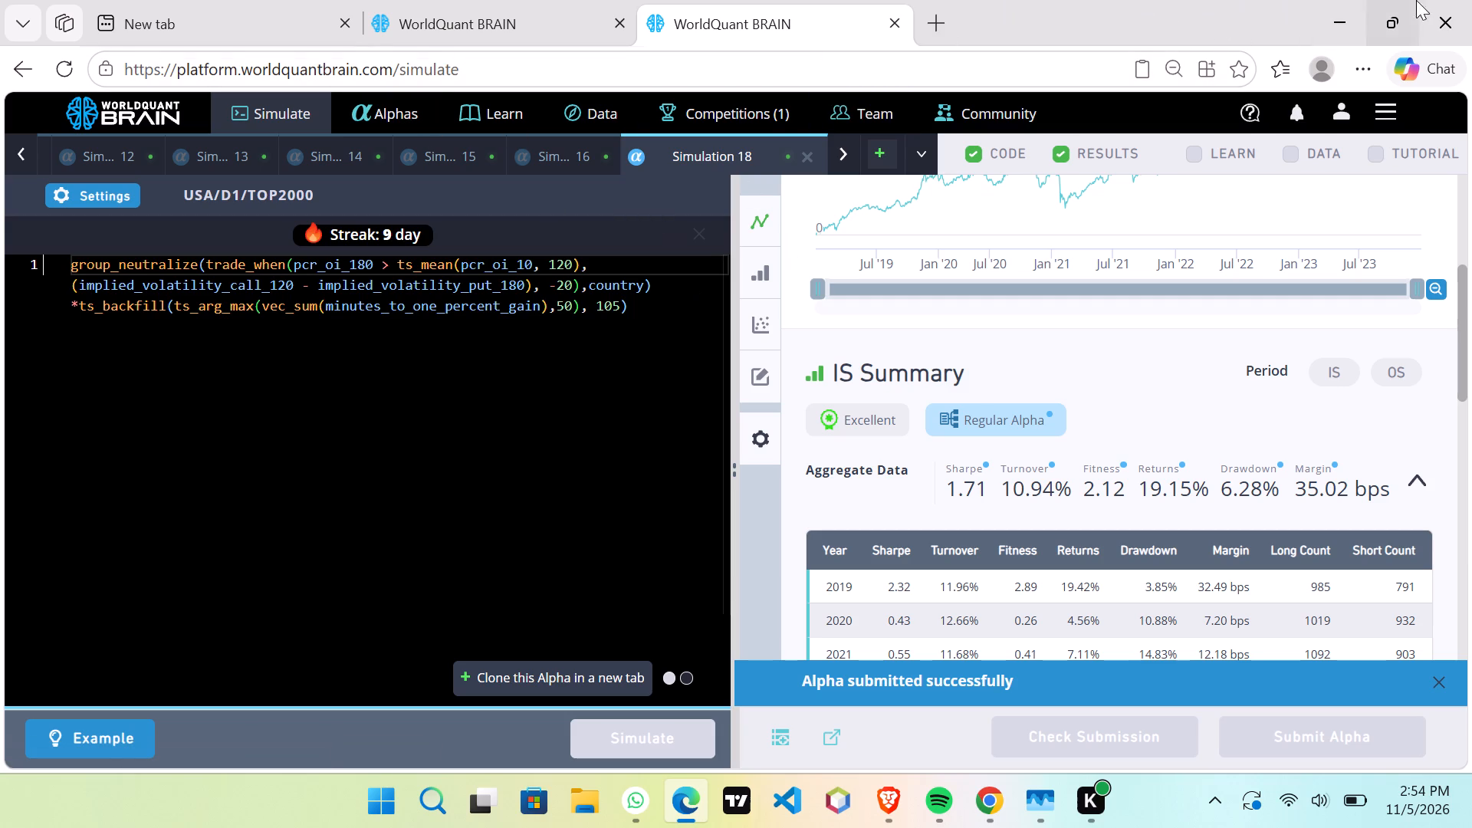
# Close the Microsoft Edge window, leaving the site without keeping unsaved changes.
pyautogui.click(1454, 22)
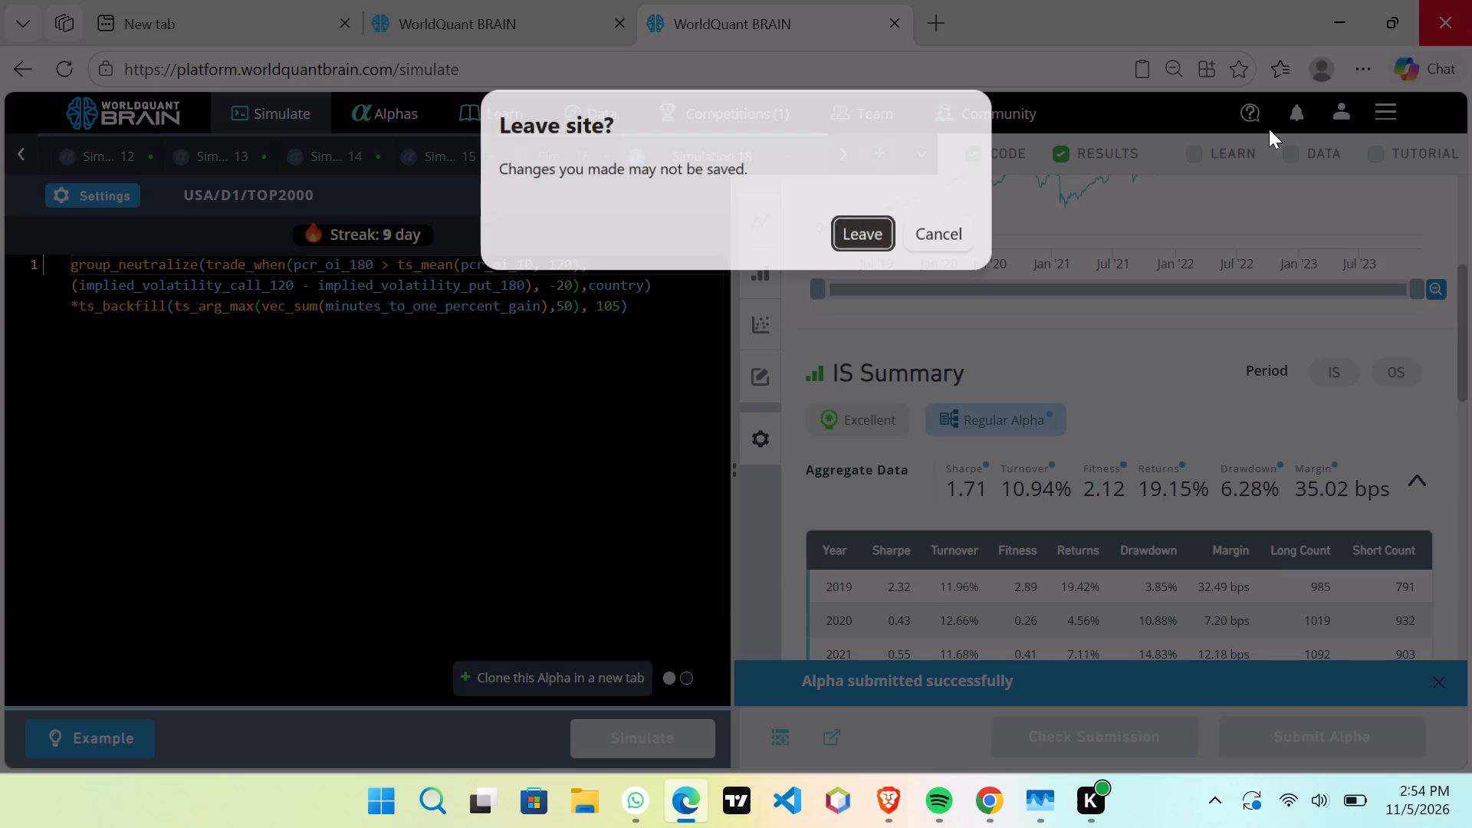
pyautogui.click(886, 225)
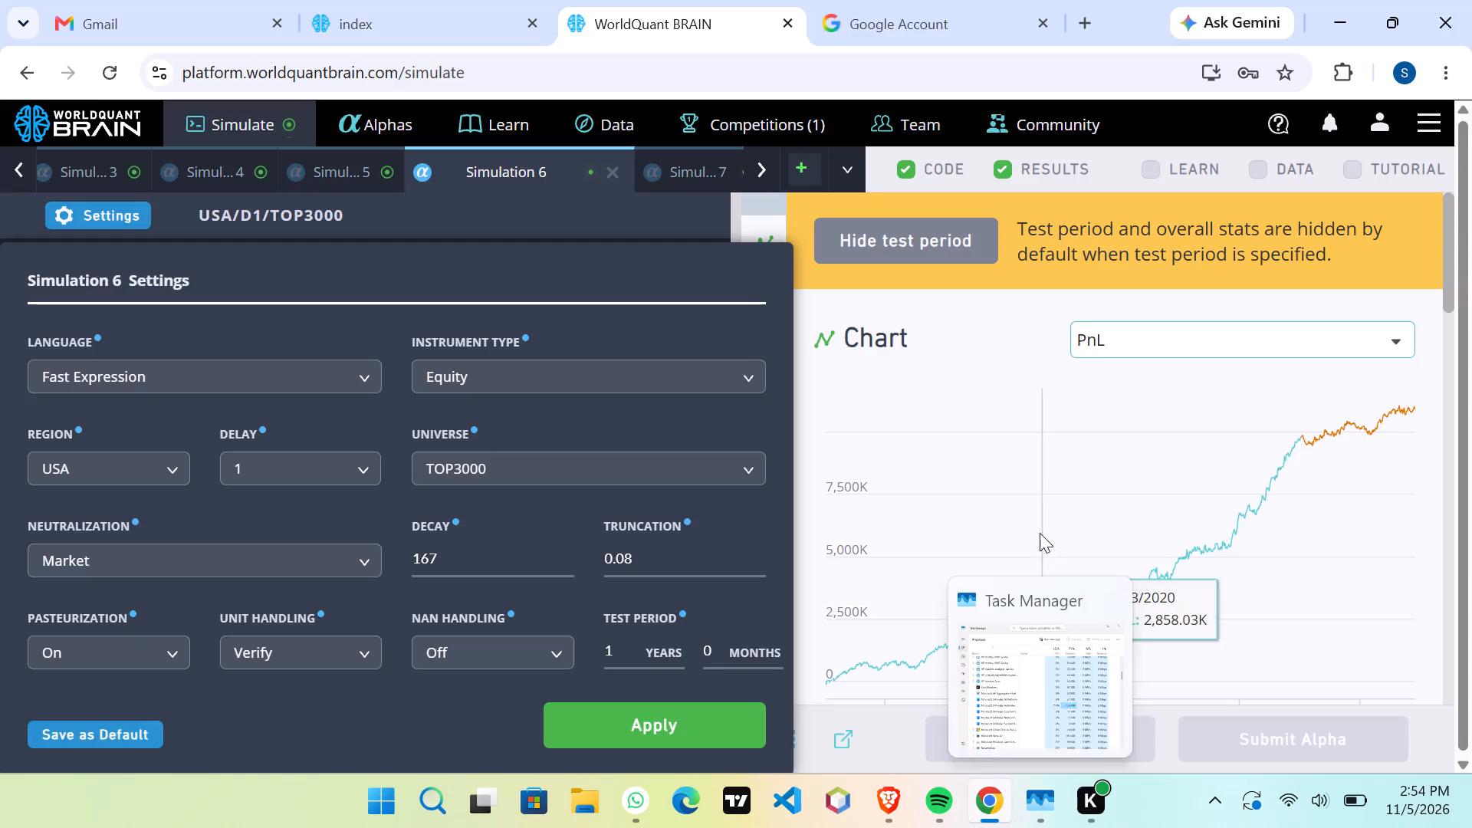
# In Chrome, dismiss the Simulation 6 settings and show the test period results for Simulation 5.
pyautogui.click(1007, 548)
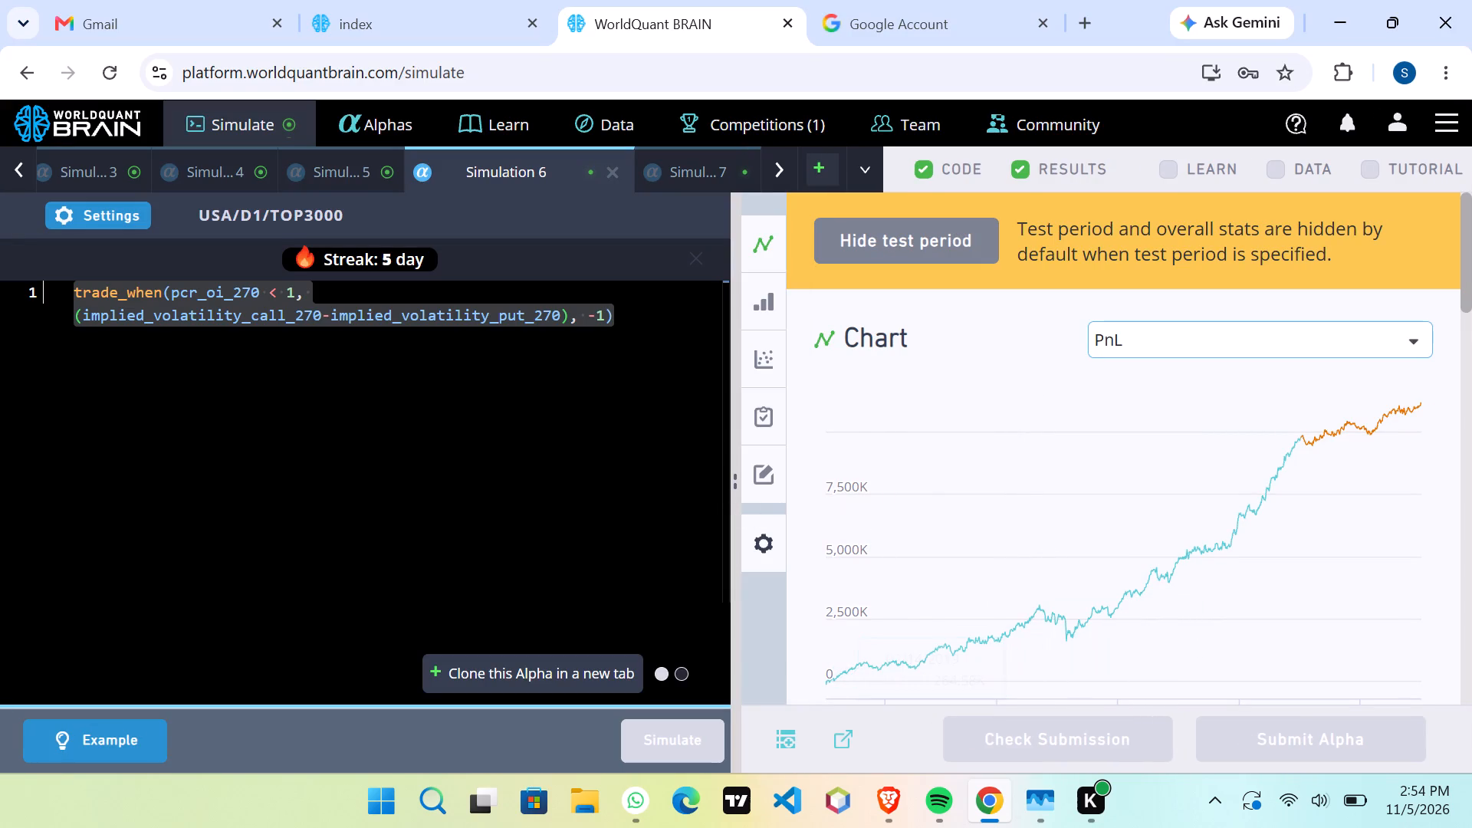
pyautogui.click(501, 408)
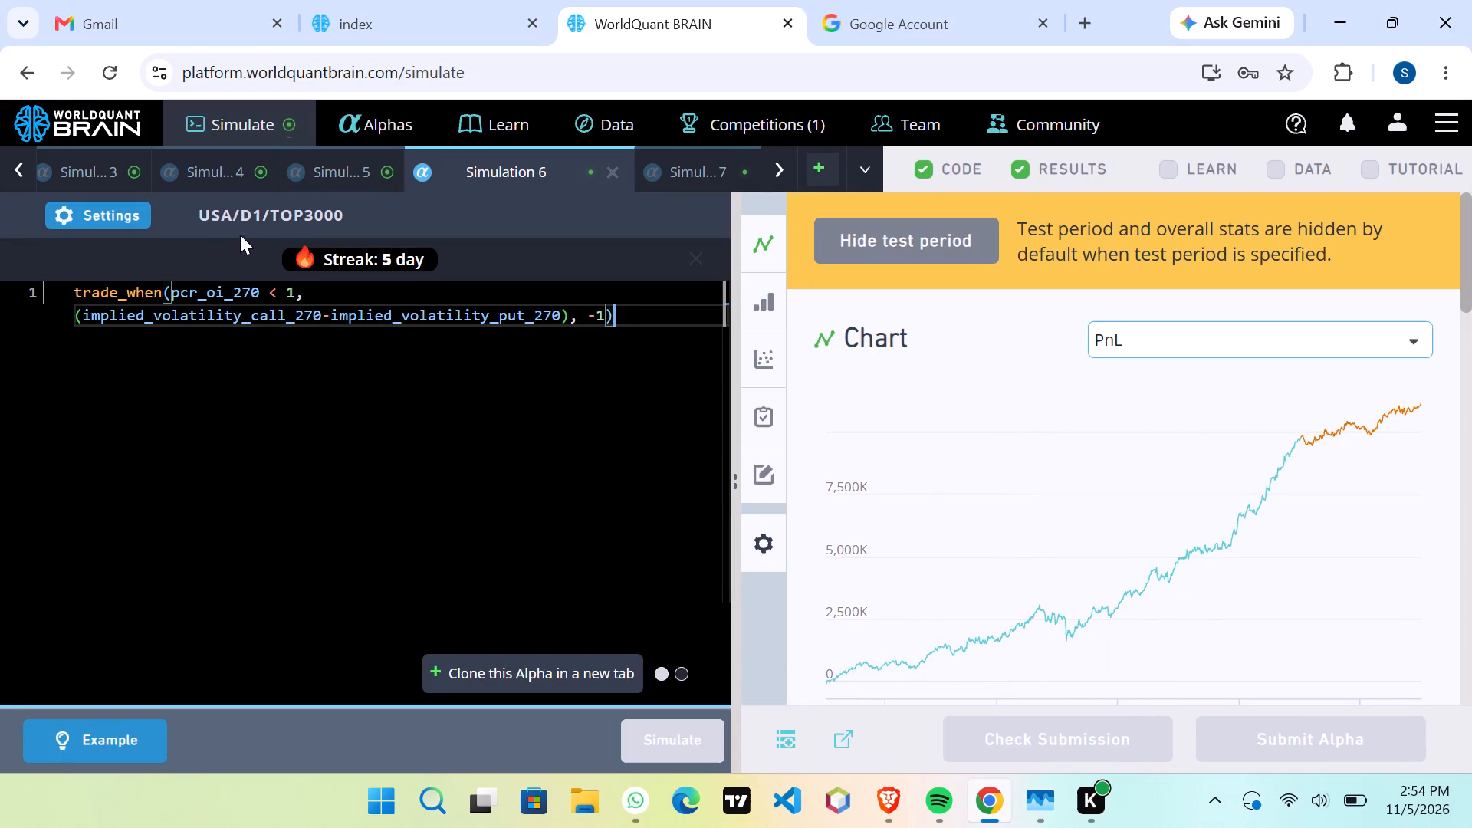
pyautogui.click(379, 184)
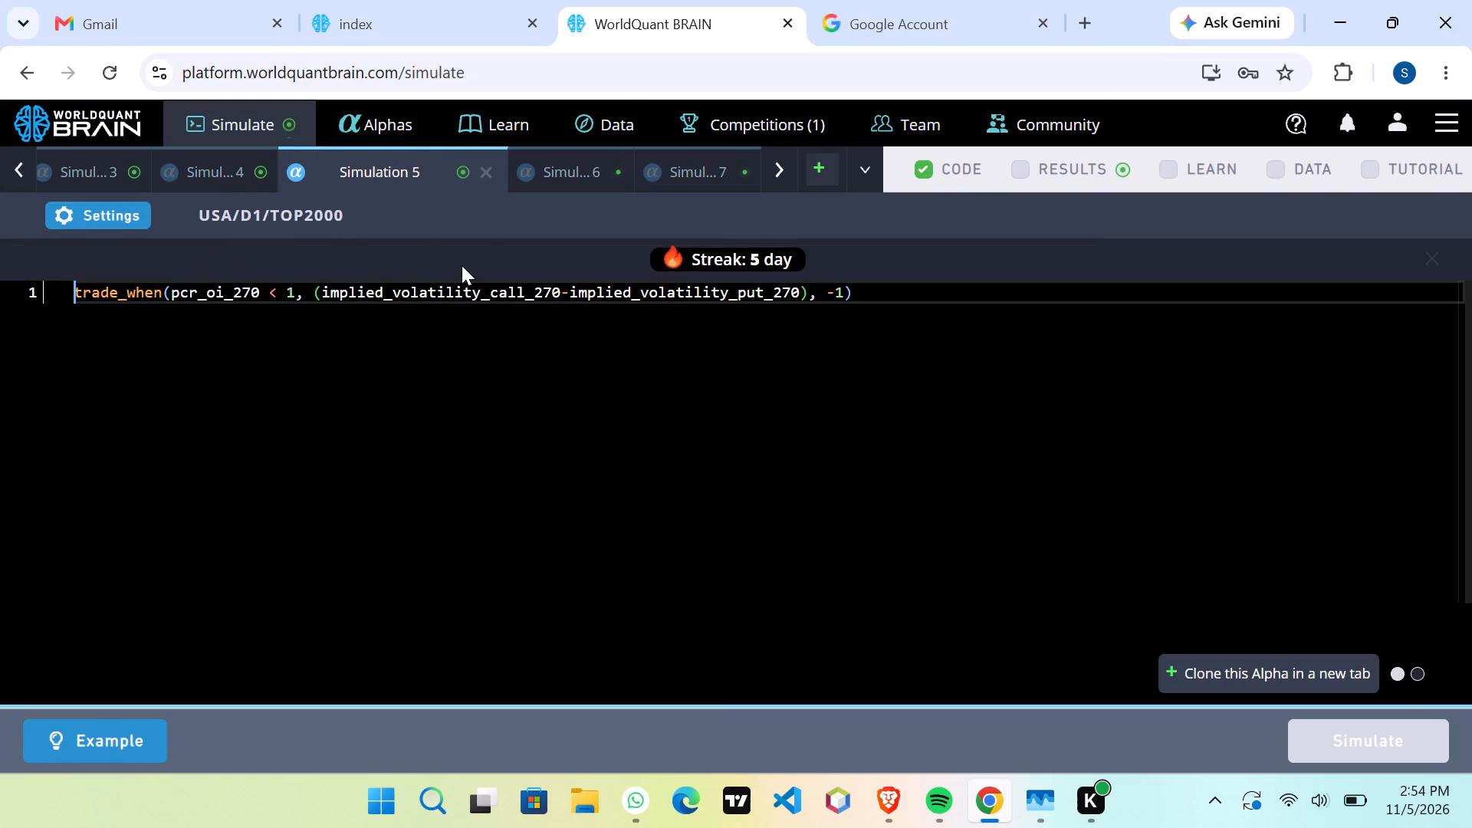
pyautogui.click(1022, 167)
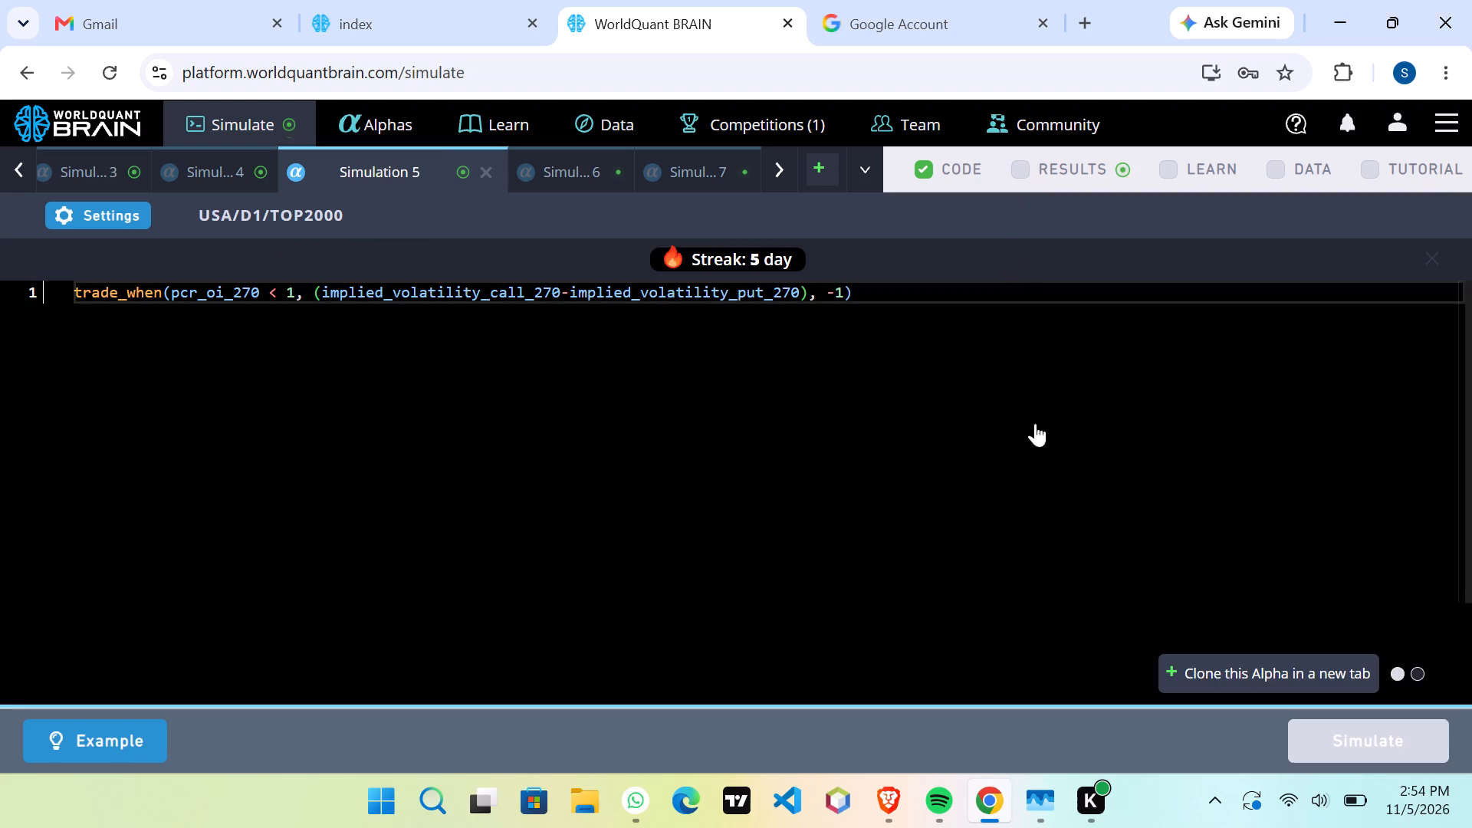
pyautogui.click(1067, 732)
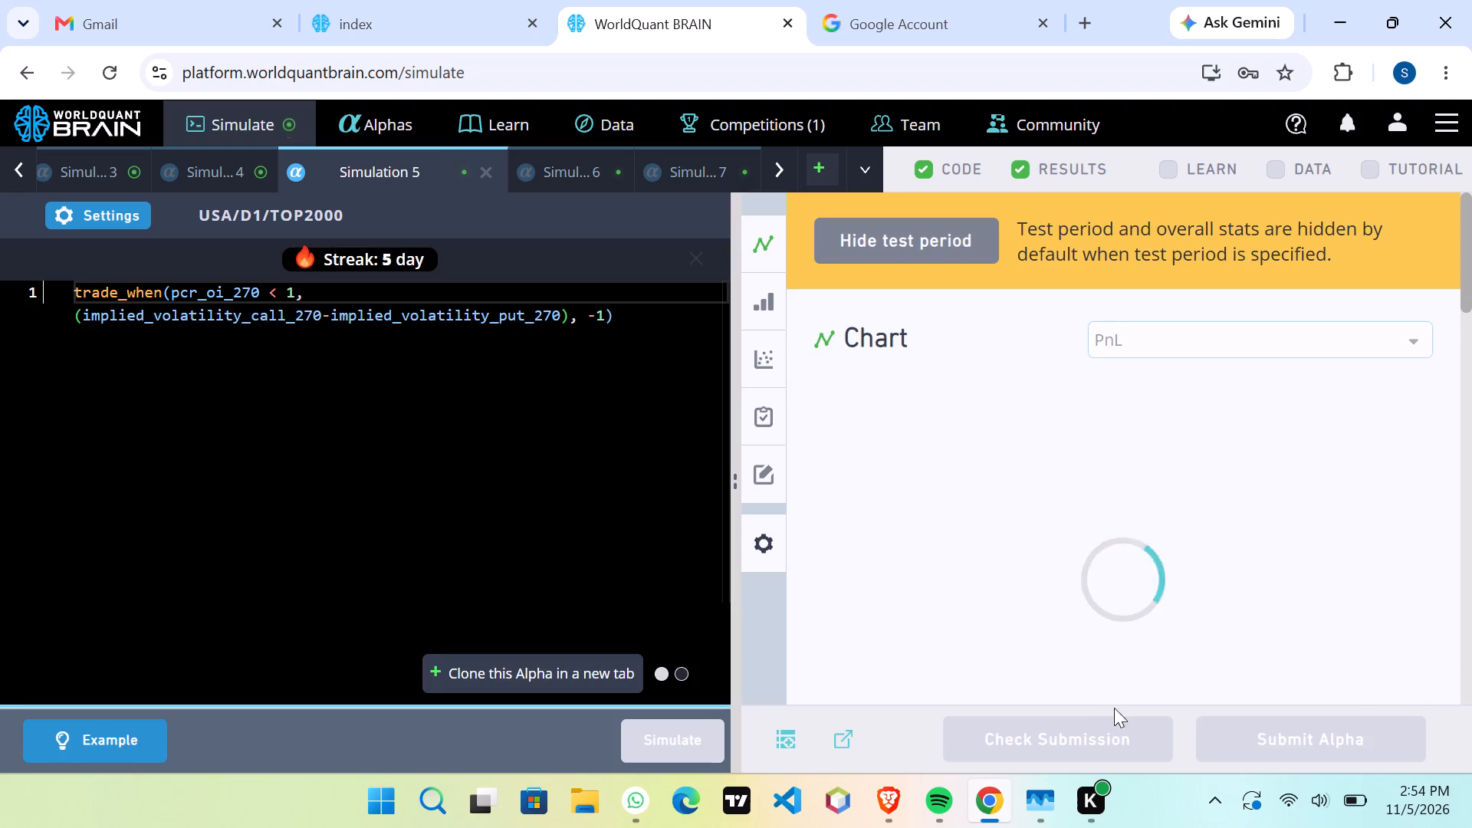
# Show the tutorial page in Chrome to check this account's progress towards Gold level.
pyautogui.click(1383, 182)
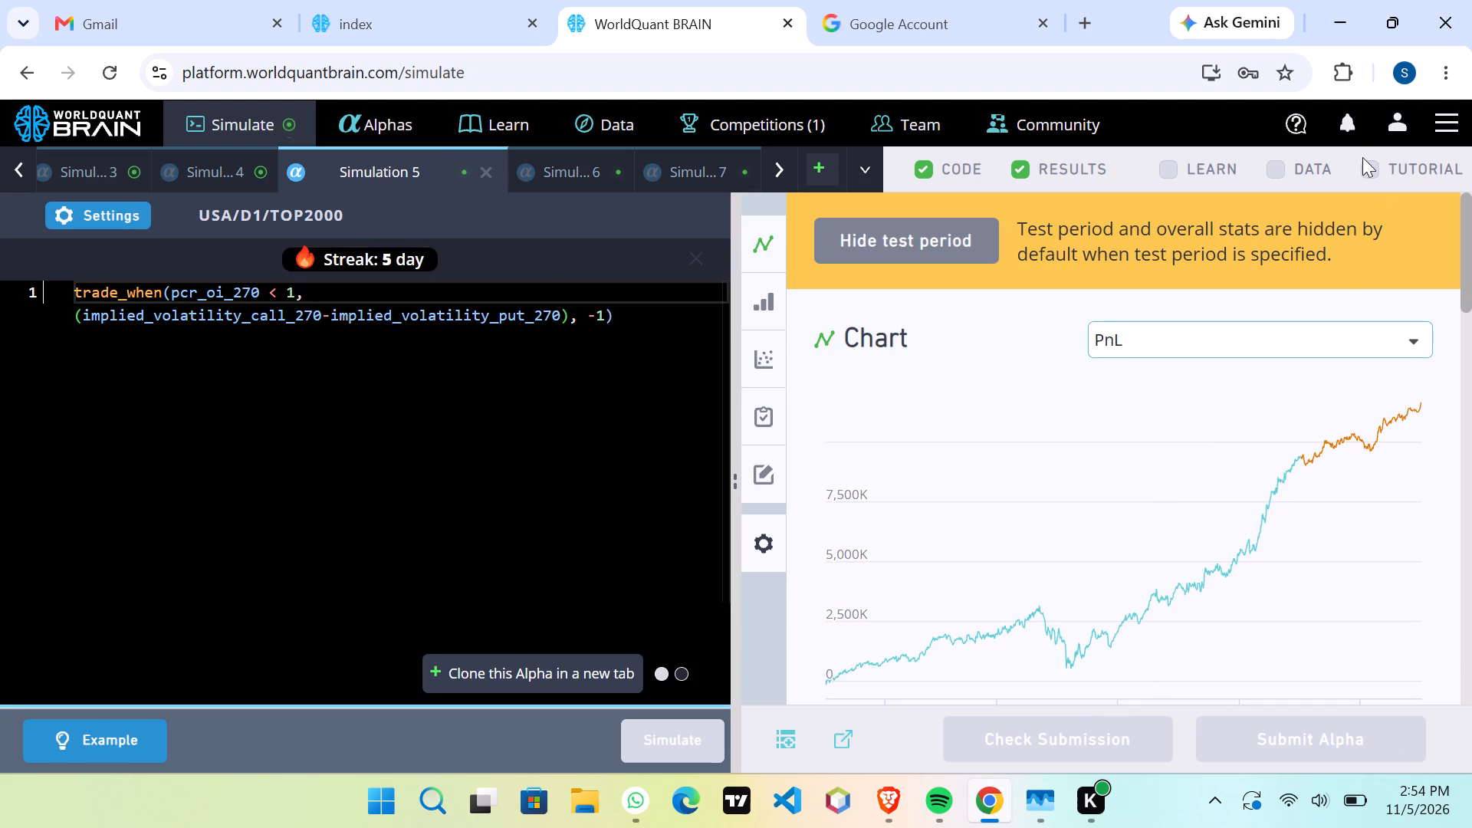
pyautogui.click(1362, 157)
pyautogui.click(1363, 166)
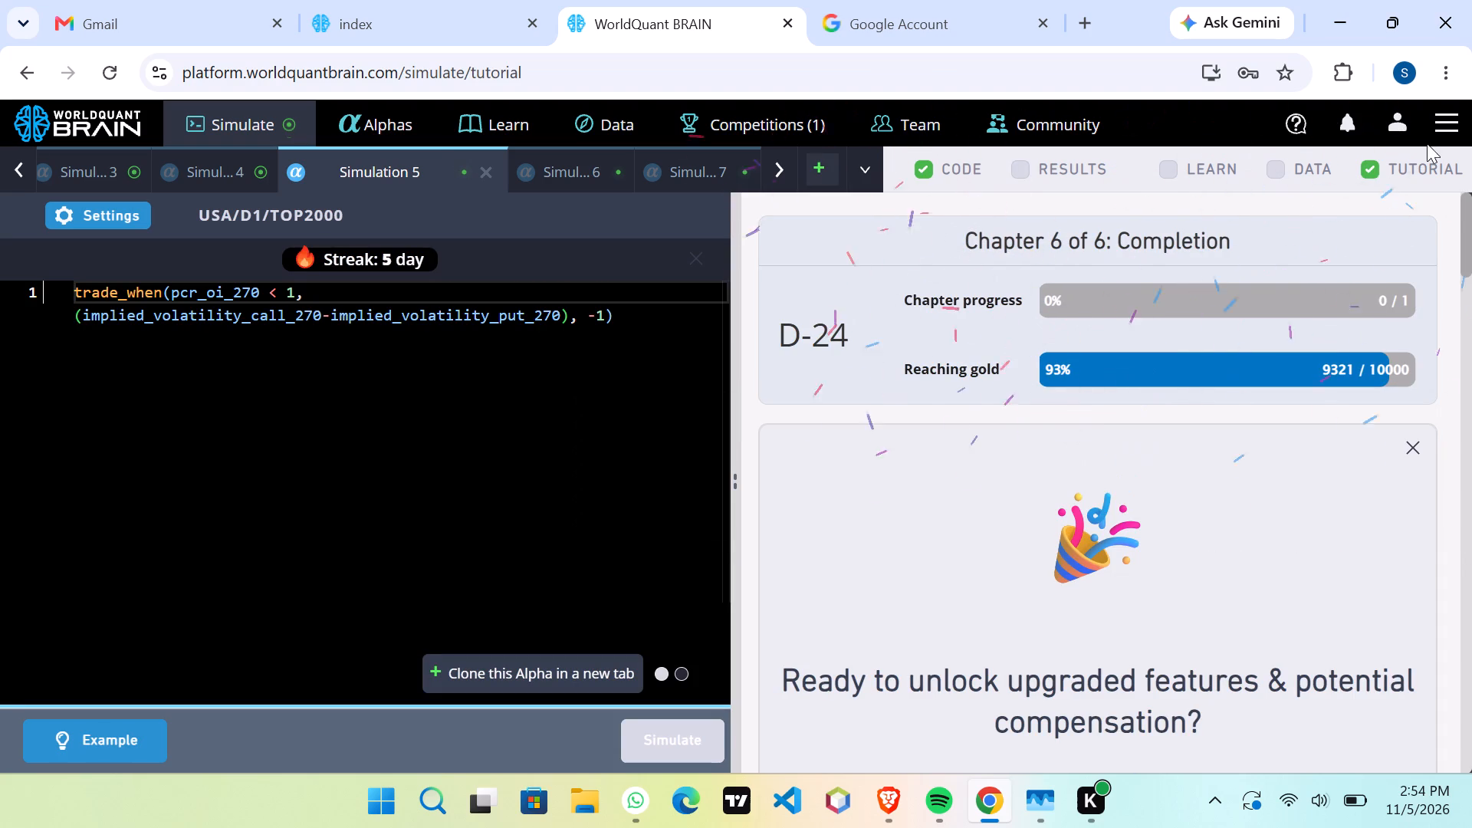
# View the profile's performance metrics for submitted and simulated alphas, and return to the simulation page.
pyautogui.click(1406, 132)
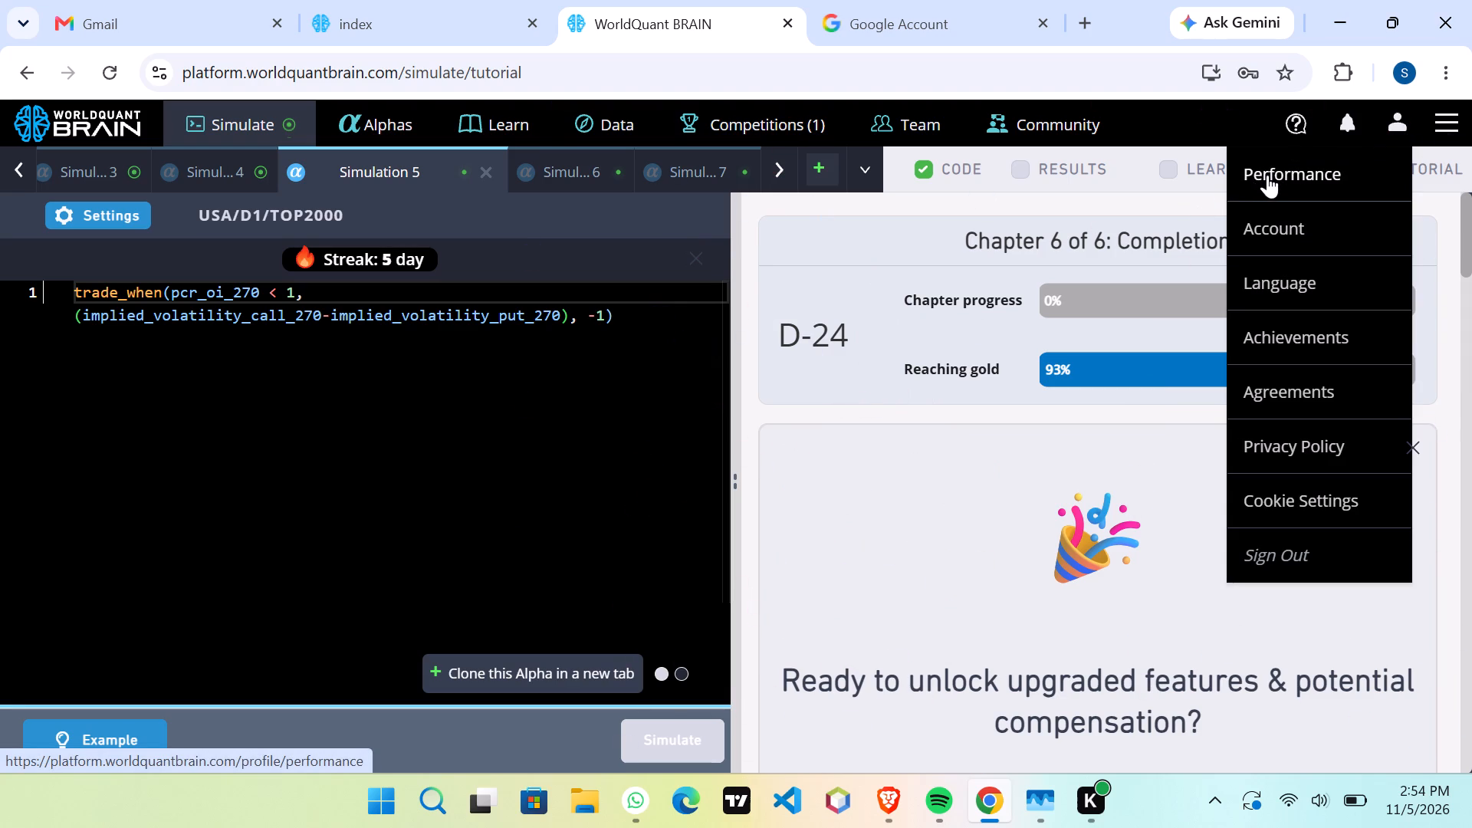
pyautogui.click(1267, 175)
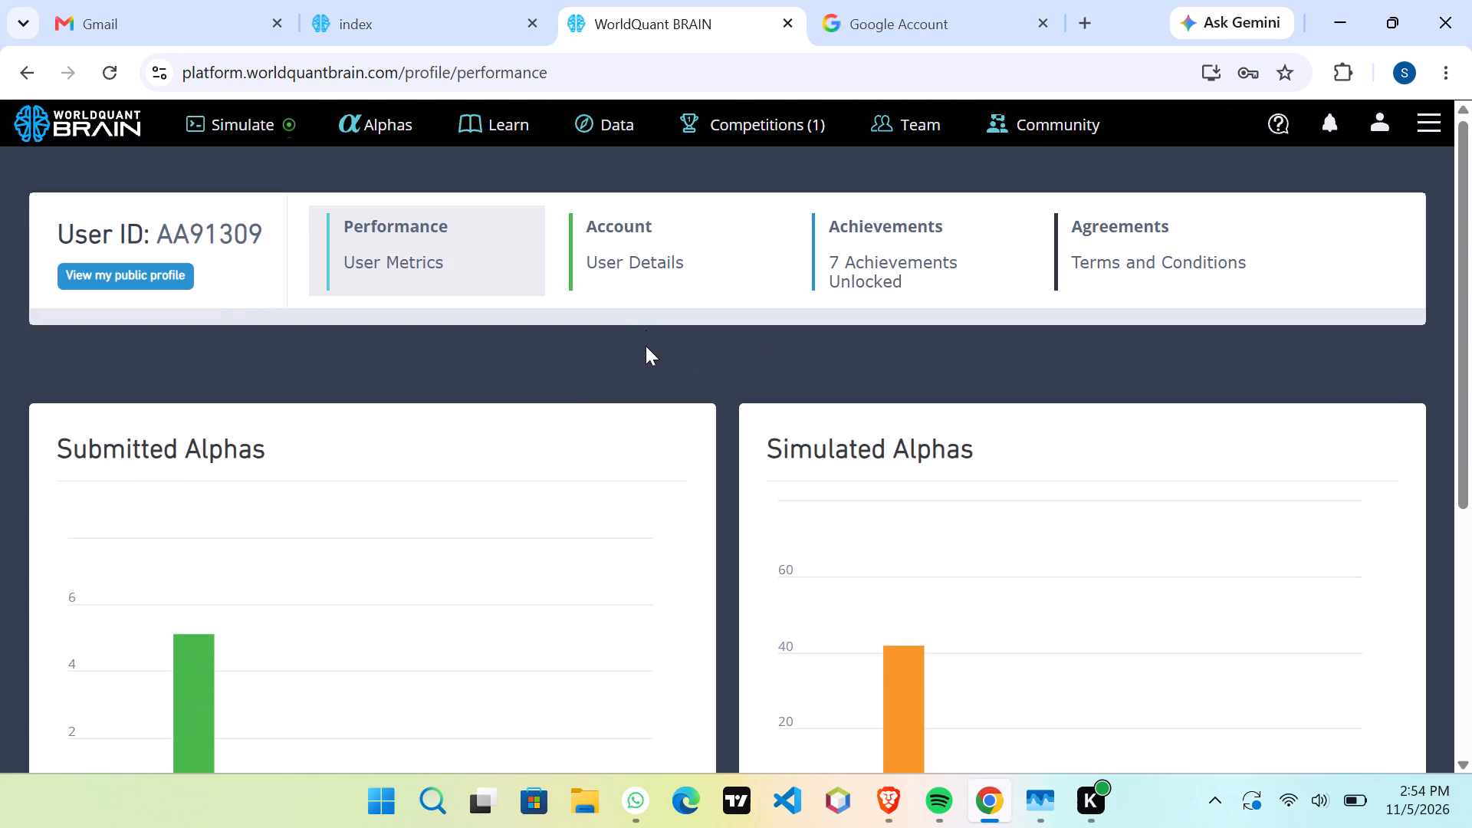
pyautogui.click(202, 175)
pyautogui.click(224, 148)
pyautogui.click(274, 146)
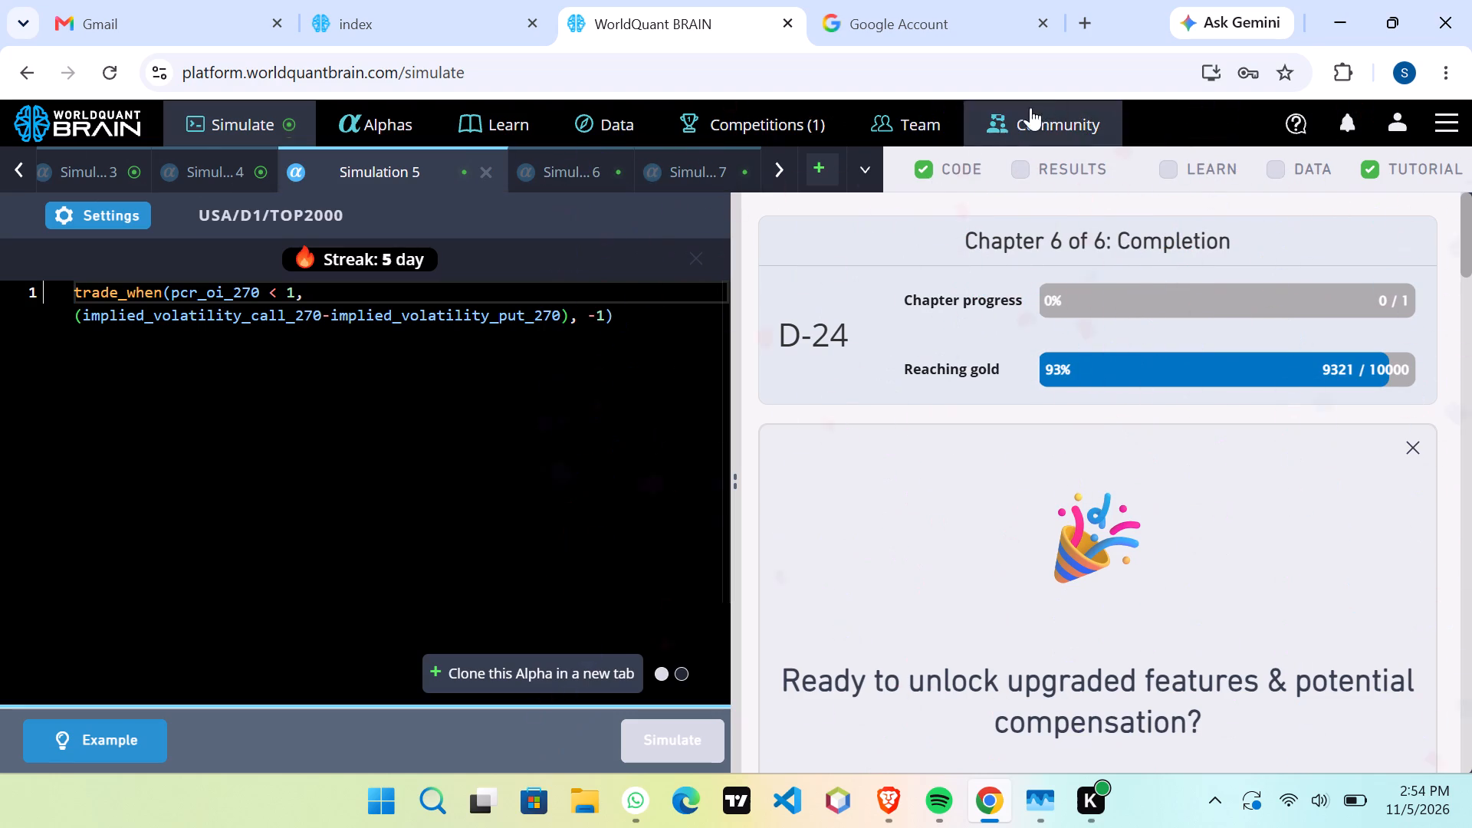
# Close the Chrome window, leaving the site without keeping unsaved changes.
pyautogui.click(1432, 9)
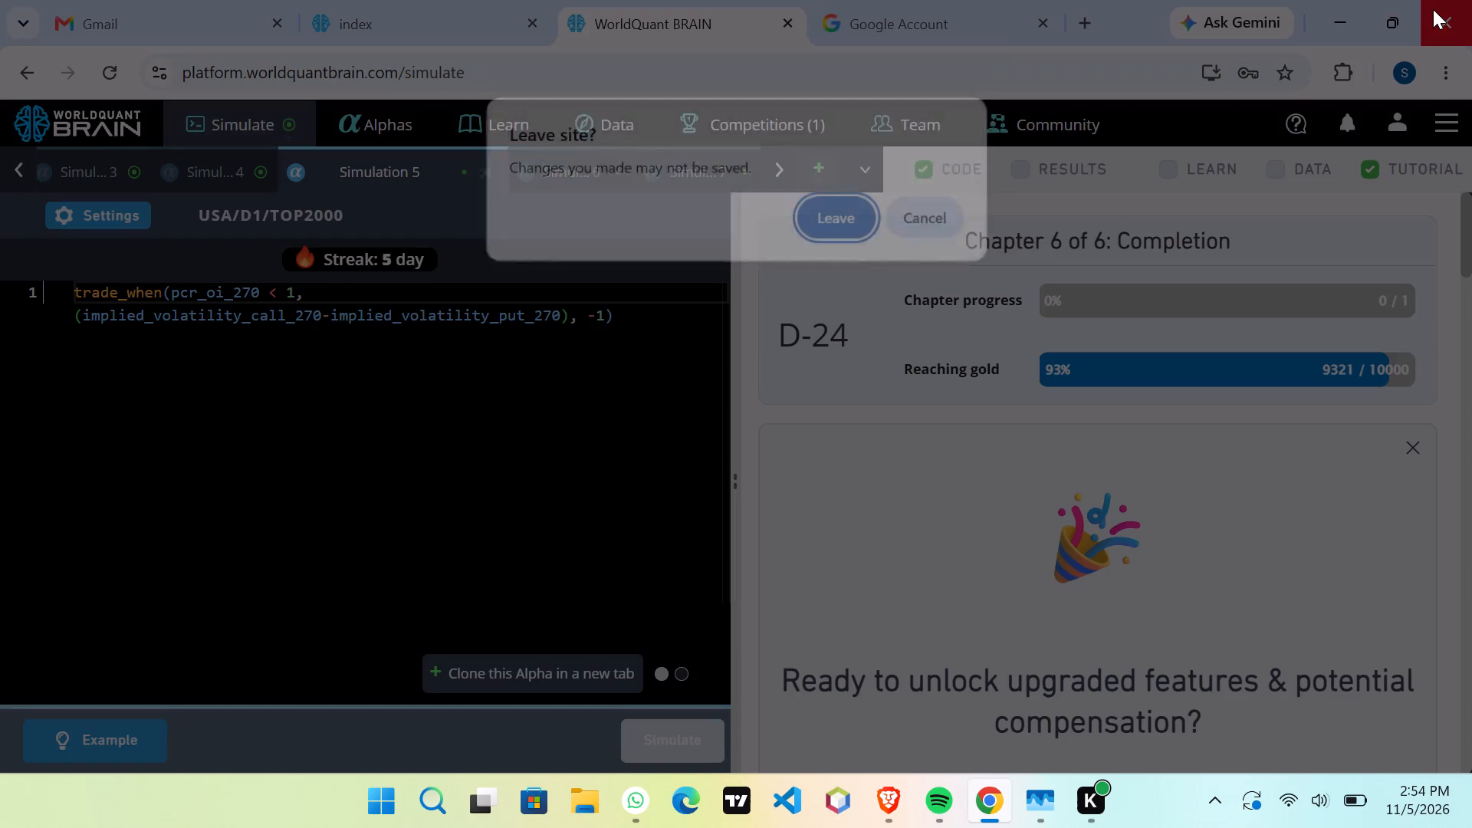
pyautogui.click(839, 228)
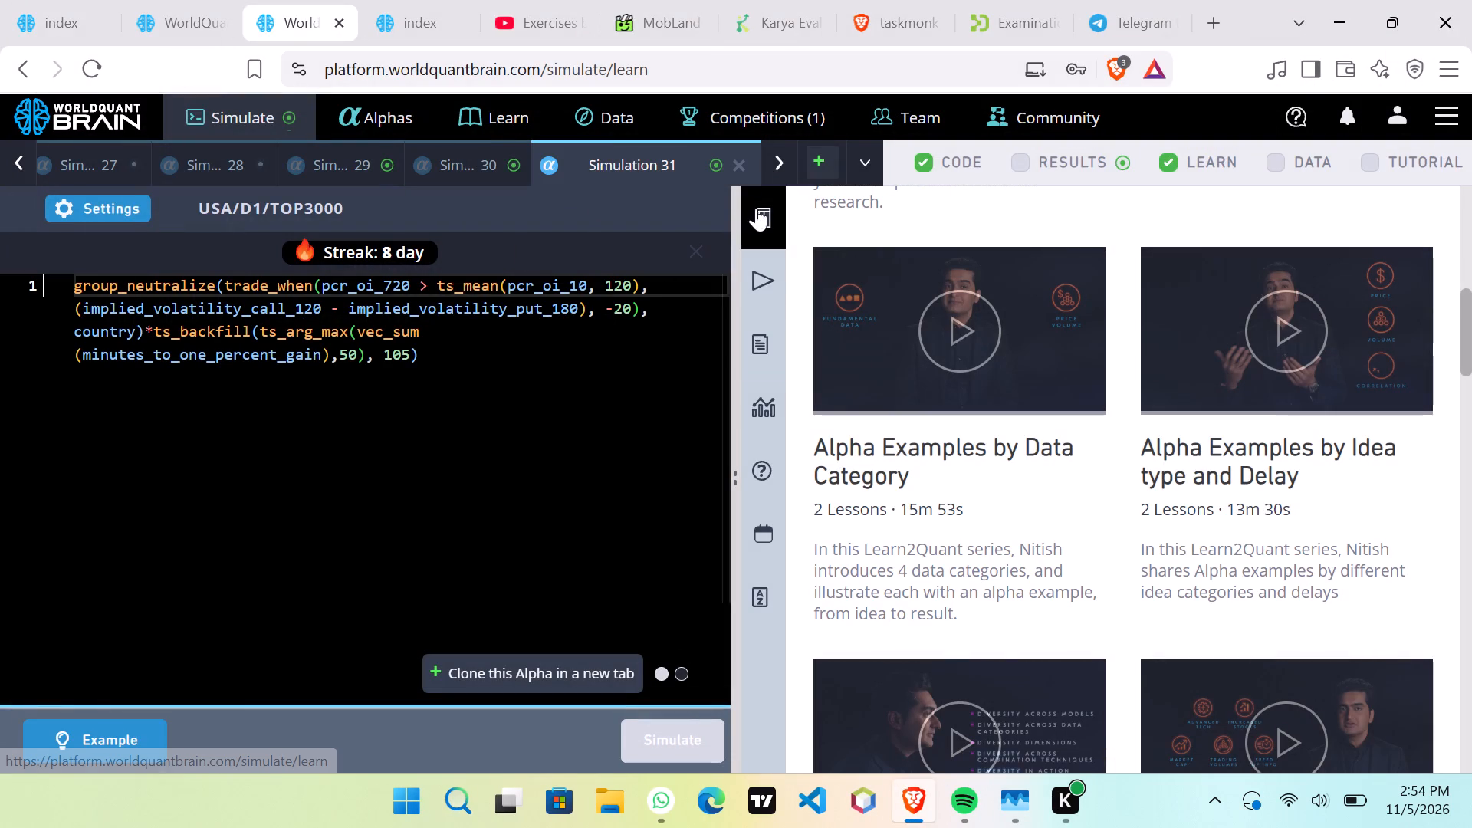
# In Brave, show the test period results for Simulation 30.
pyautogui.click(483, 160)
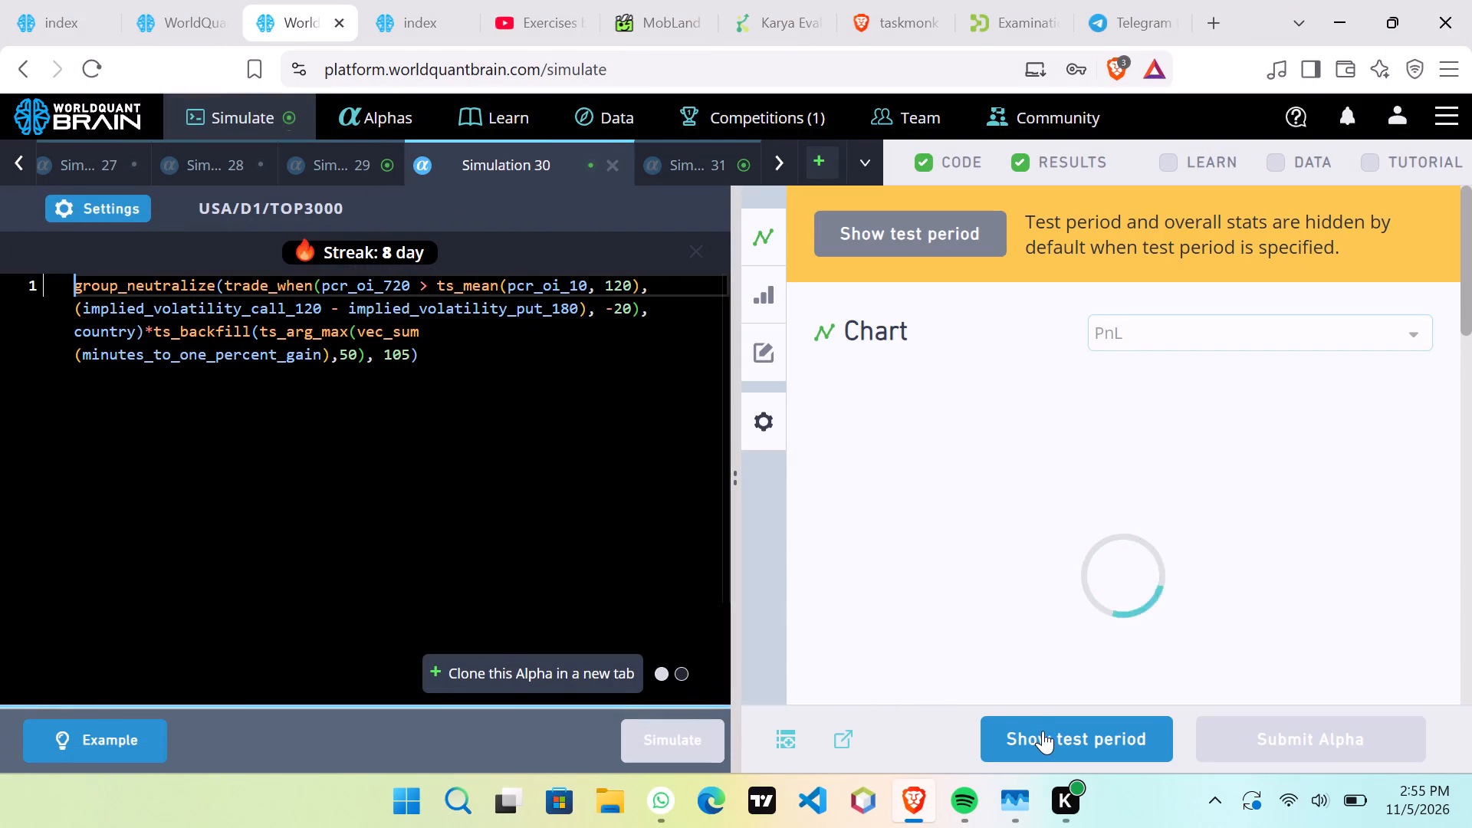
pyautogui.click(1043, 734)
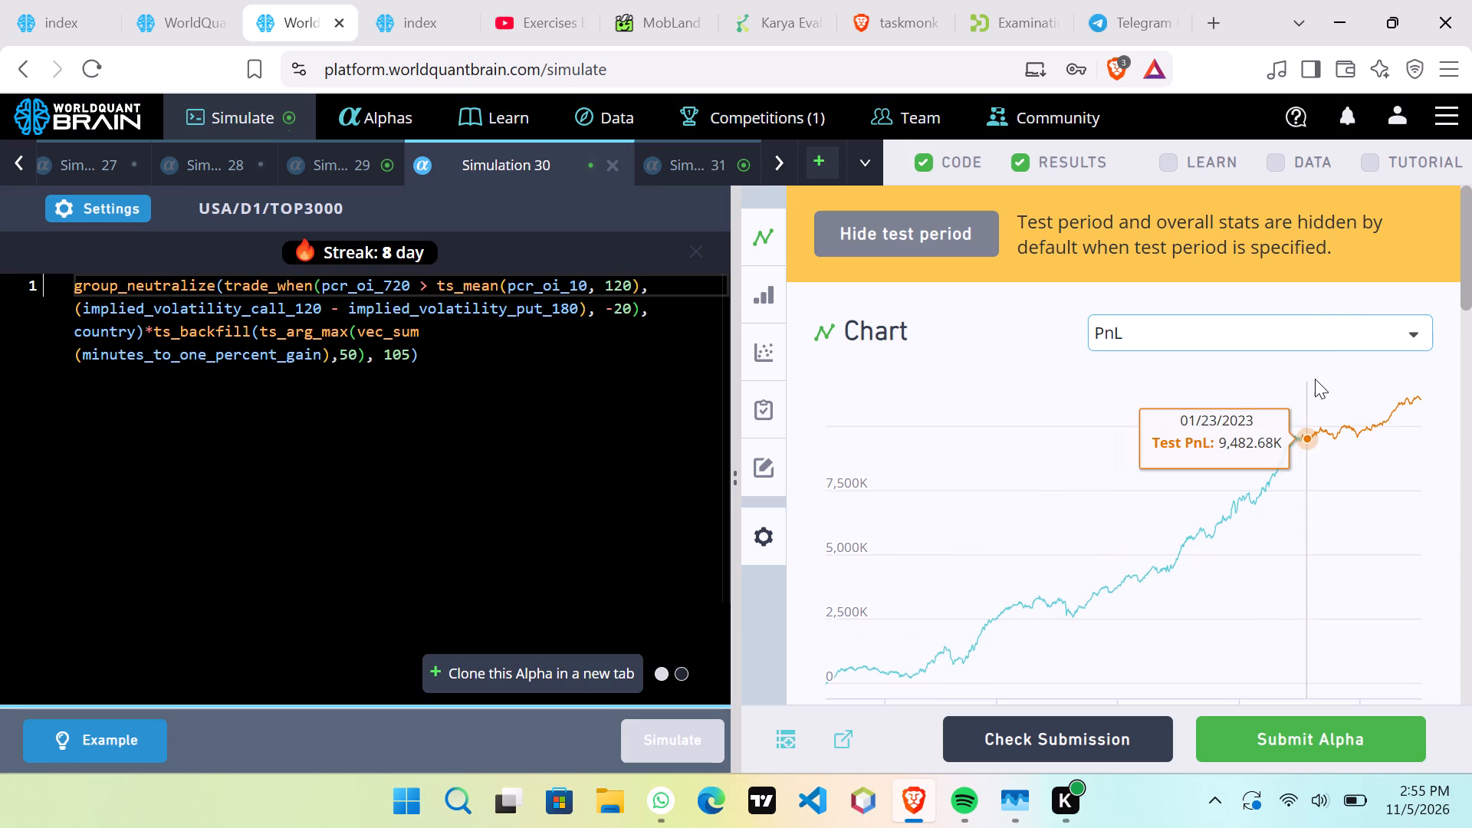
# Open the tutorial alongside Simulation 30 and read its completion chapter on Gold level and the certificate steps.
pyautogui.click(1379, 175)
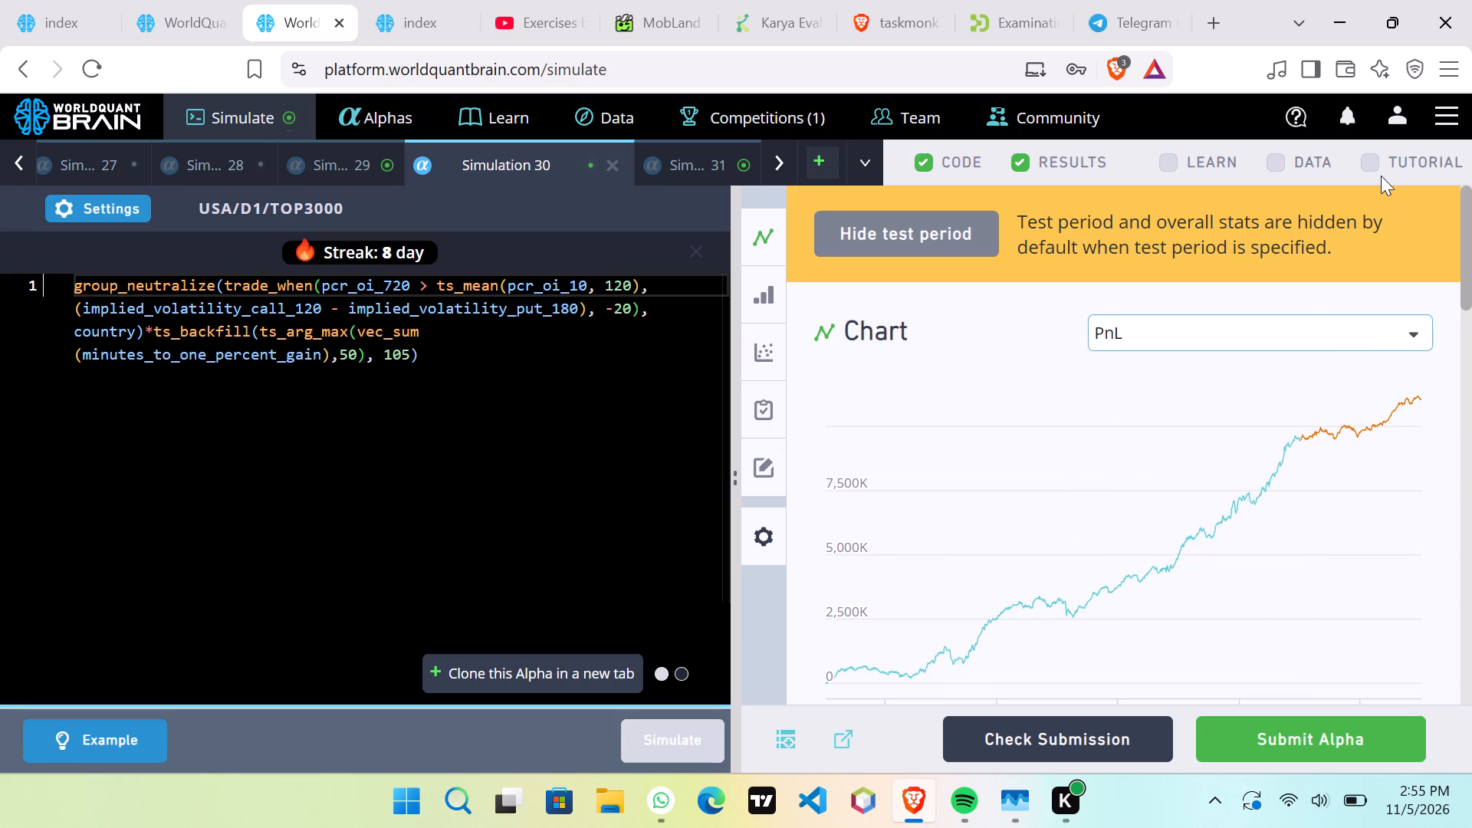
pyautogui.click(1381, 167)
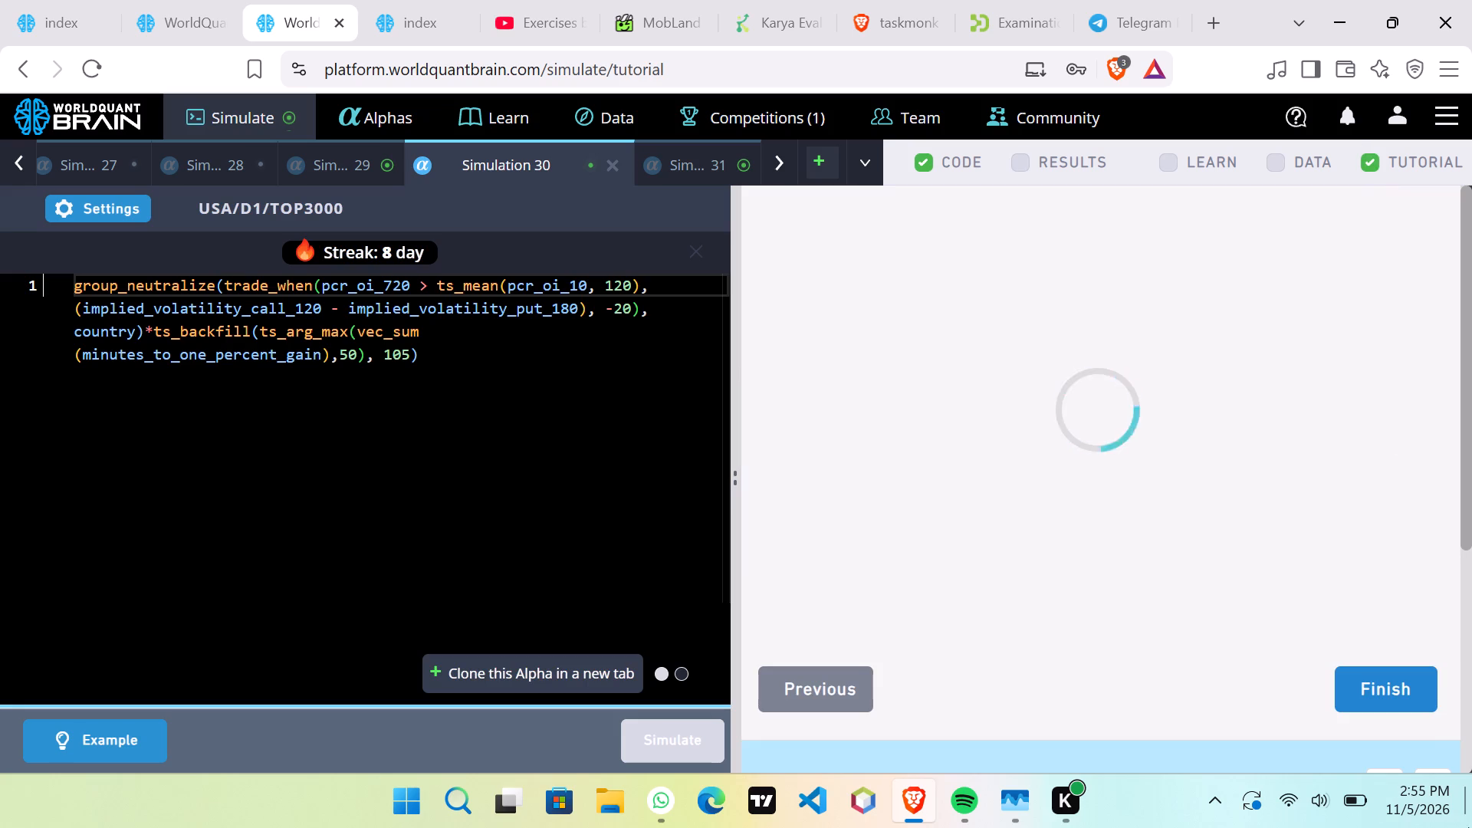
pyautogui.scroll(1, 974, 593)
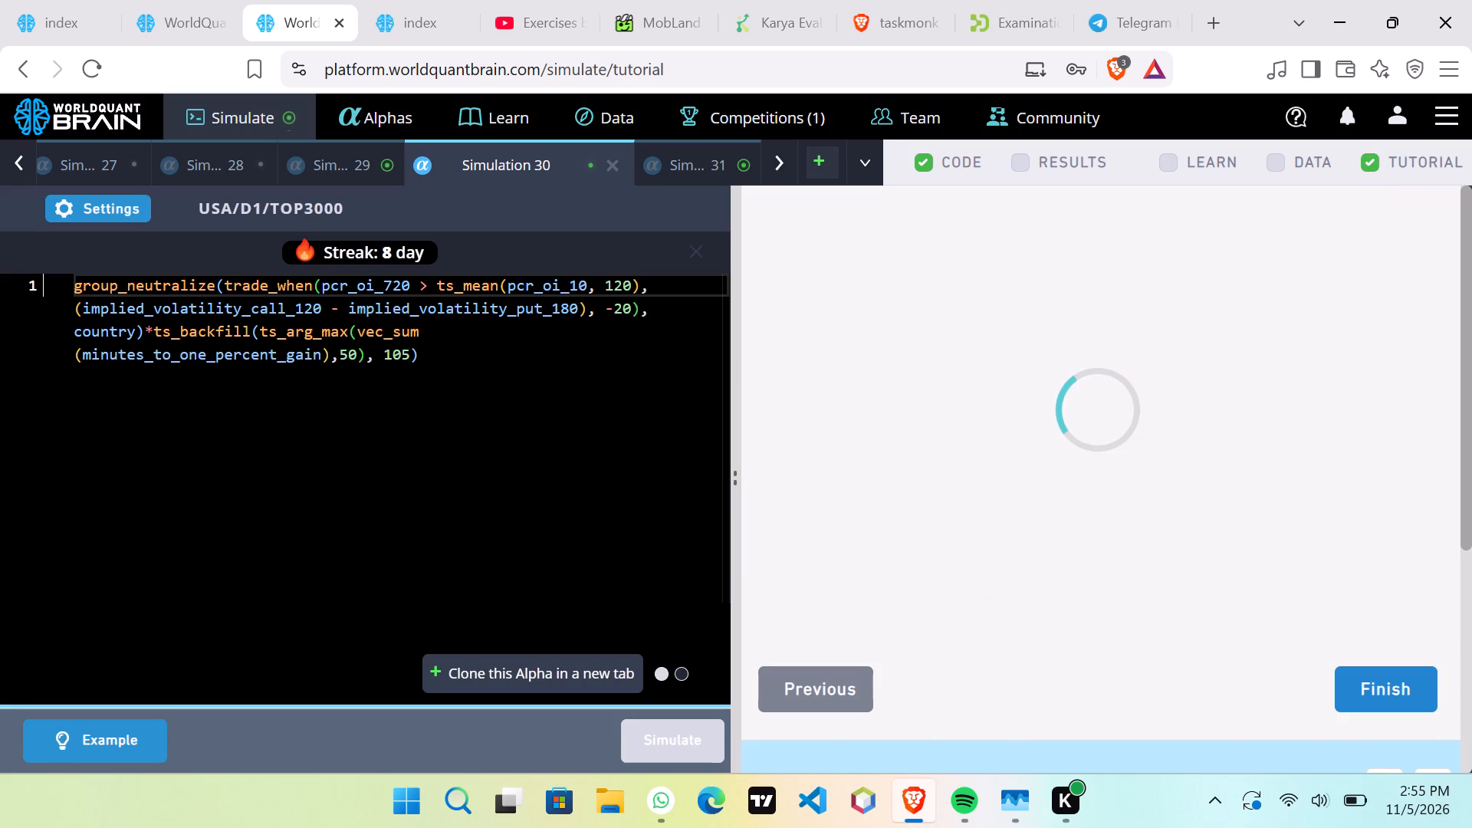
pyautogui.scroll(-3, 1125, 250)
pyautogui.scroll(-3, 1063, 544)
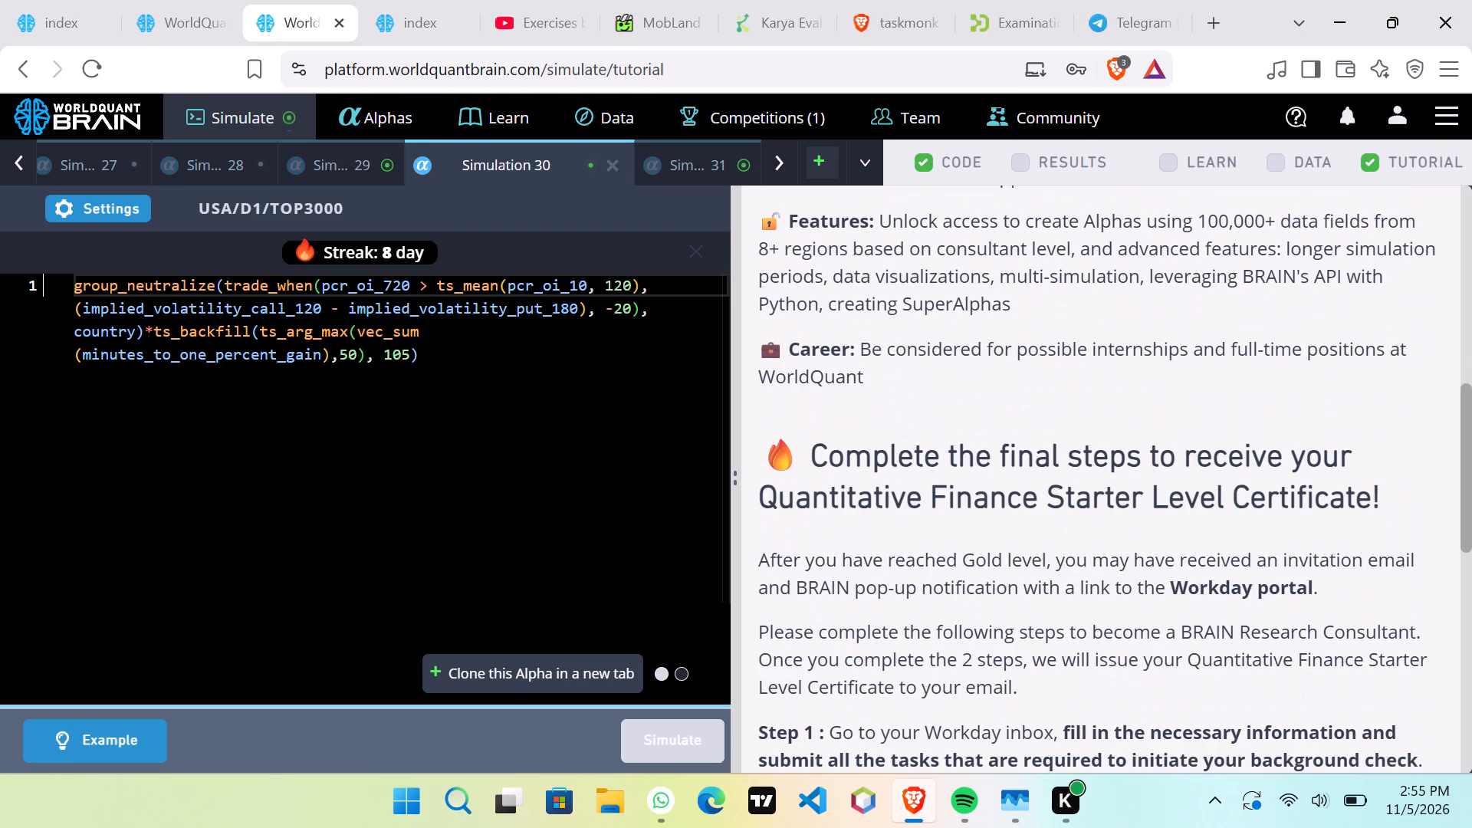
pyautogui.scroll(3, 639, 365)
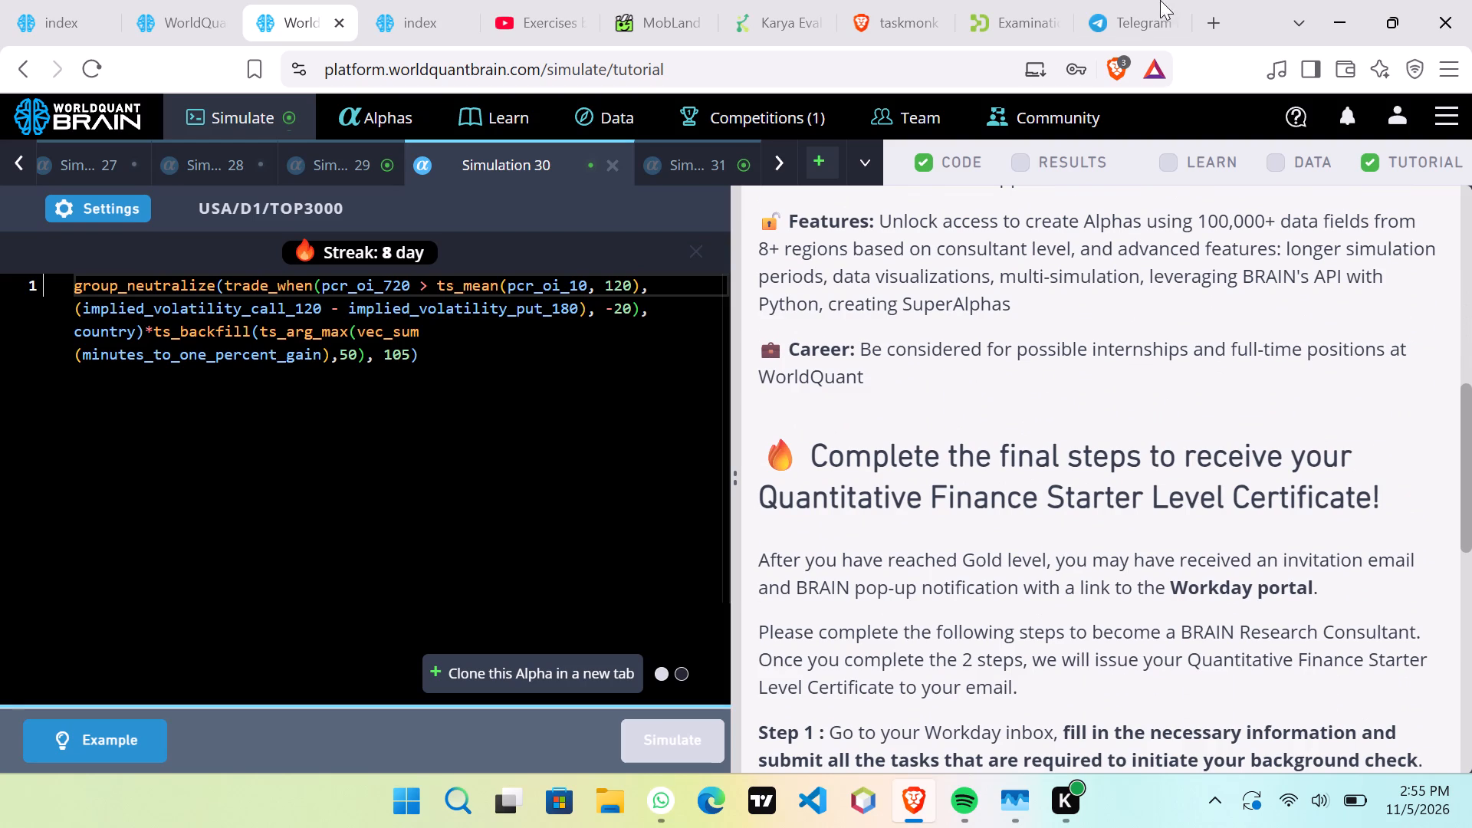